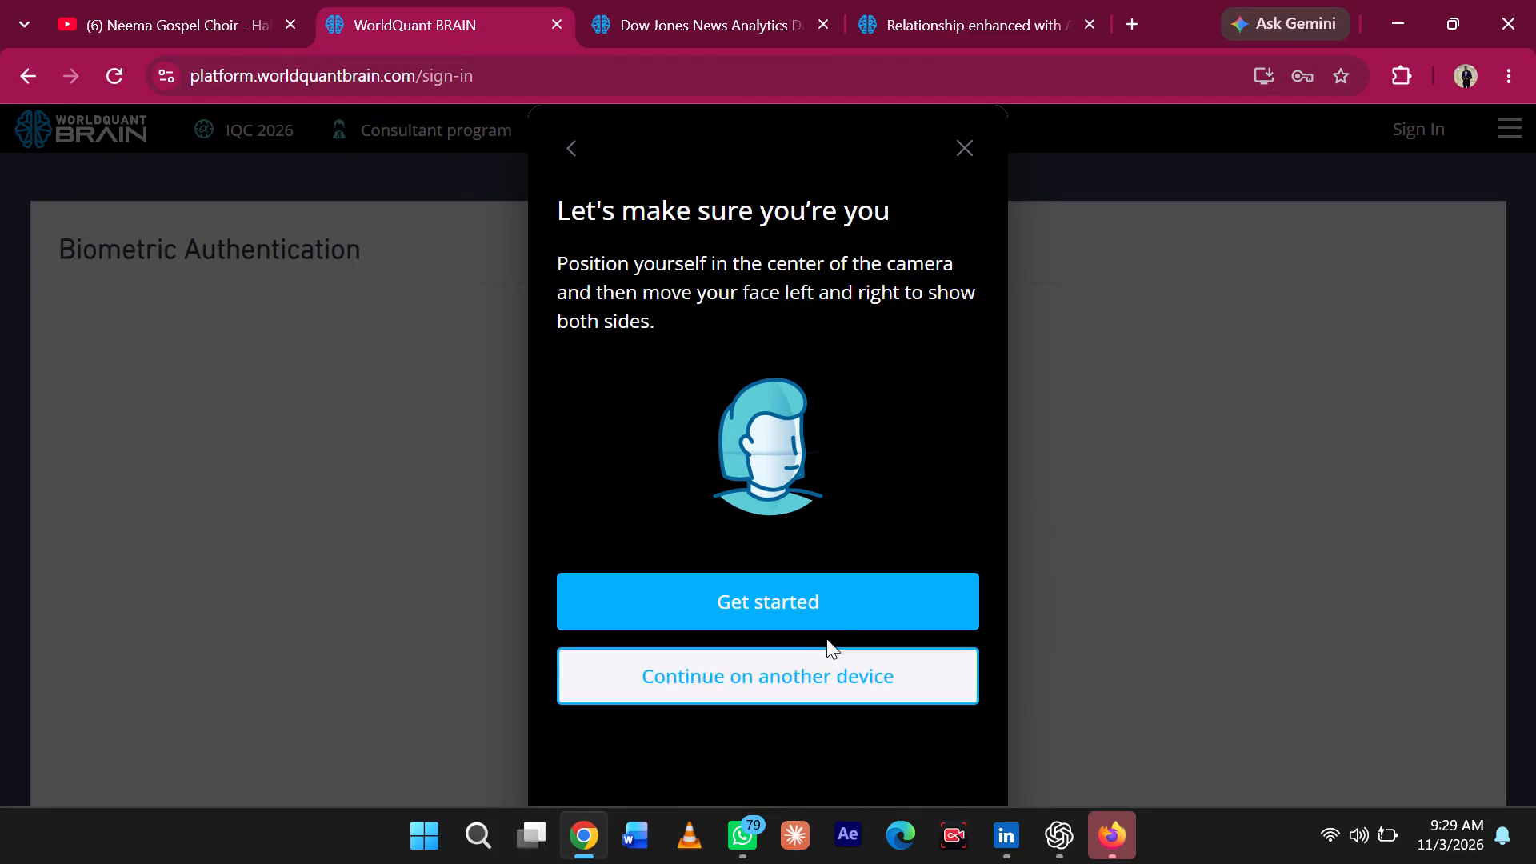
Start the camera-based face verification on this device for the biometric sign-in.
{"action": "left_click", "coordinate": [846, 591]}
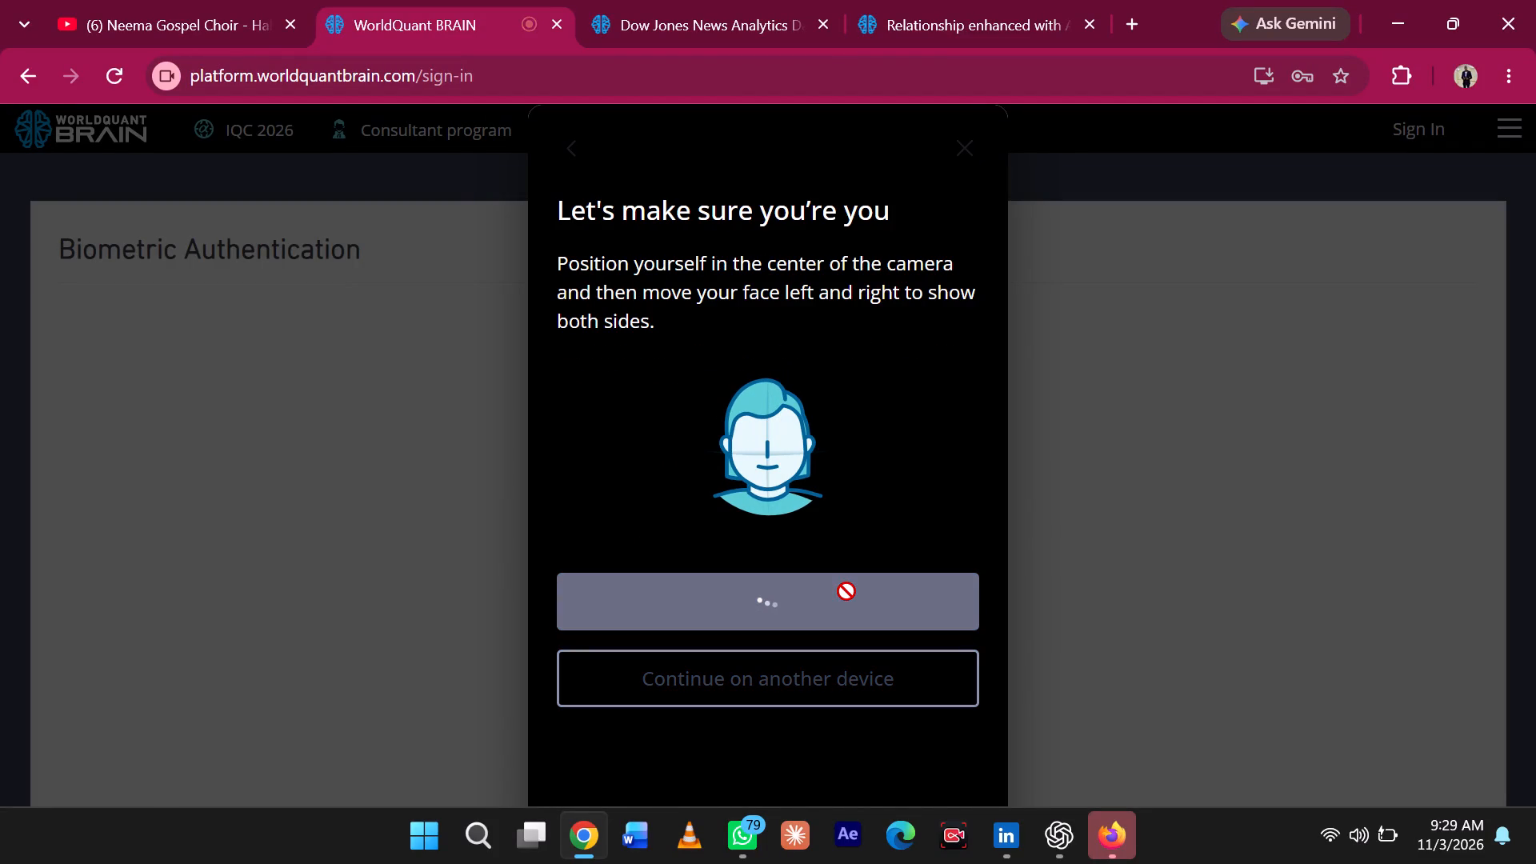
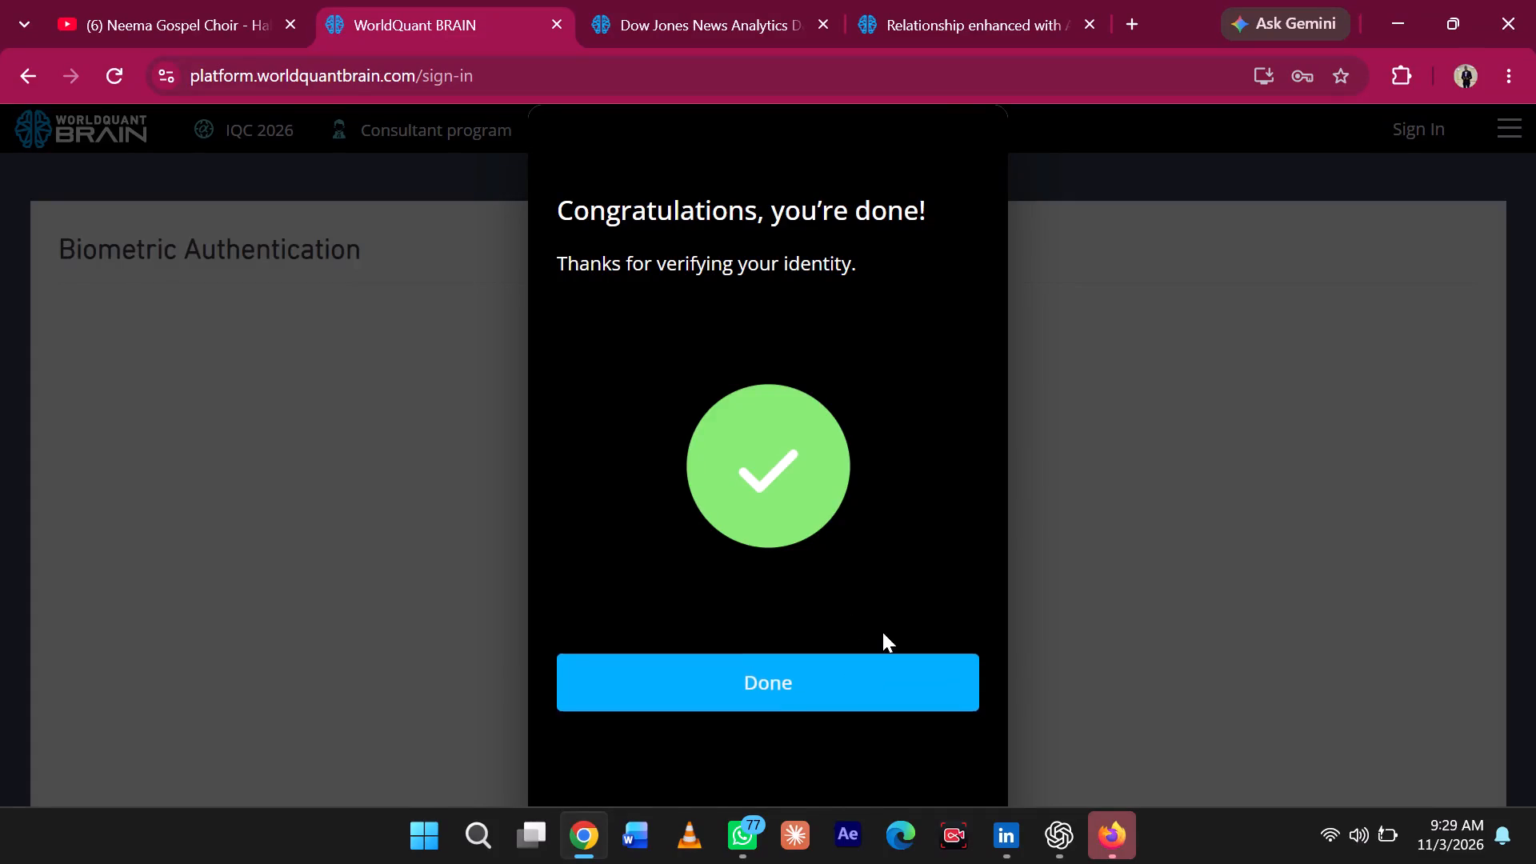
Finish the completed identity verification to return to the WorldQuant BRAIN sign-in.
{"action": "left_click", "coordinate": [869, 682]}
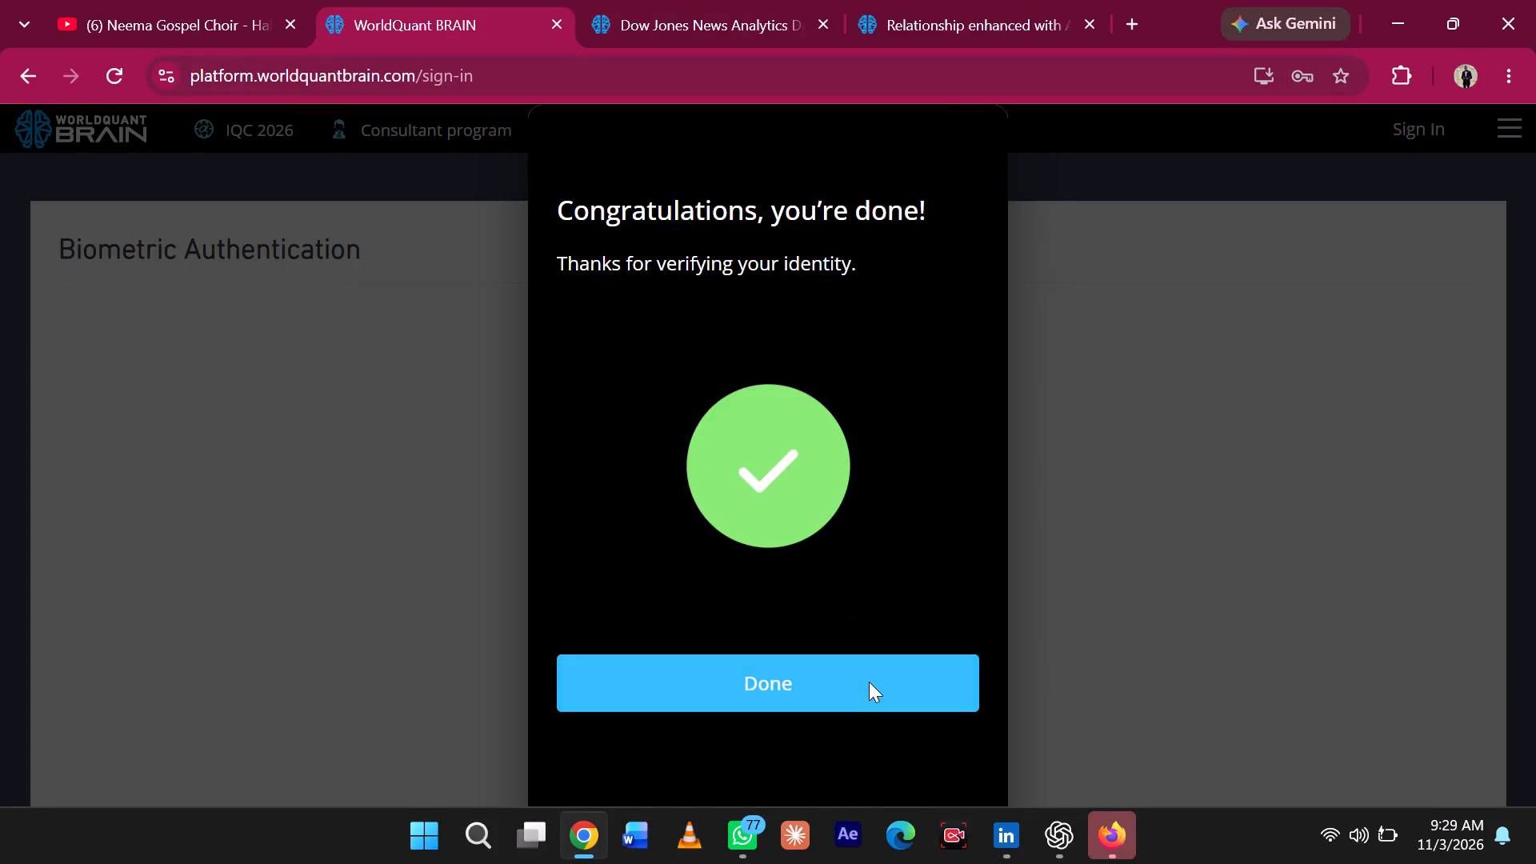
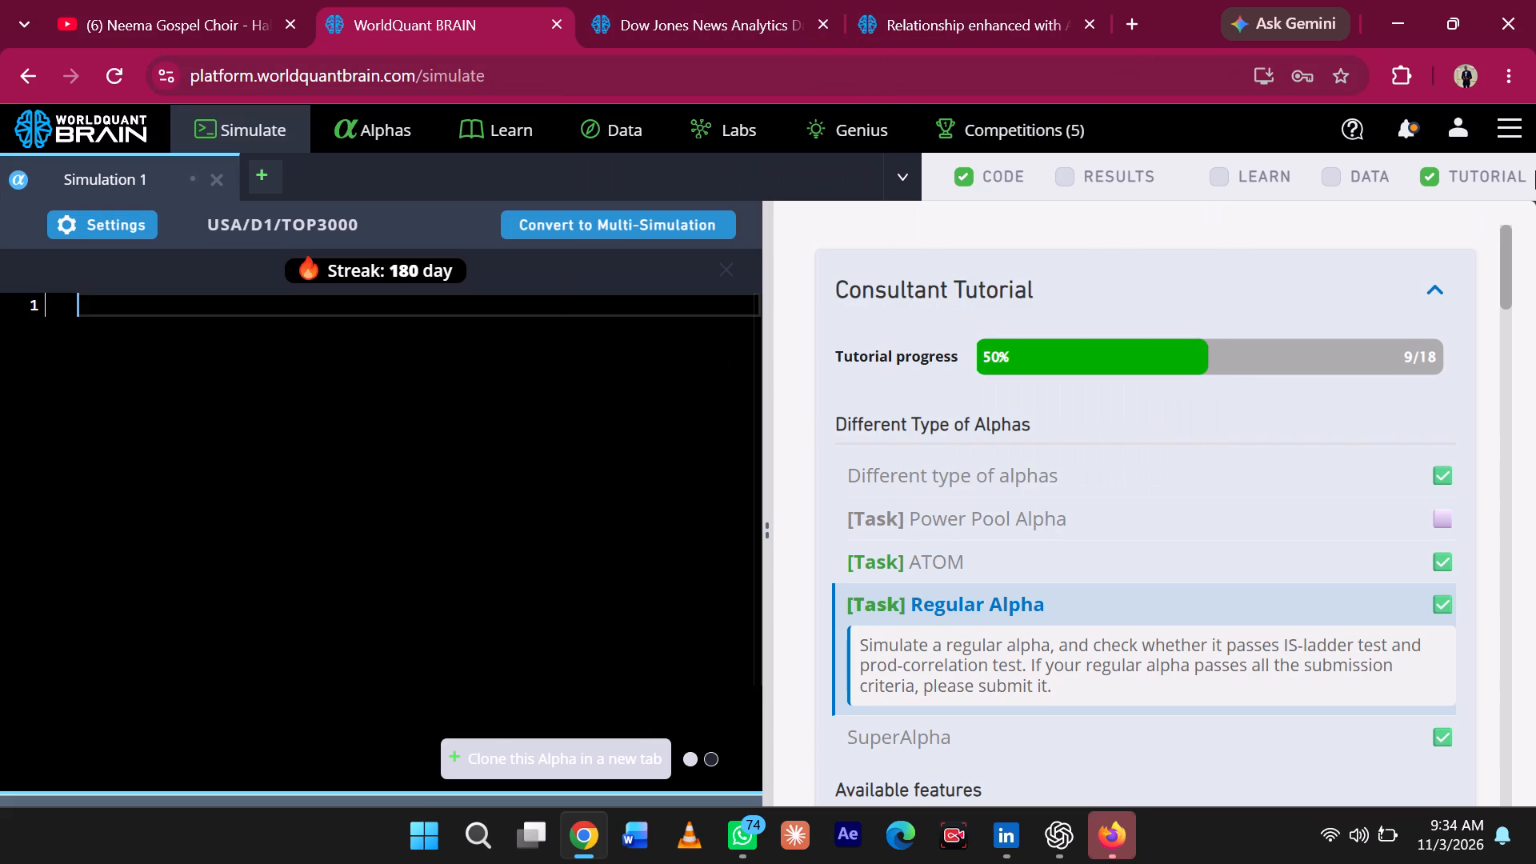
Bring up the signed-in user's profile and account options.
{"action": "left_click", "coordinate": [1513, 127]}
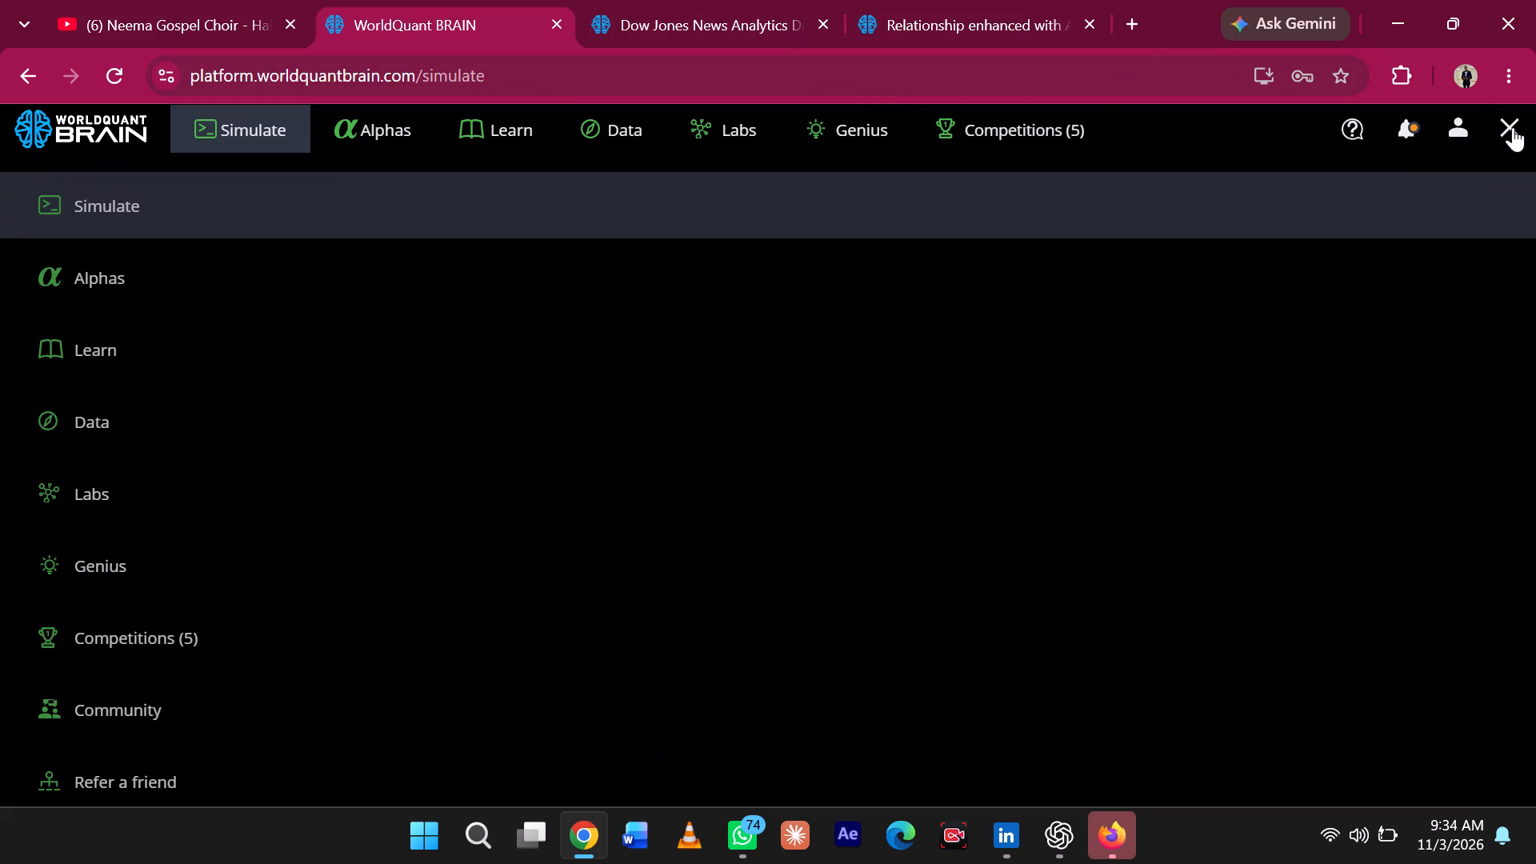
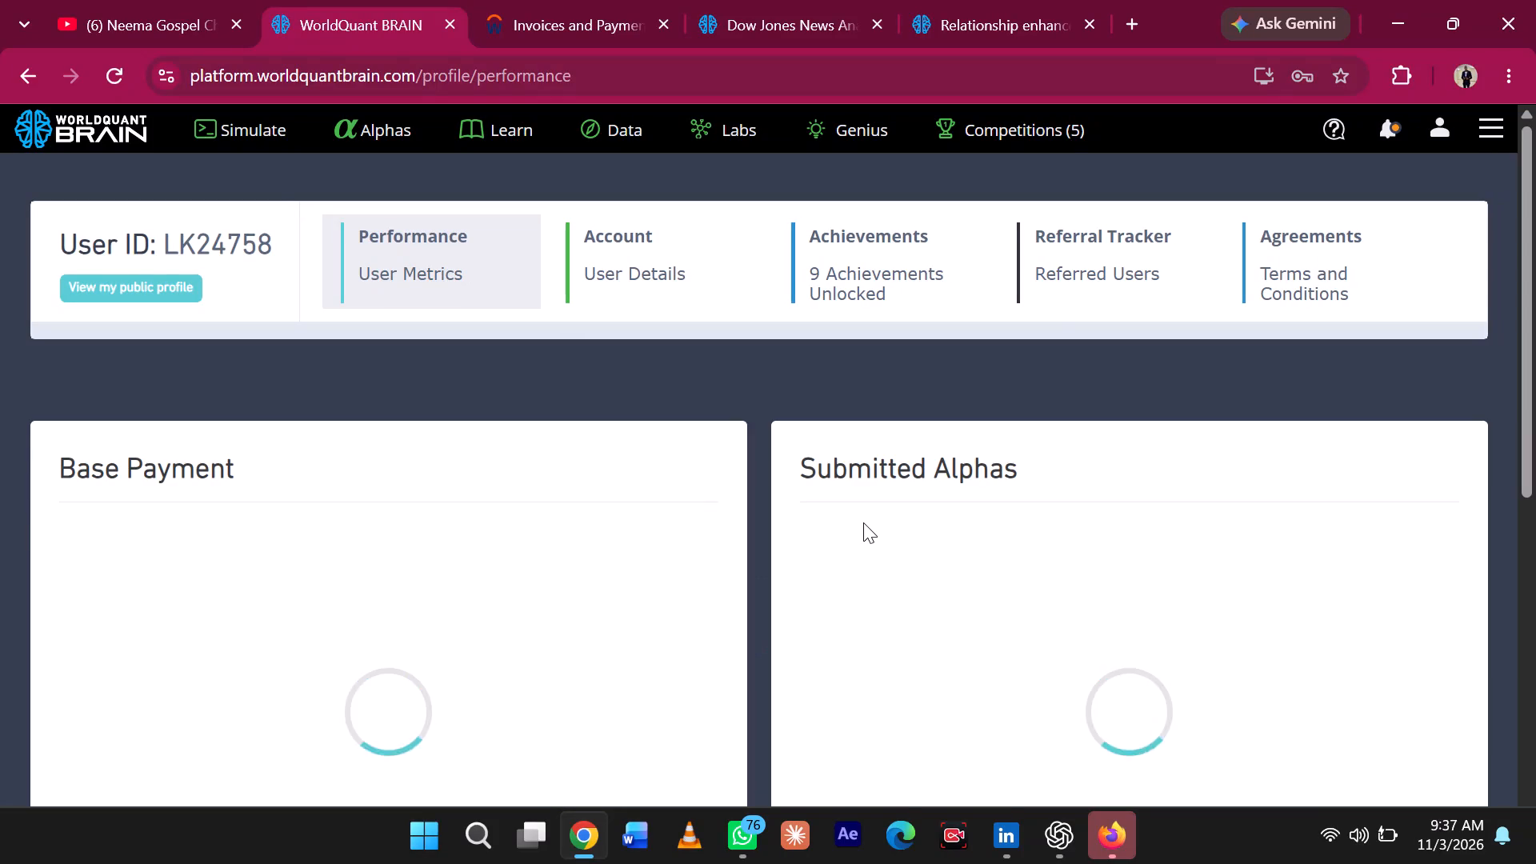
Review the performance metrics on the profile, comparing the Base Payment and Submitted Alphas charts and period tables, plus Simulated Alphas and Other Payment.
{"action": "scroll", "coordinate": [863, 522], "scroll_direction": "down", "scroll_amount": 5}
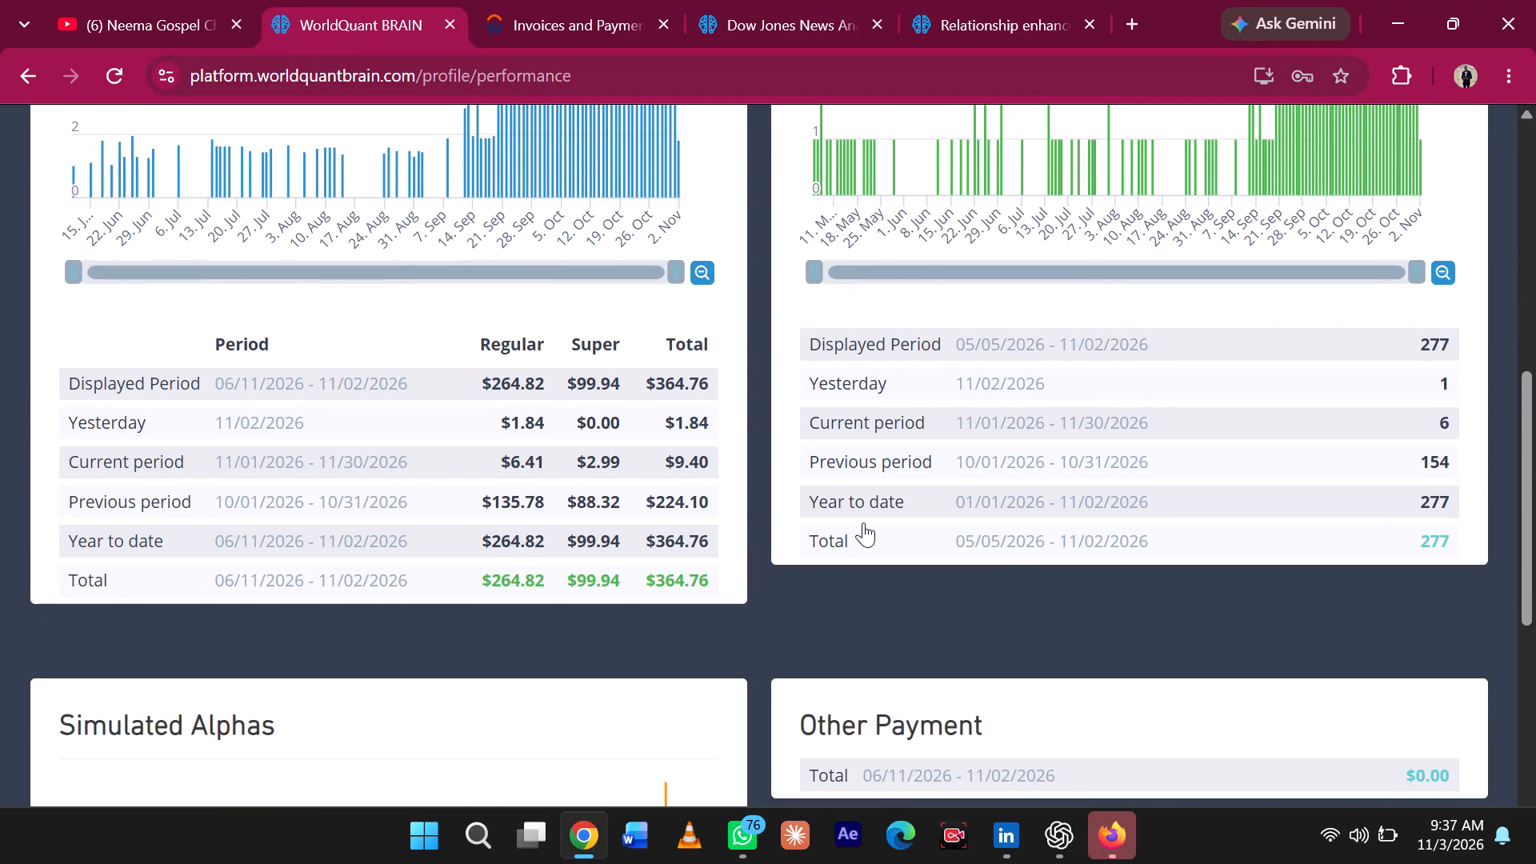
{"action": "scroll", "coordinate": [863, 522], "scroll_direction": "up", "scroll_amount": 3}
{"action": "scroll", "coordinate": [863, 522], "scroll_direction": "down", "scroll_amount": 1}
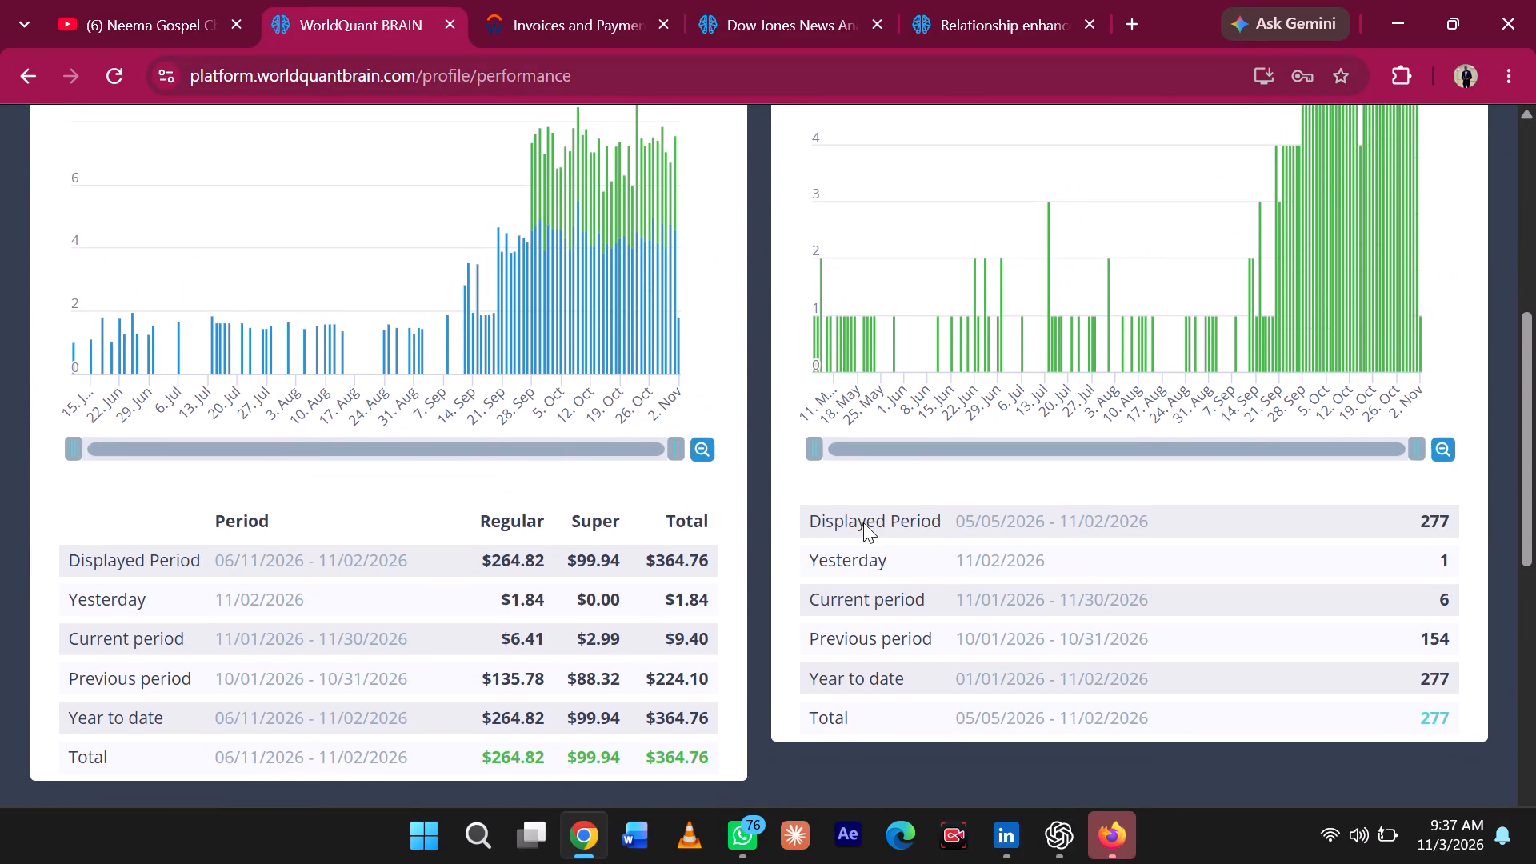
{"action": "scroll", "coordinate": [863, 522], "scroll_direction": "down", "scroll_amount": 2}
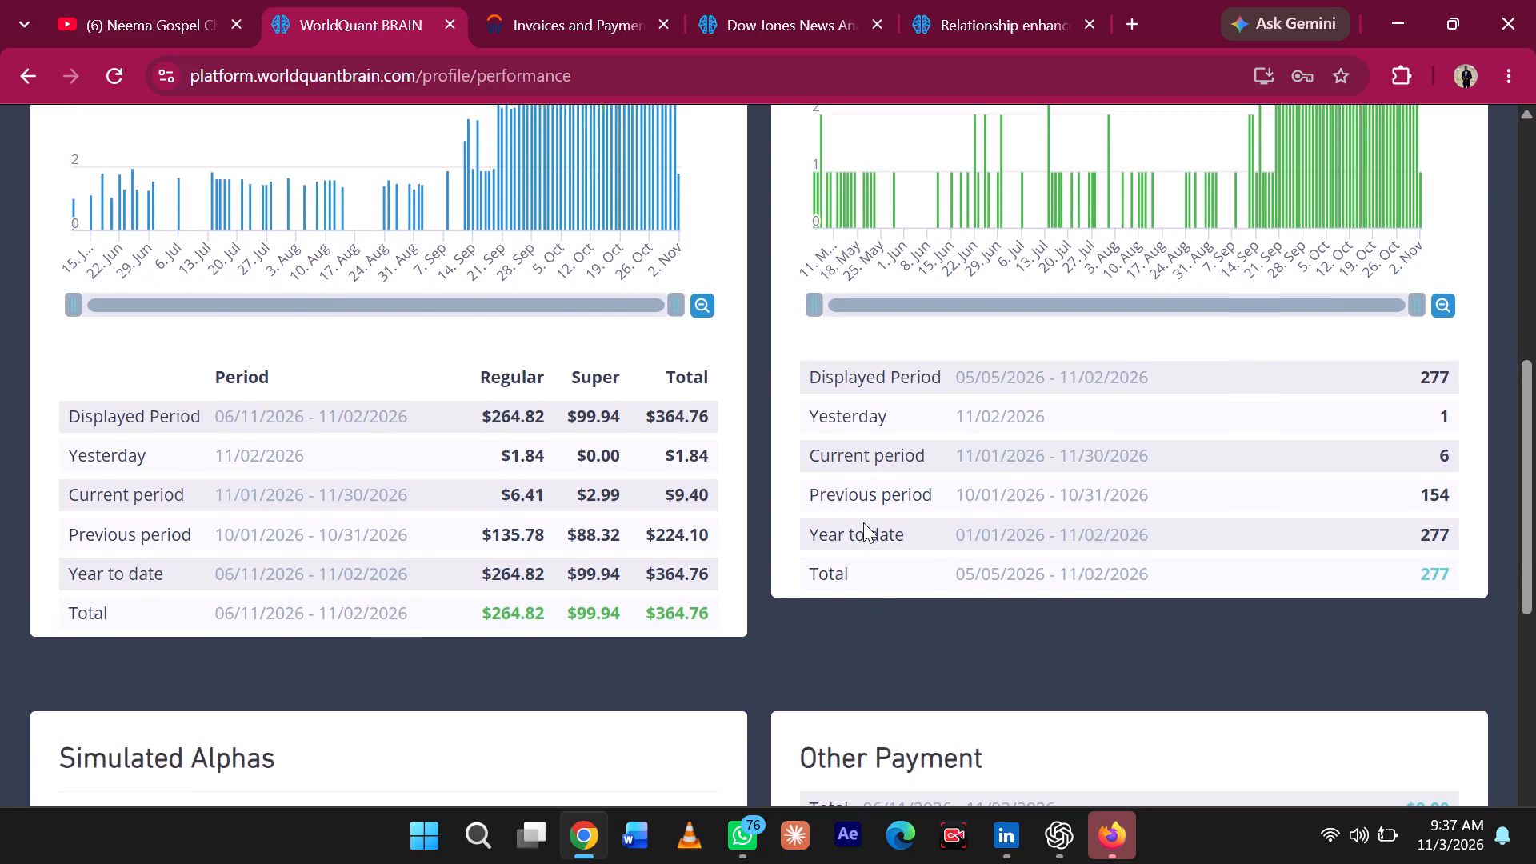
{"action": "scroll", "coordinate": [863, 522], "scroll_direction": "down", "scroll_amount": 7}
{"action": "scroll", "coordinate": [863, 522], "scroll_direction": "up", "scroll_amount": 1}
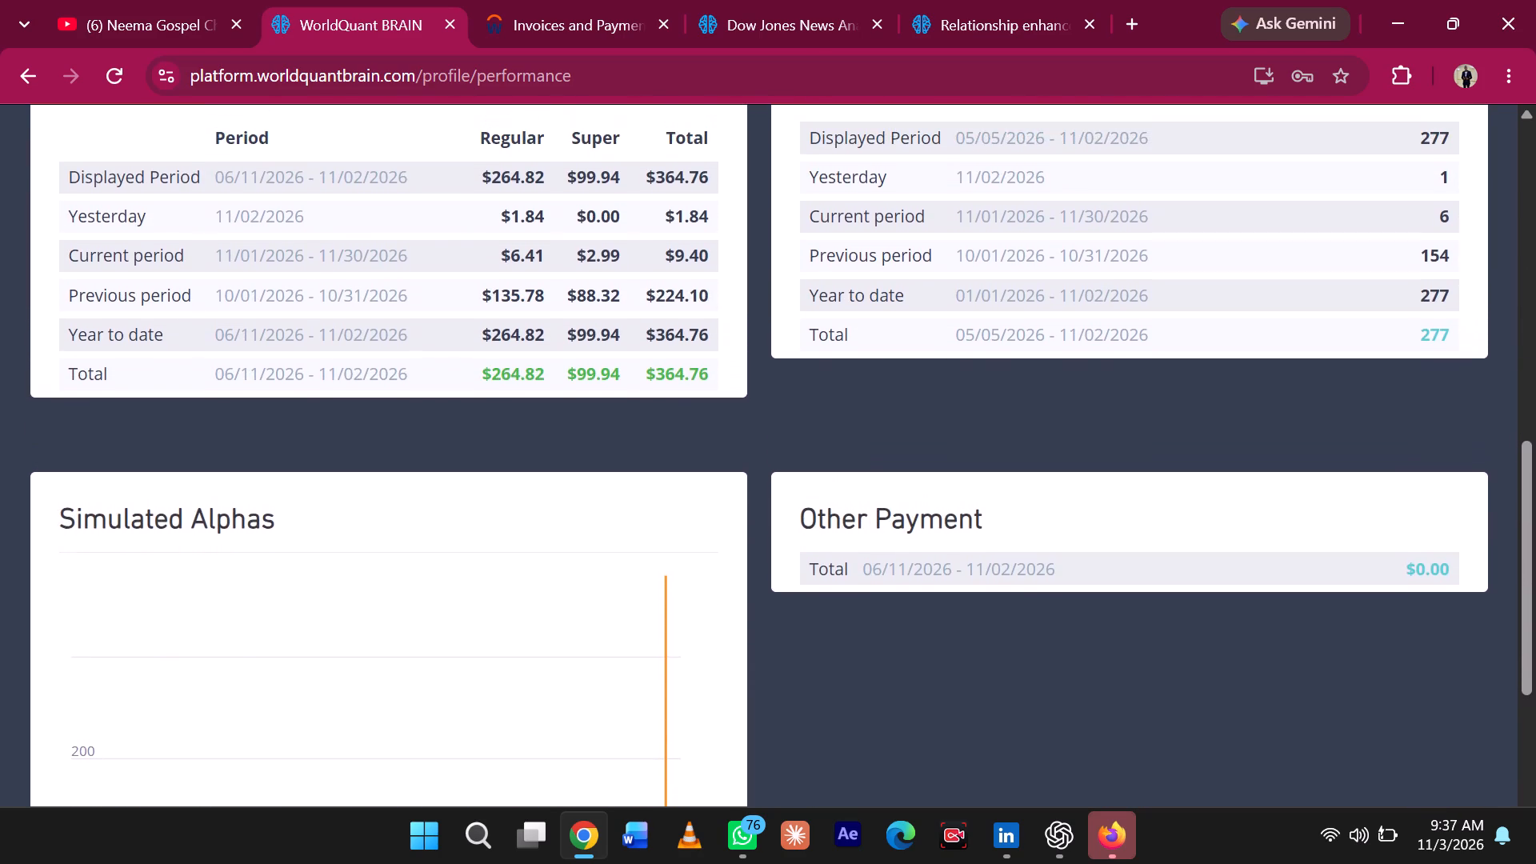
{"action": "scroll", "coordinate": [863, 522], "scroll_direction": "up", "scroll_amount": 1}
{"action": "scroll", "coordinate": [877, 863], "scroll_direction": "up", "scroll_amount": 3}
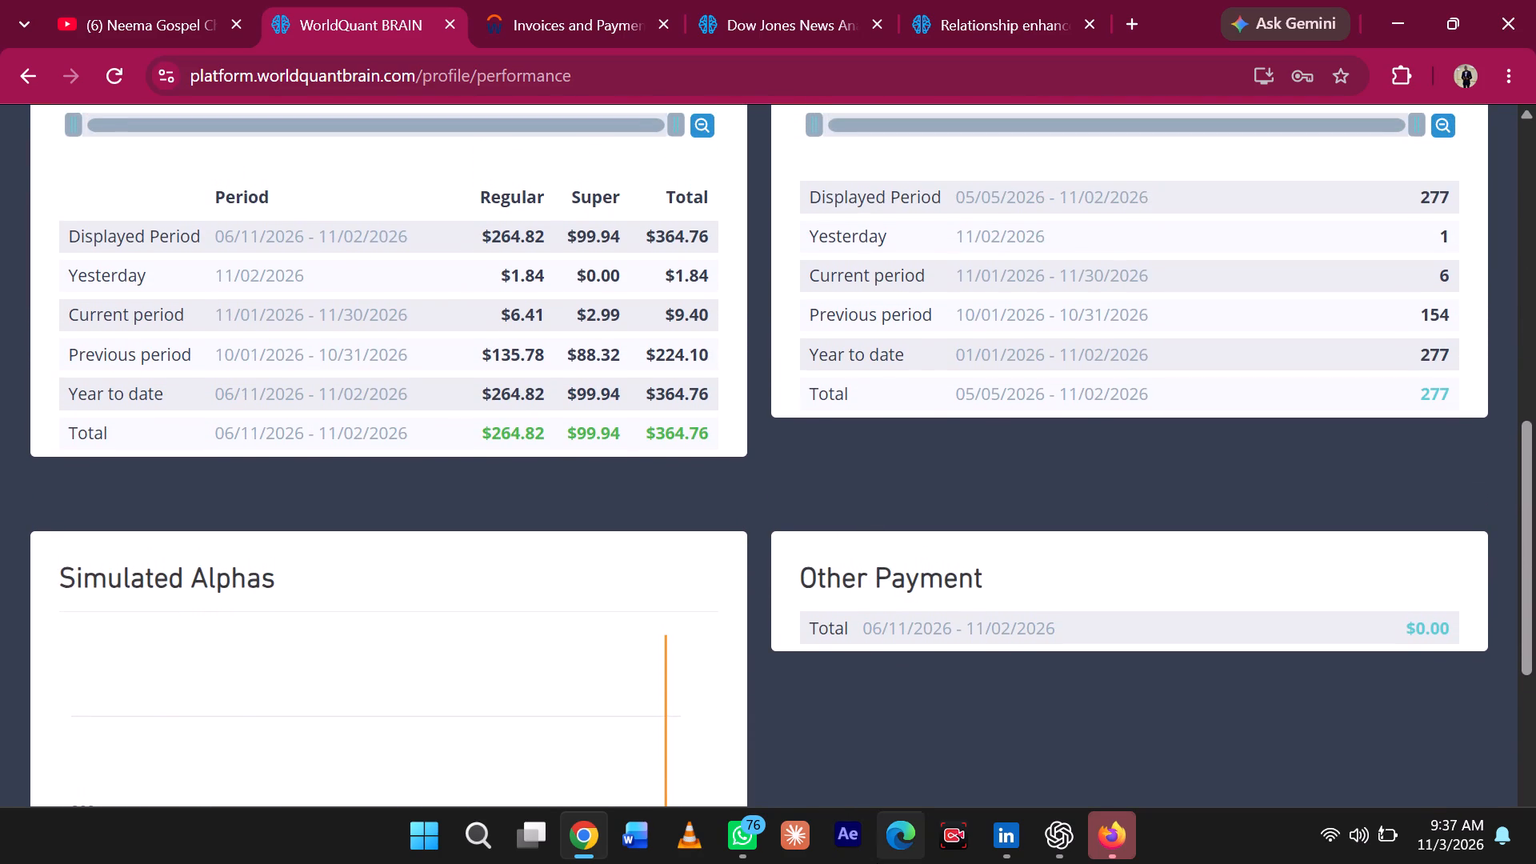
{"action": "scroll", "coordinate": [877, 863], "scroll_direction": "up", "scroll_amount": 2}
{"action": "scroll", "coordinate": [877, 863], "scroll_direction": "down", "scroll_amount": 3}
{"action": "scroll", "coordinate": [570, 285], "scroll_direction": "up", "scroll_amount": 4}
{"action": "scroll", "coordinate": [570, 285], "scroll_direction": "down", "scroll_amount": 2}
{"action": "scroll", "coordinate": [570, 285], "scroll_direction": "up", "scroll_amount": 1}
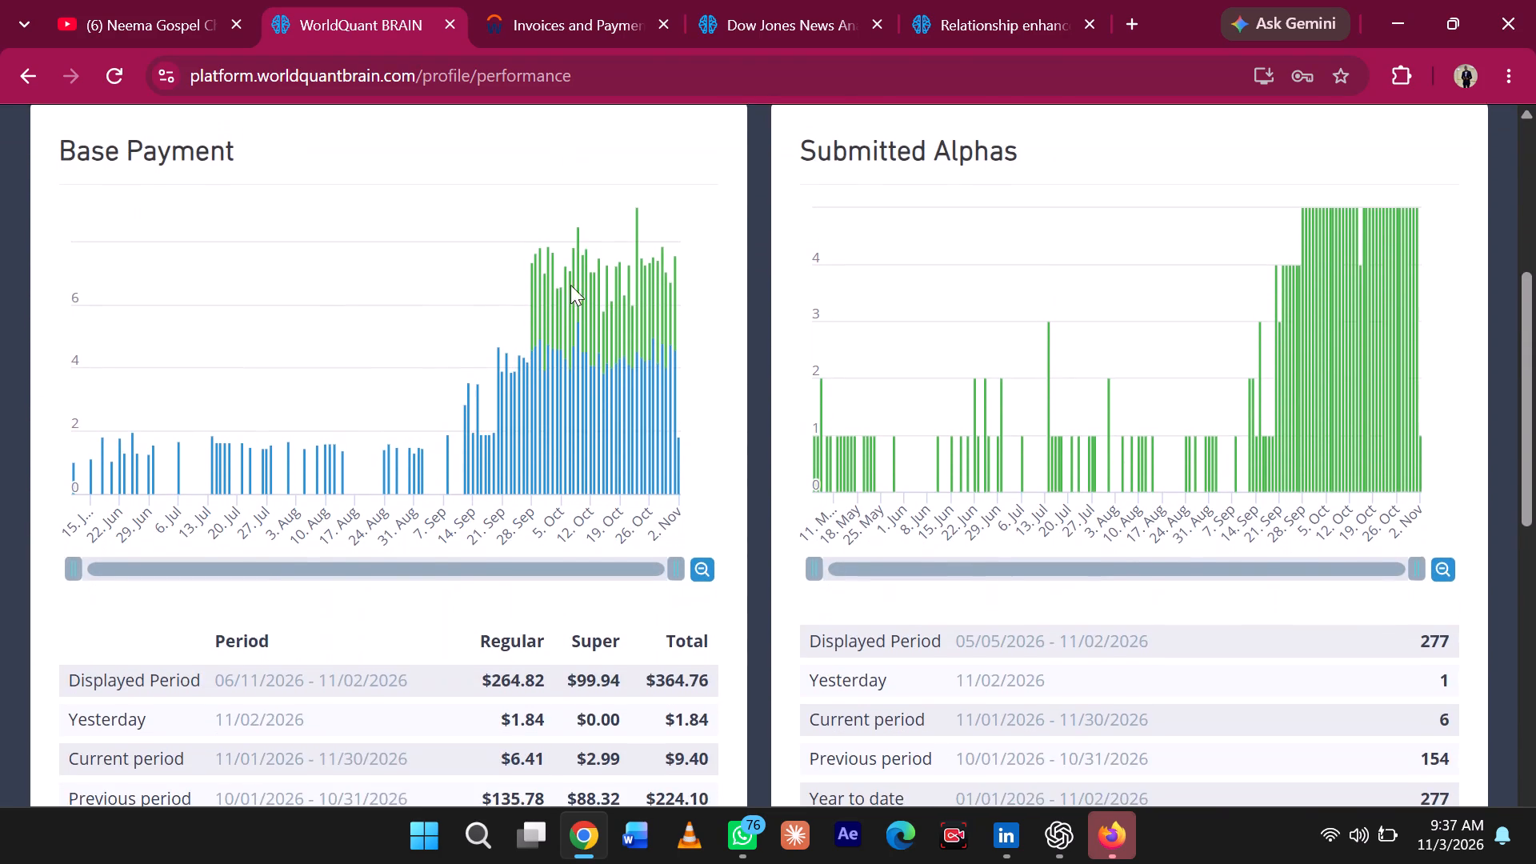
{"action": "scroll", "coordinate": [570, 285], "scroll_direction": "up", "scroll_amount": 1}
{"action": "scroll", "coordinate": [570, 285], "scroll_direction": "down", "scroll_amount": 1}
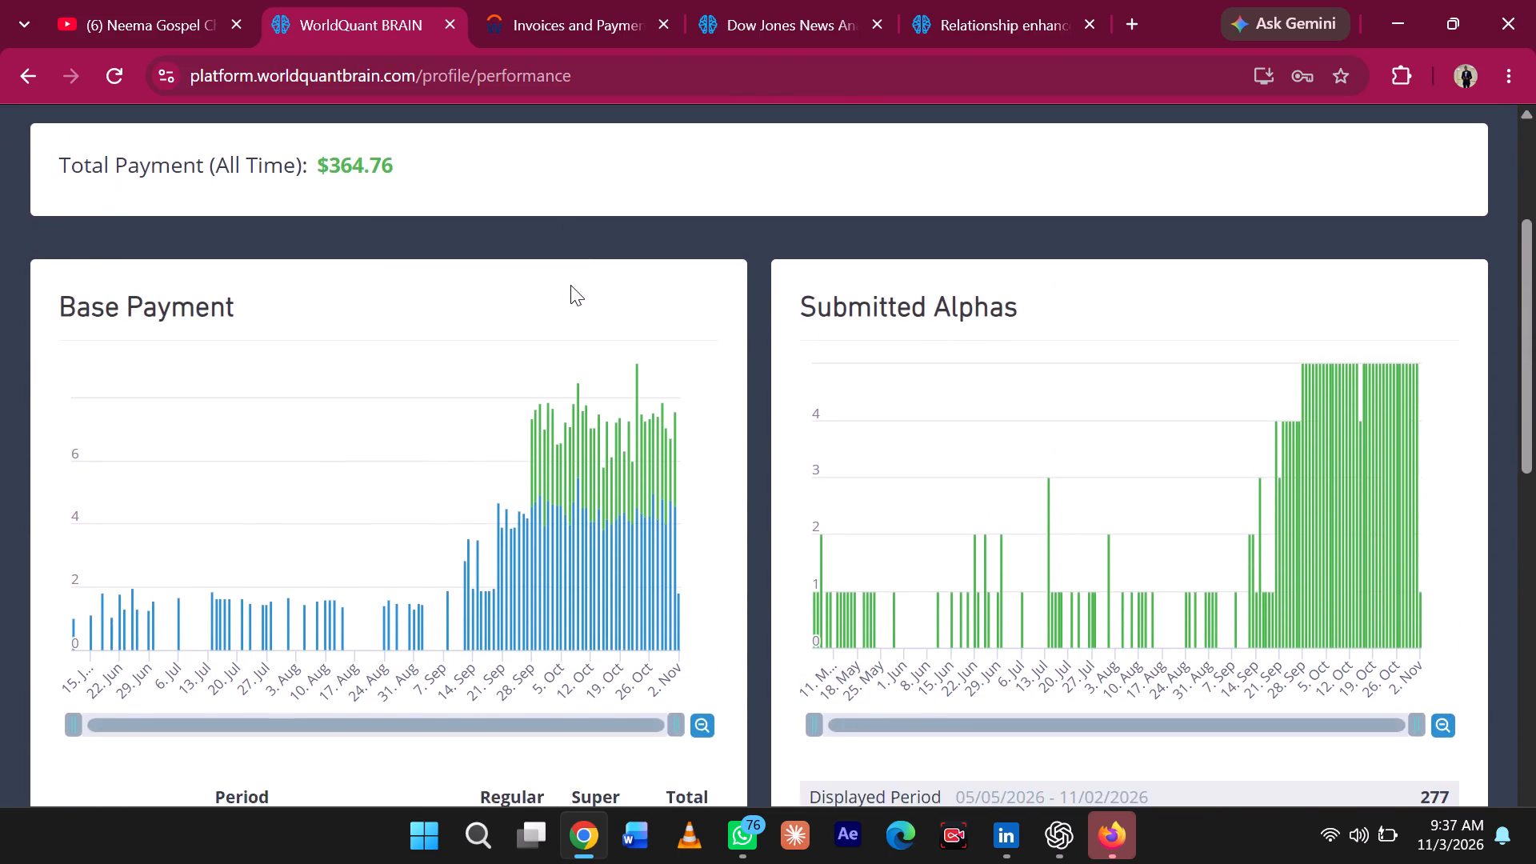
{"action": "scroll", "coordinate": [570, 285], "scroll_direction": "down", "scroll_amount": 1}
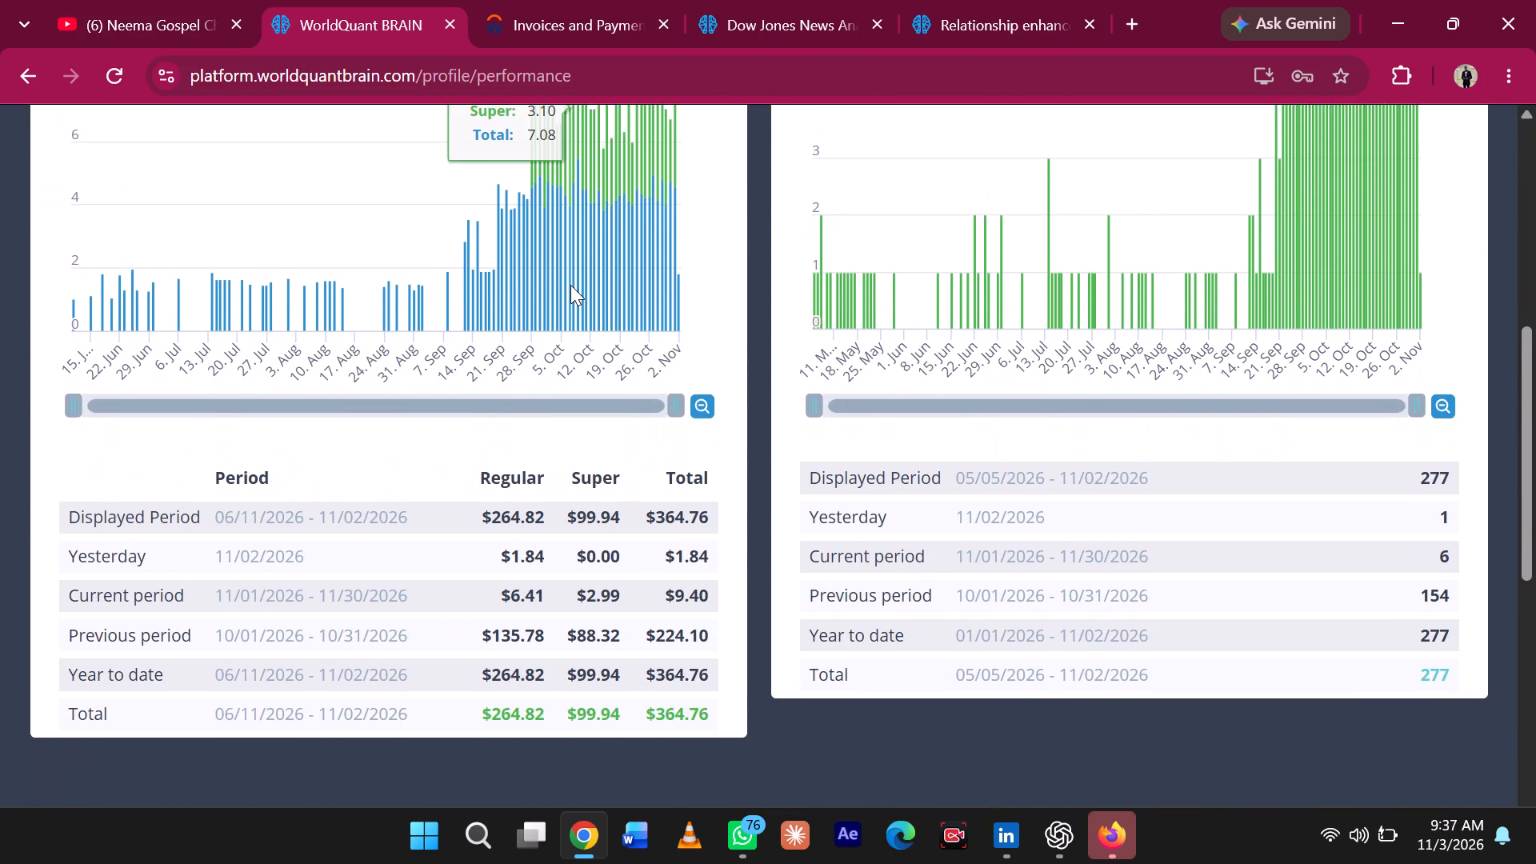
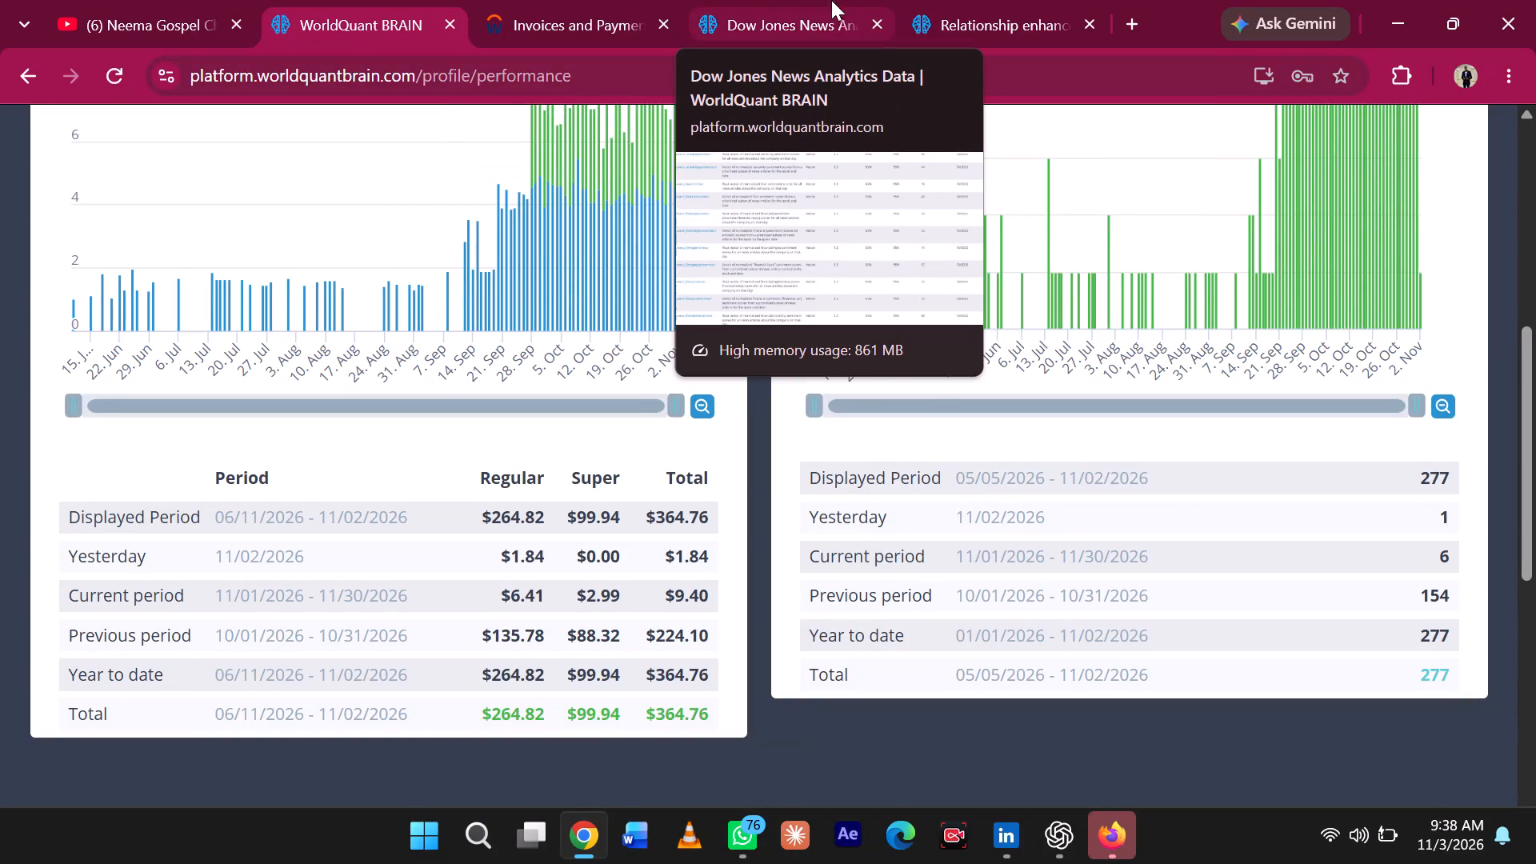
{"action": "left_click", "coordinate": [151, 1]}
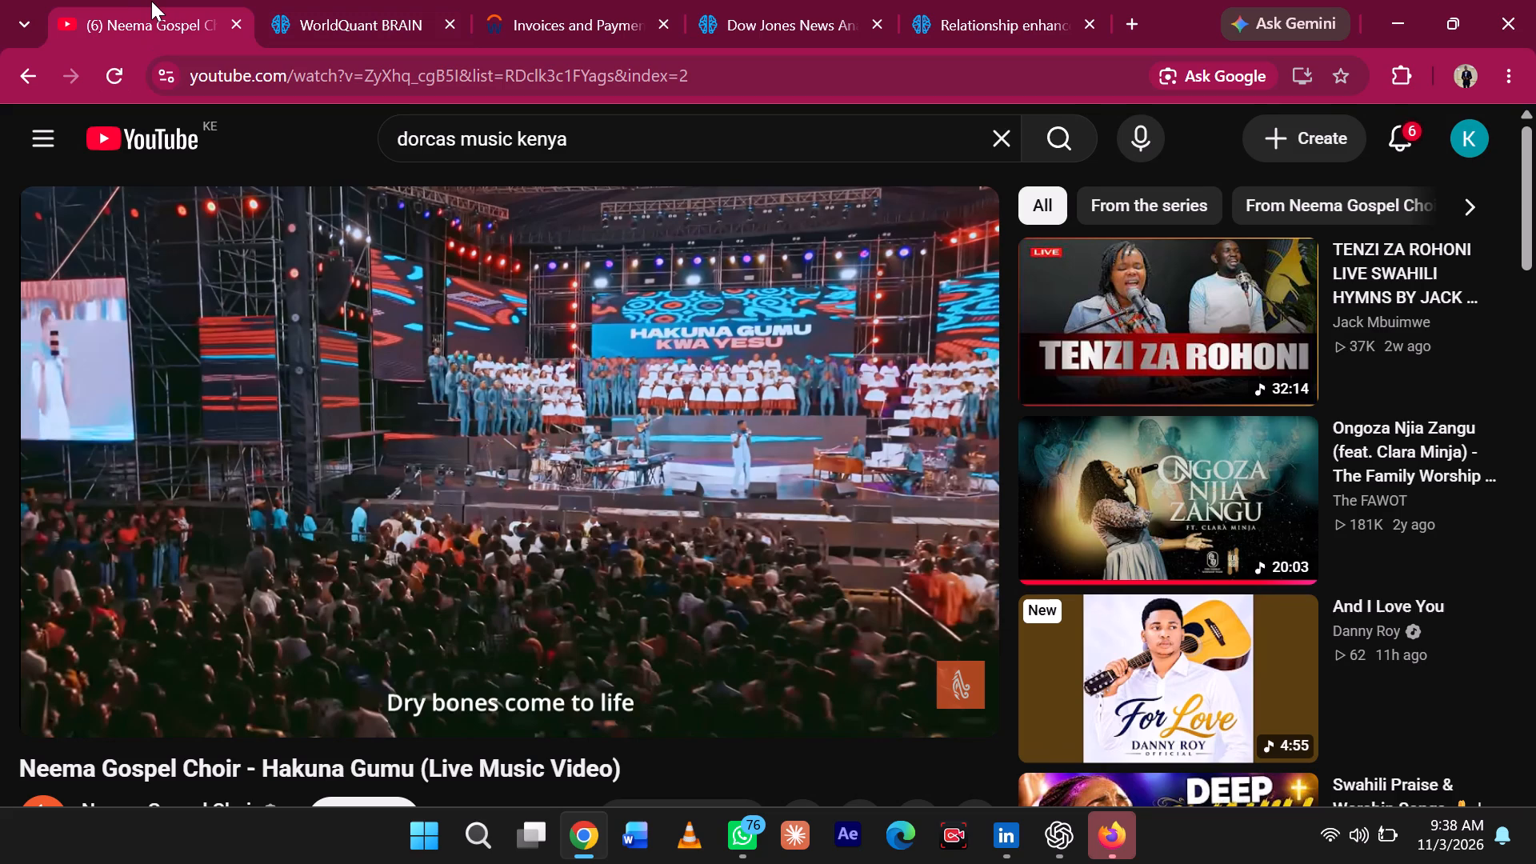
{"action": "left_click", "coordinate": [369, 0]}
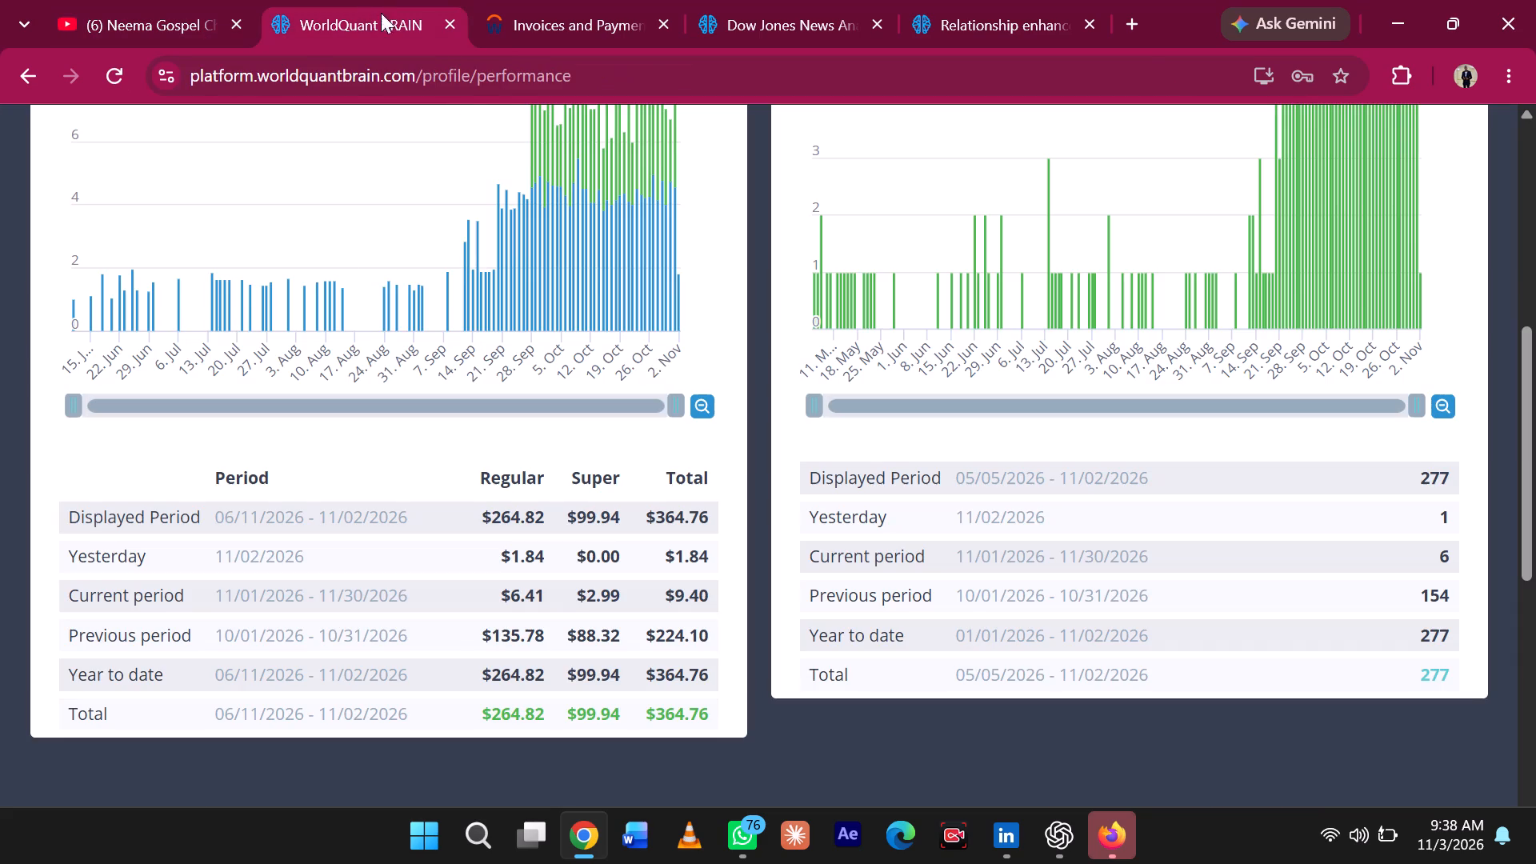
Leave the profile performance metrics and open the Simulate workspace.
{"action": "scroll", "coordinate": [623, 254], "scroll_direction": "up", "scroll_amount": 6}
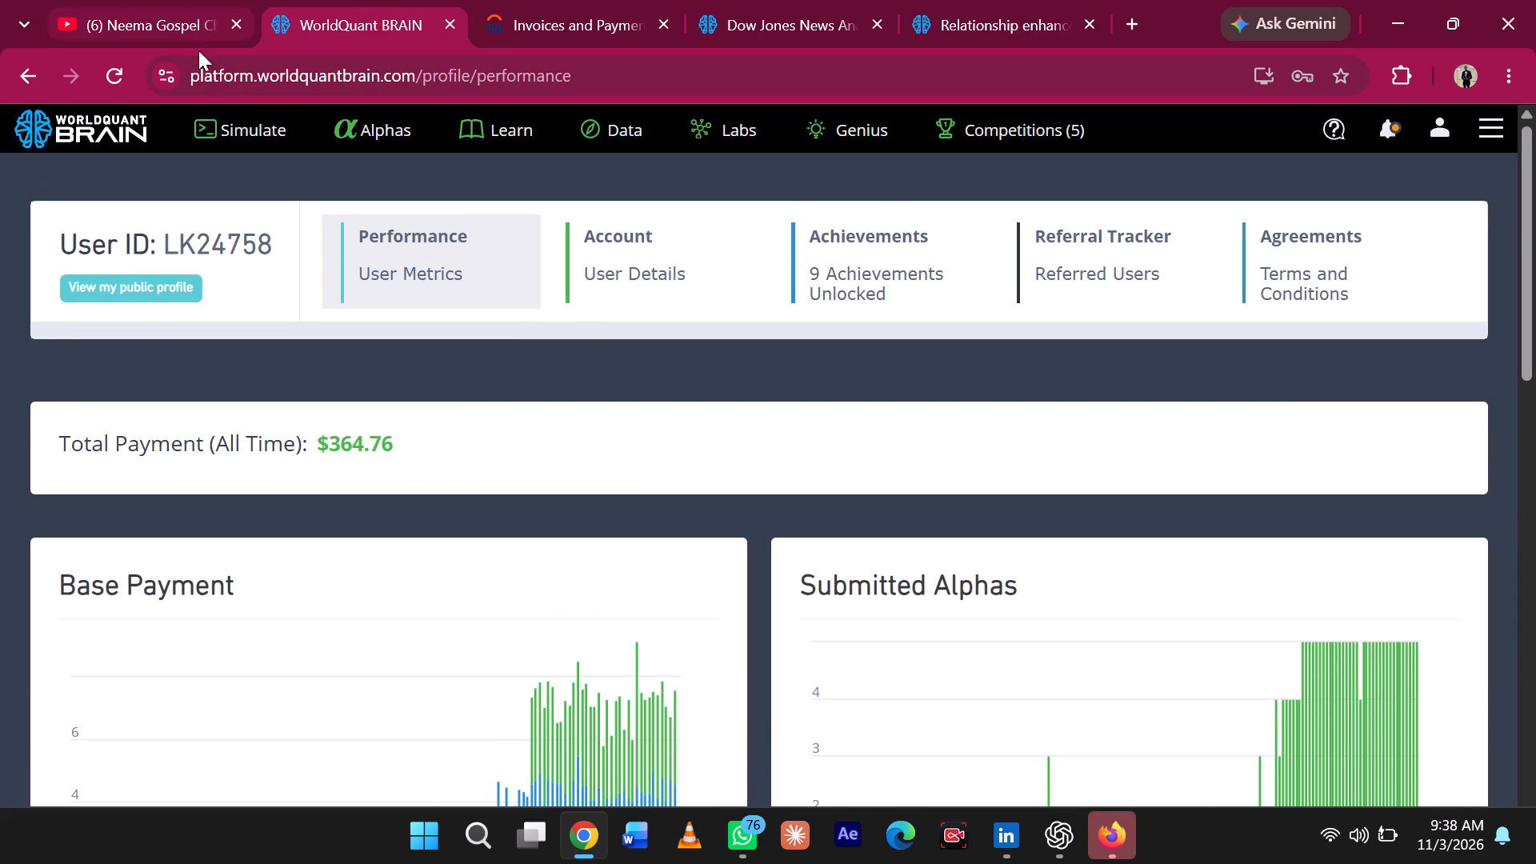
{"action": "left_click", "coordinate": [231, 123]}
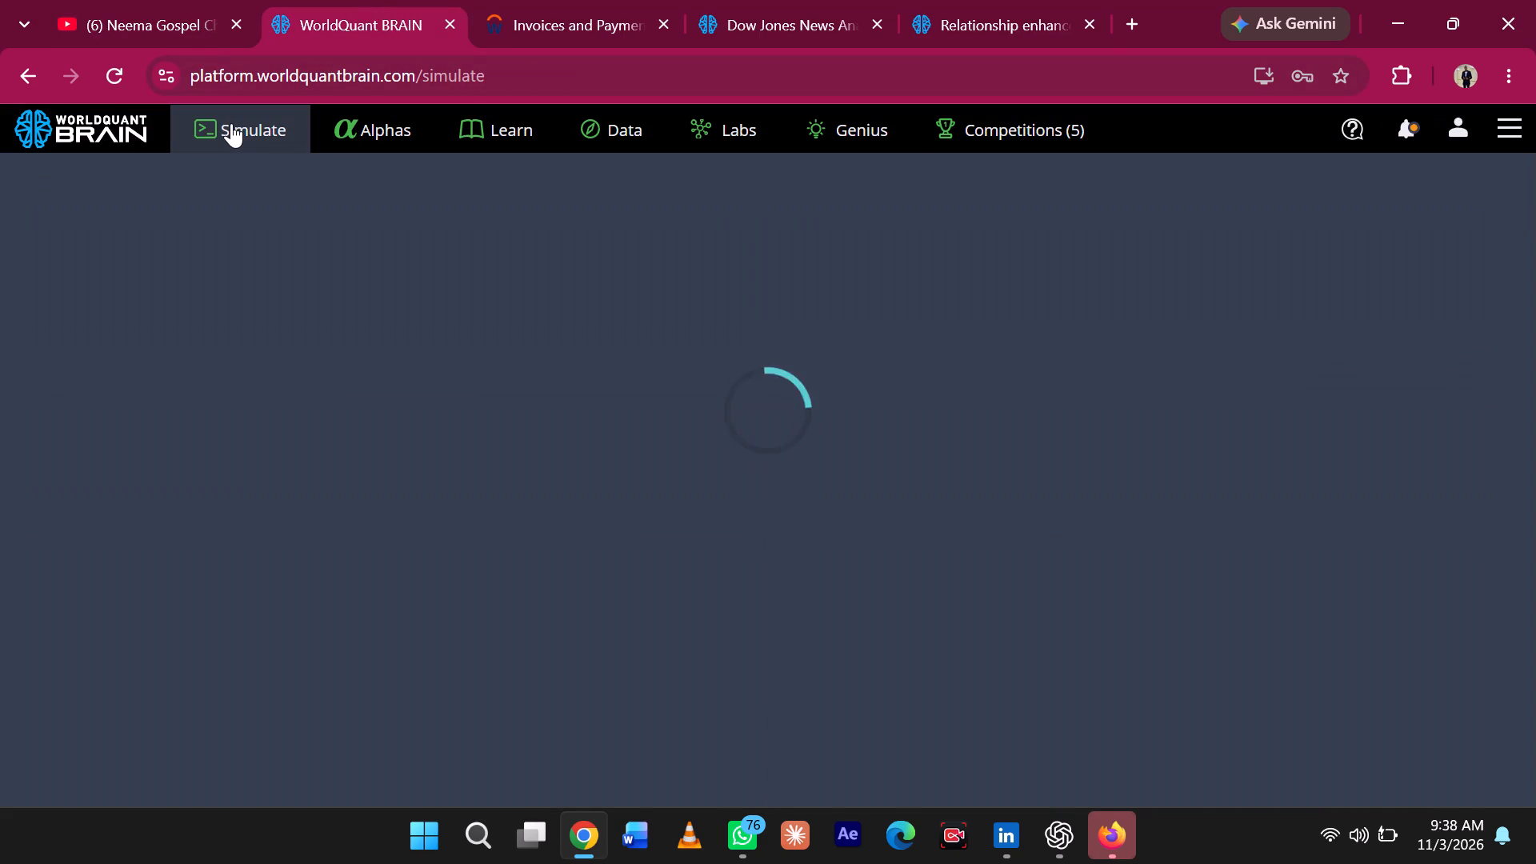
{"action": "scroll", "coordinate": [457, 270], "scroll_direction": "up", "scroll_amount": 2}
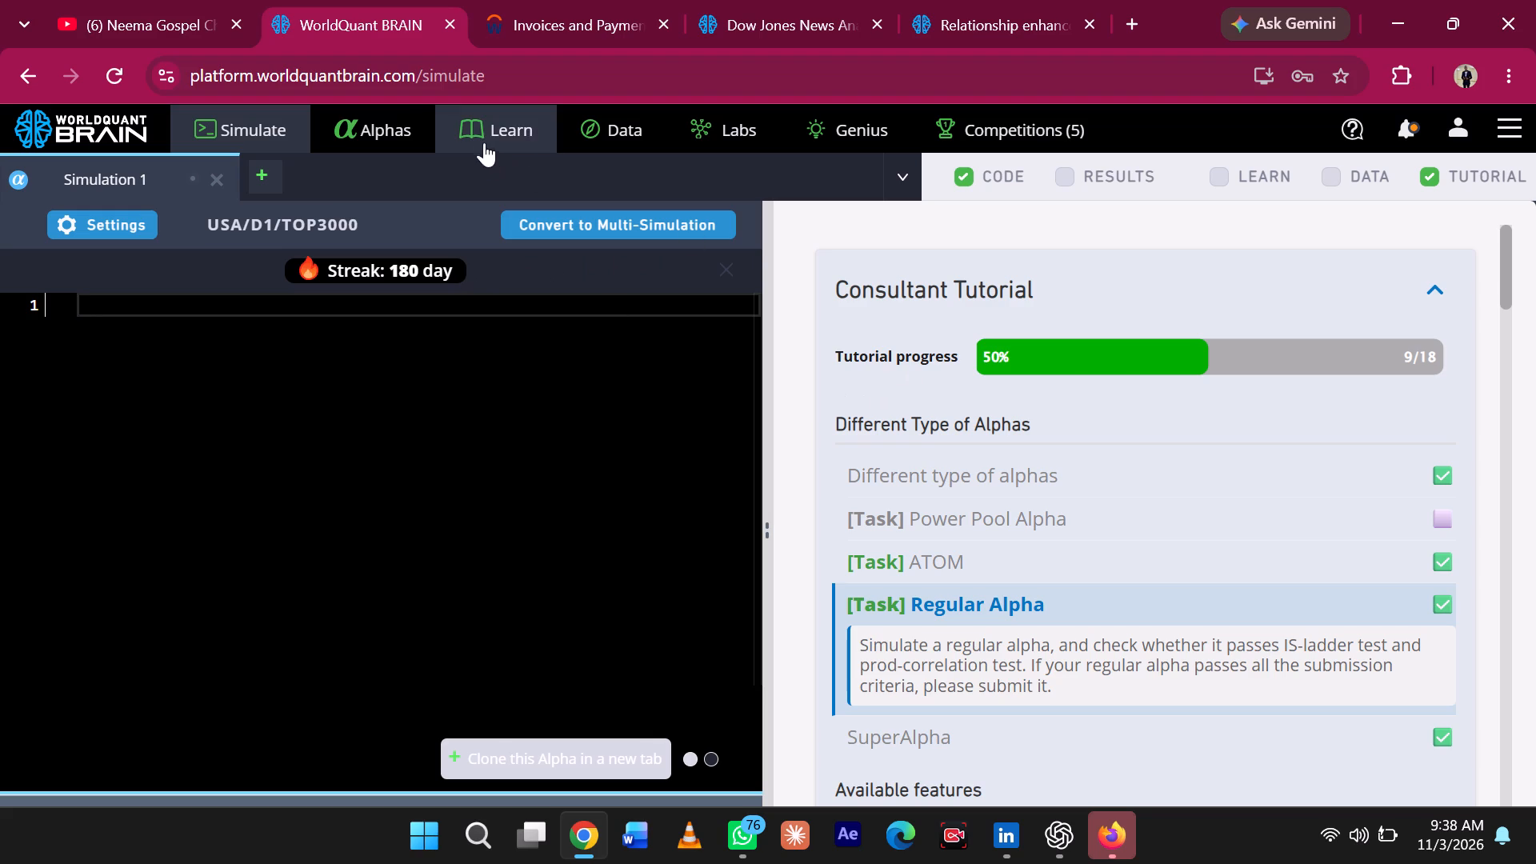
Open the submitted regular alpha LLMg8km6 (GLB, 10/31/2026) from the Alphas list and clone it into a new simulation.
{"action": "left_click", "coordinate": [376, 146]}
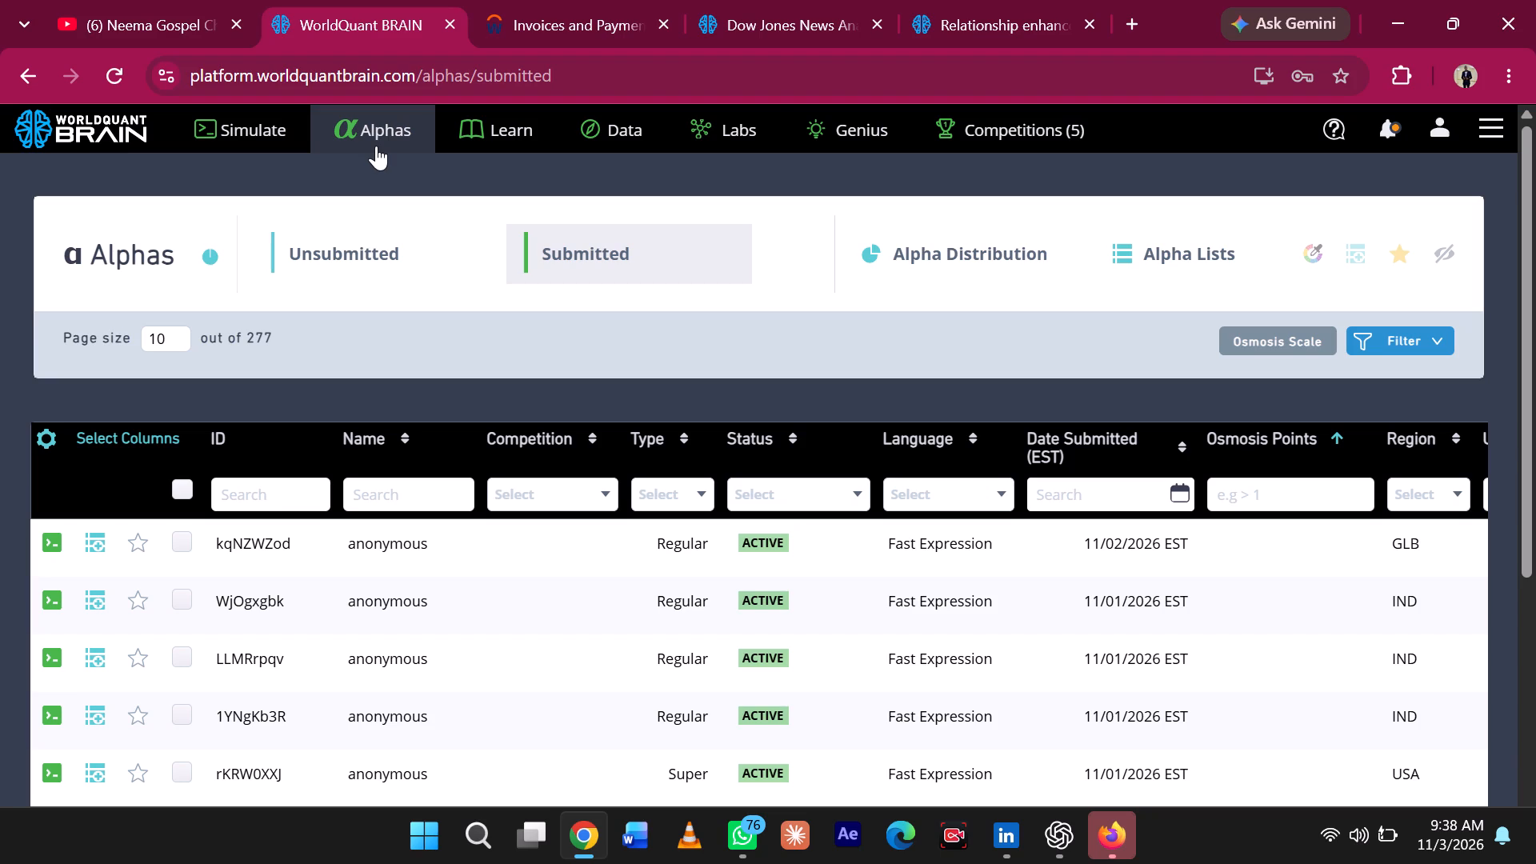
{"action": "scroll", "coordinate": [910, 638], "scroll_direction": "down", "scroll_amount": 2}
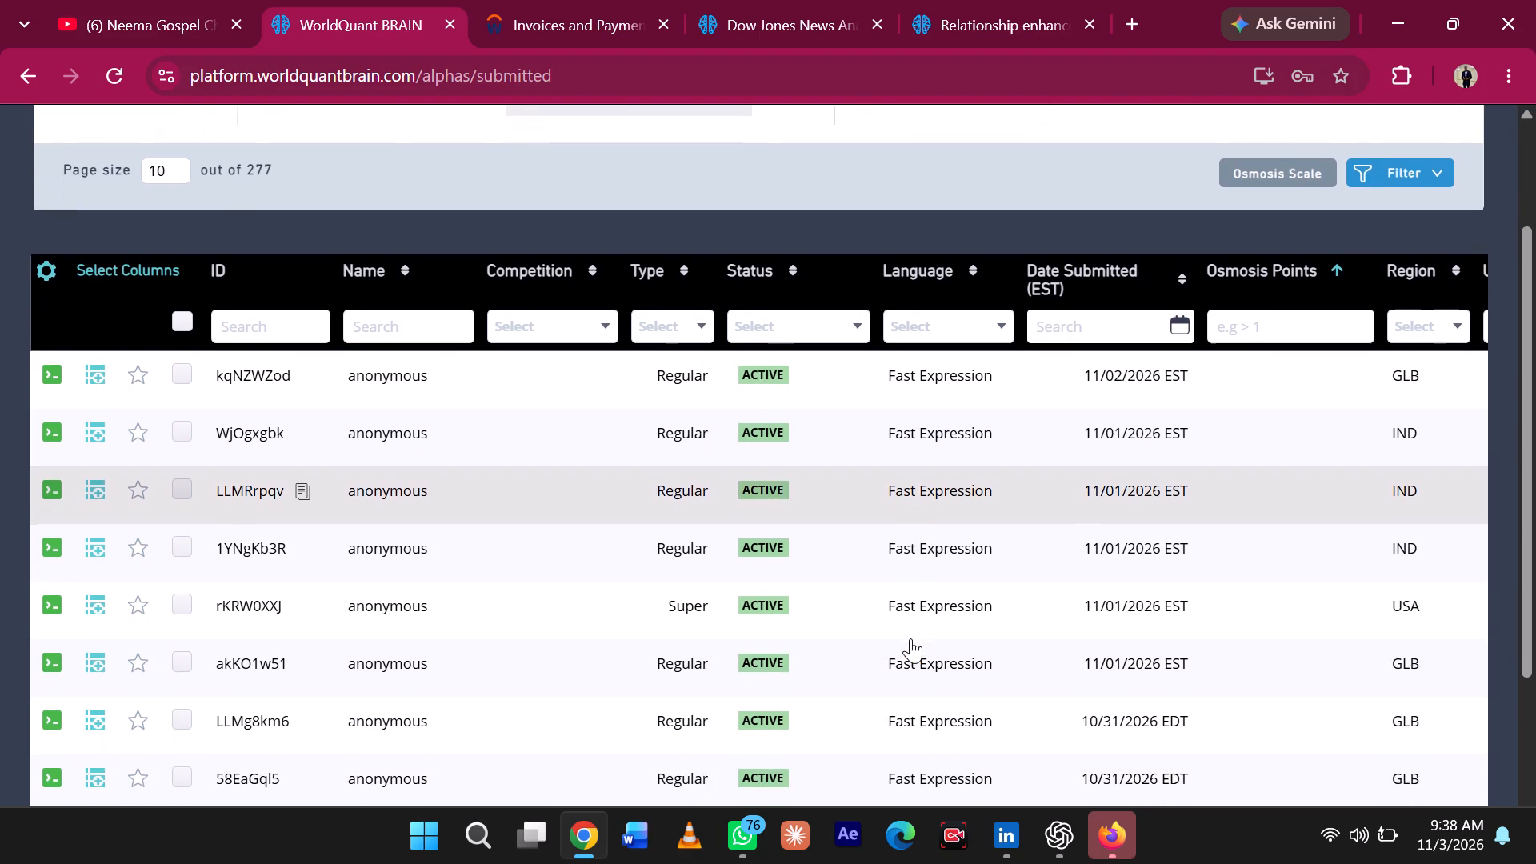
{"action": "scroll", "coordinate": [910, 638], "scroll_direction": "down", "scroll_amount": 2}
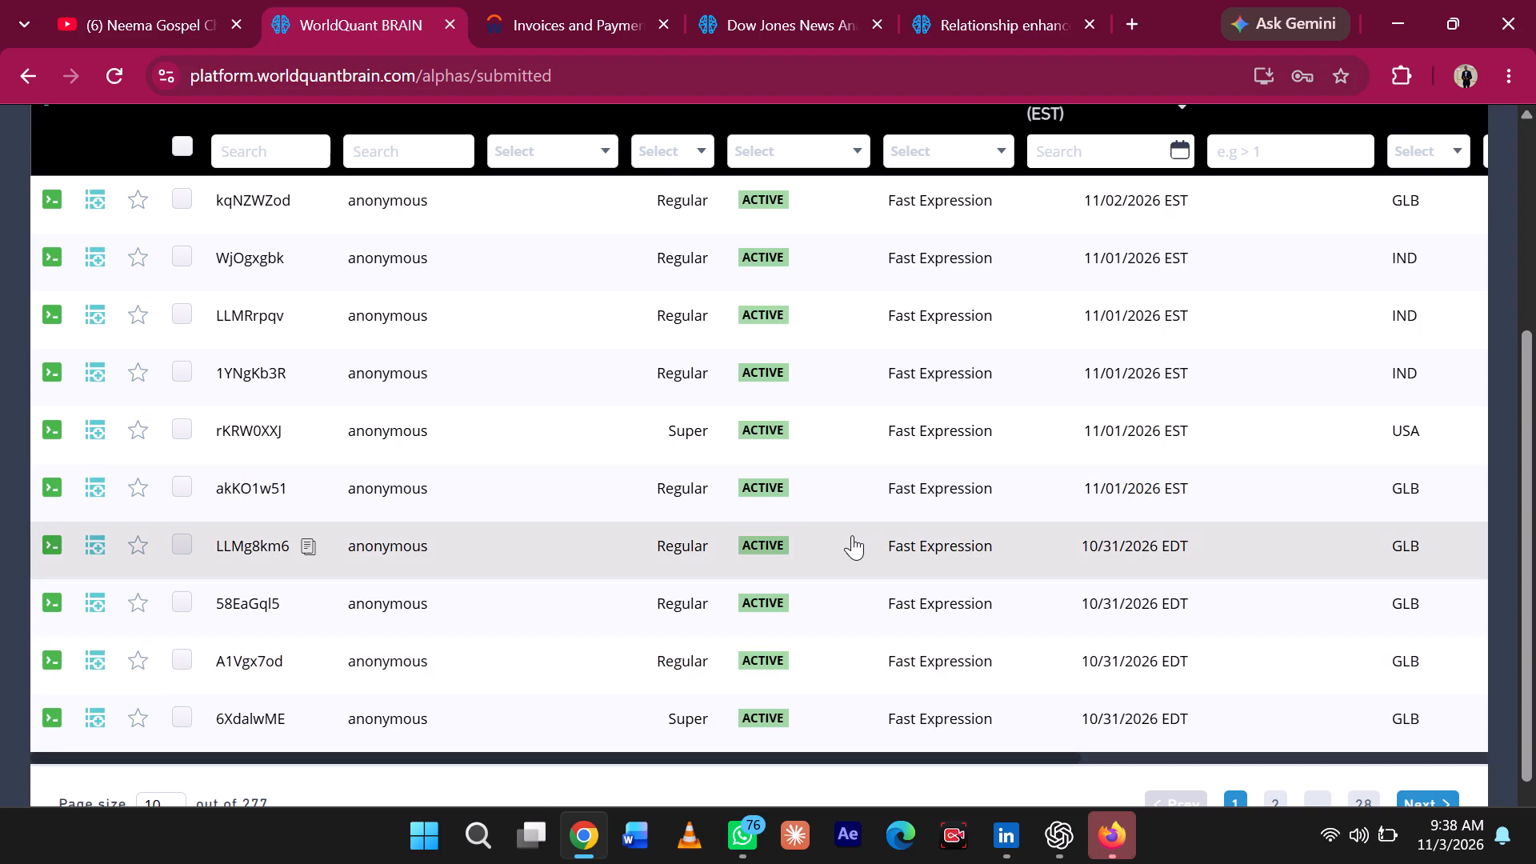
{"action": "left_click", "coordinate": [852, 537]}
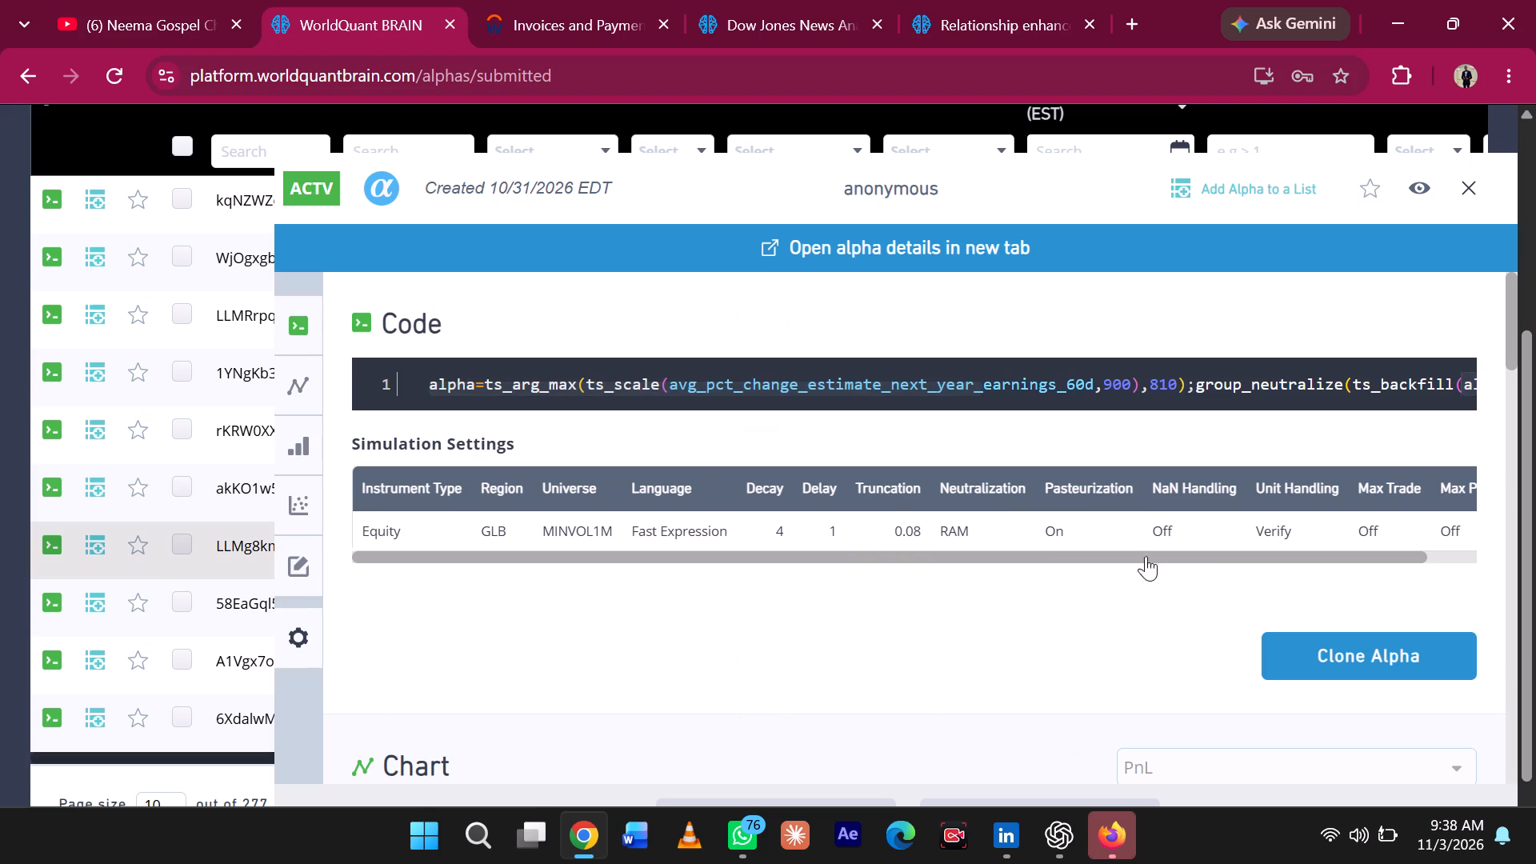
{"action": "left_click", "coordinate": [1336, 644]}
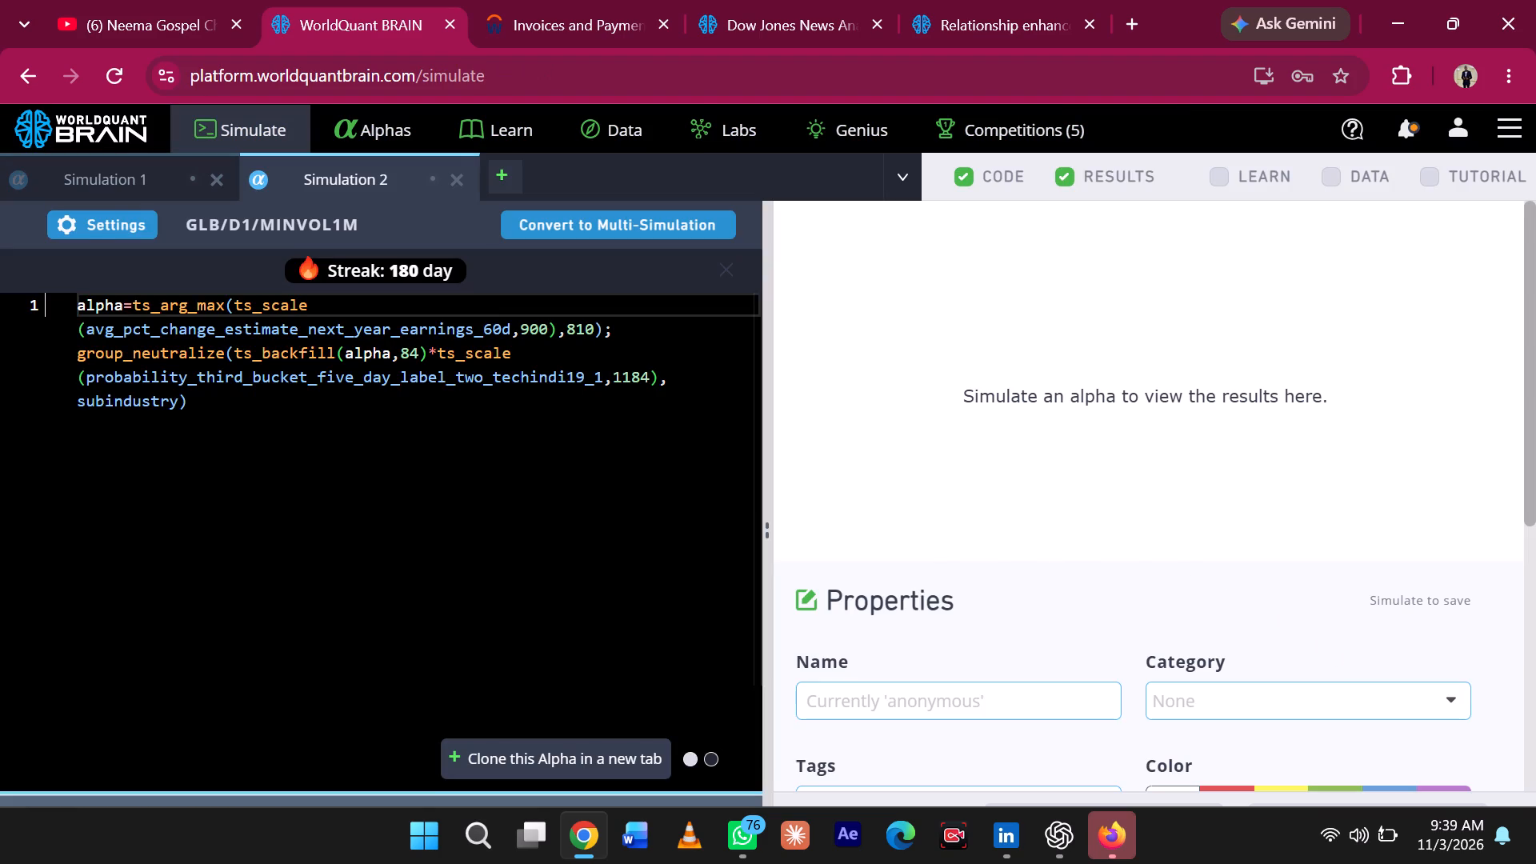
Select the data field avg_pct_change_estimate_next_year_earnings_60d in the cloned alpha's first ts_scale expression.
{"action": "double_click", "coordinate": [506, 331]}
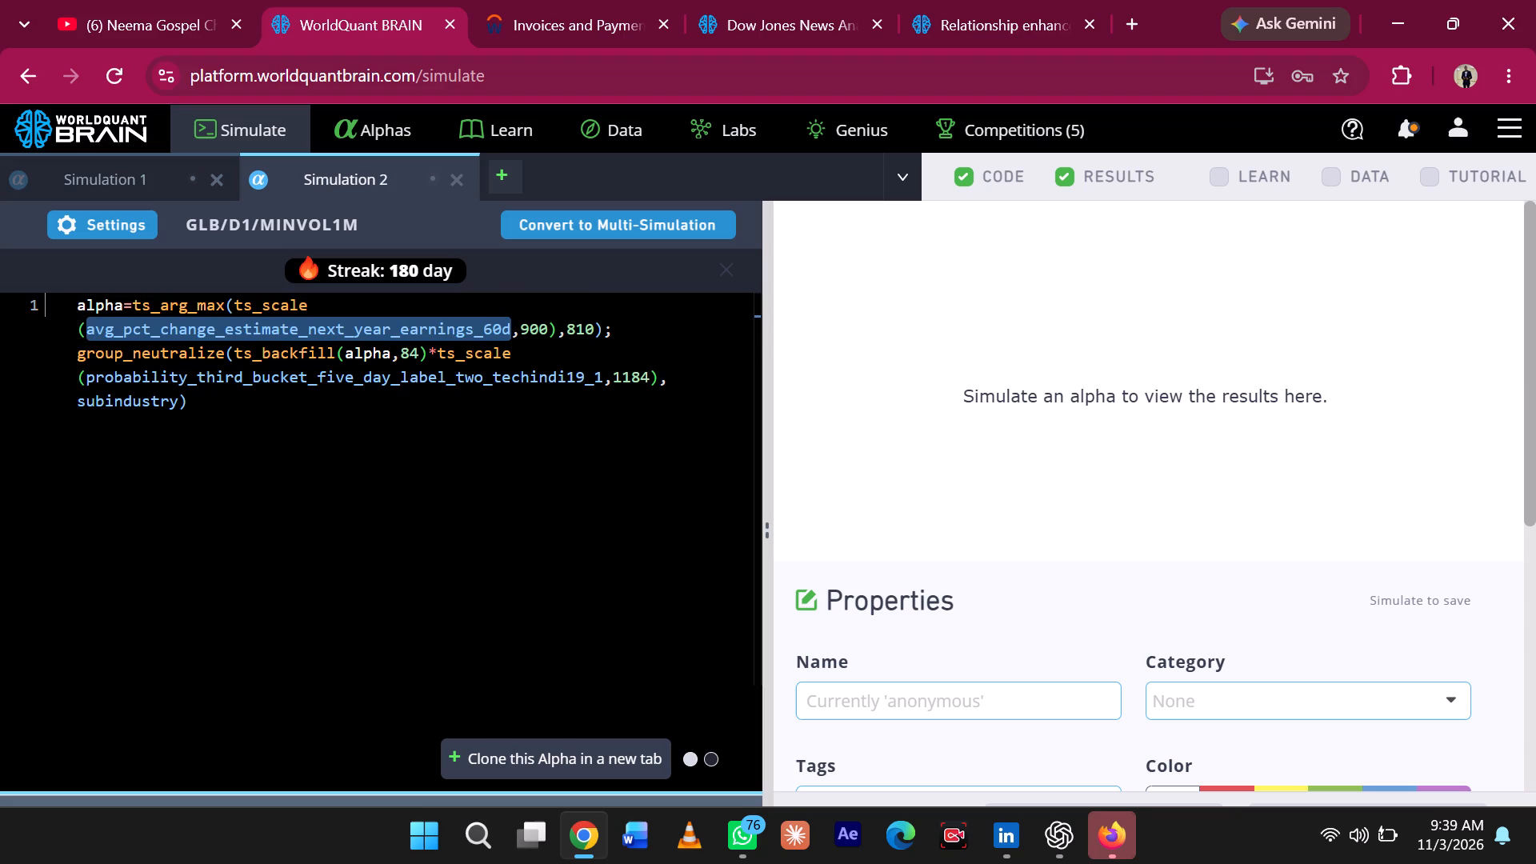
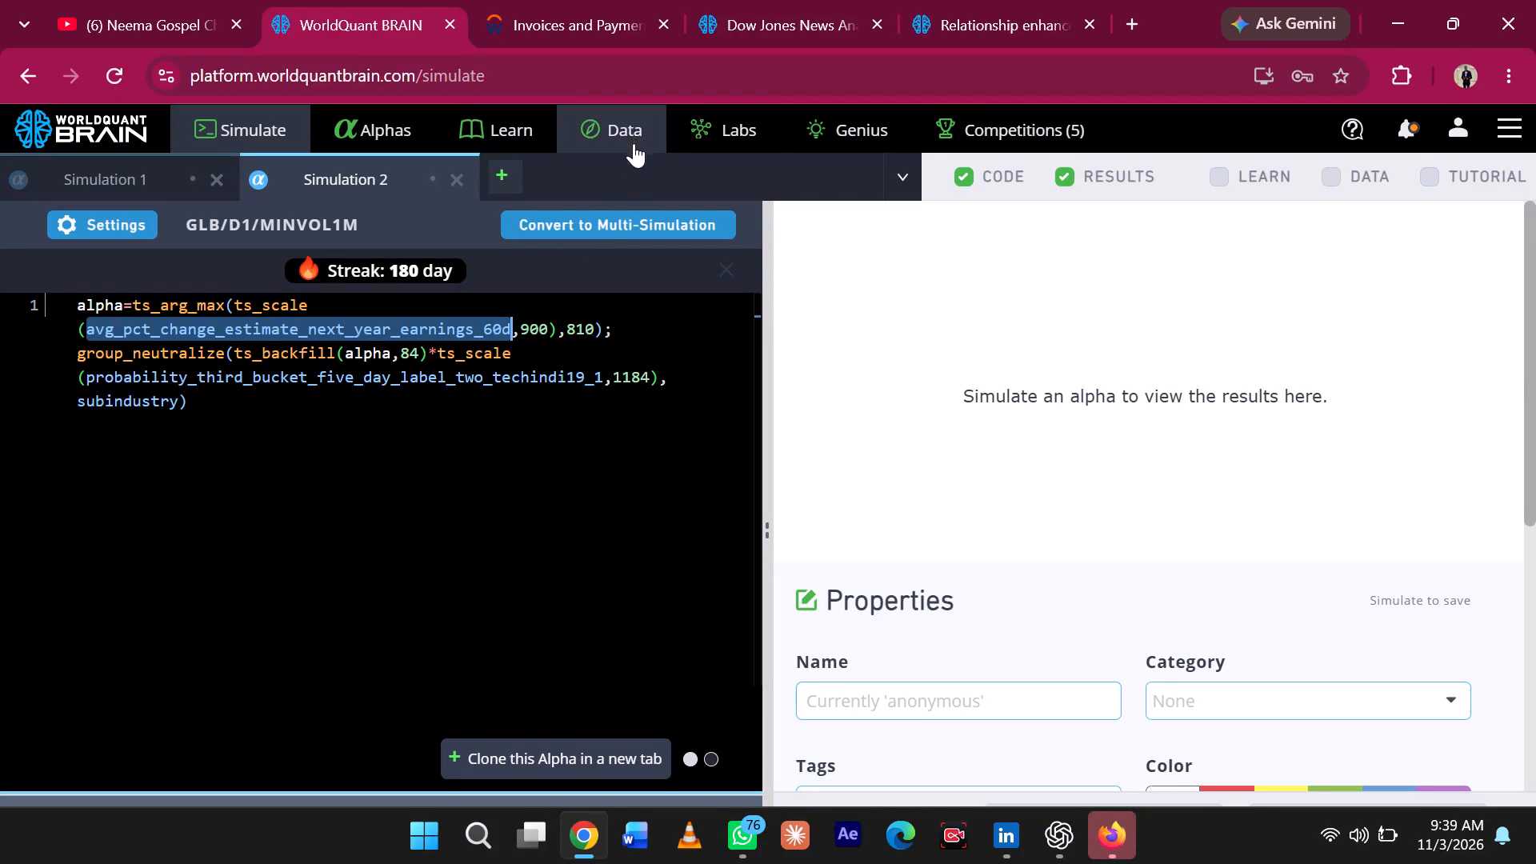
Open the Genius page and review the eligibility criteria, simulation and submission activity, and Osmosis allocation.
{"action": "left_click", "coordinate": [844, 111]}
{"action": "scroll", "coordinate": [723, 513], "scroll_direction": "down", "scroll_amount": 6}
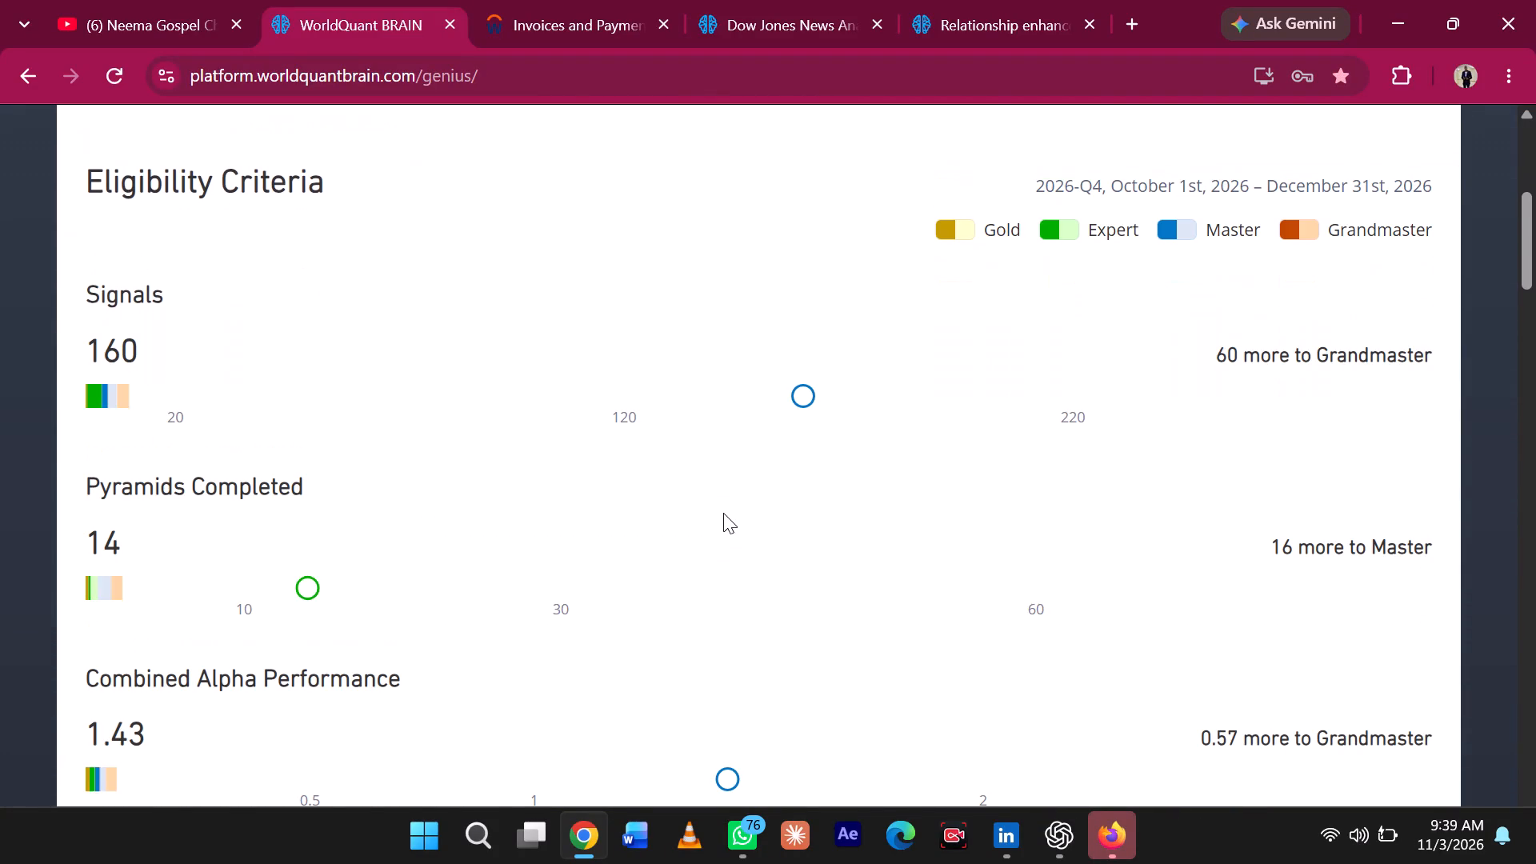
{"action": "scroll", "coordinate": [723, 513], "scroll_direction": "down", "scroll_amount": 1}
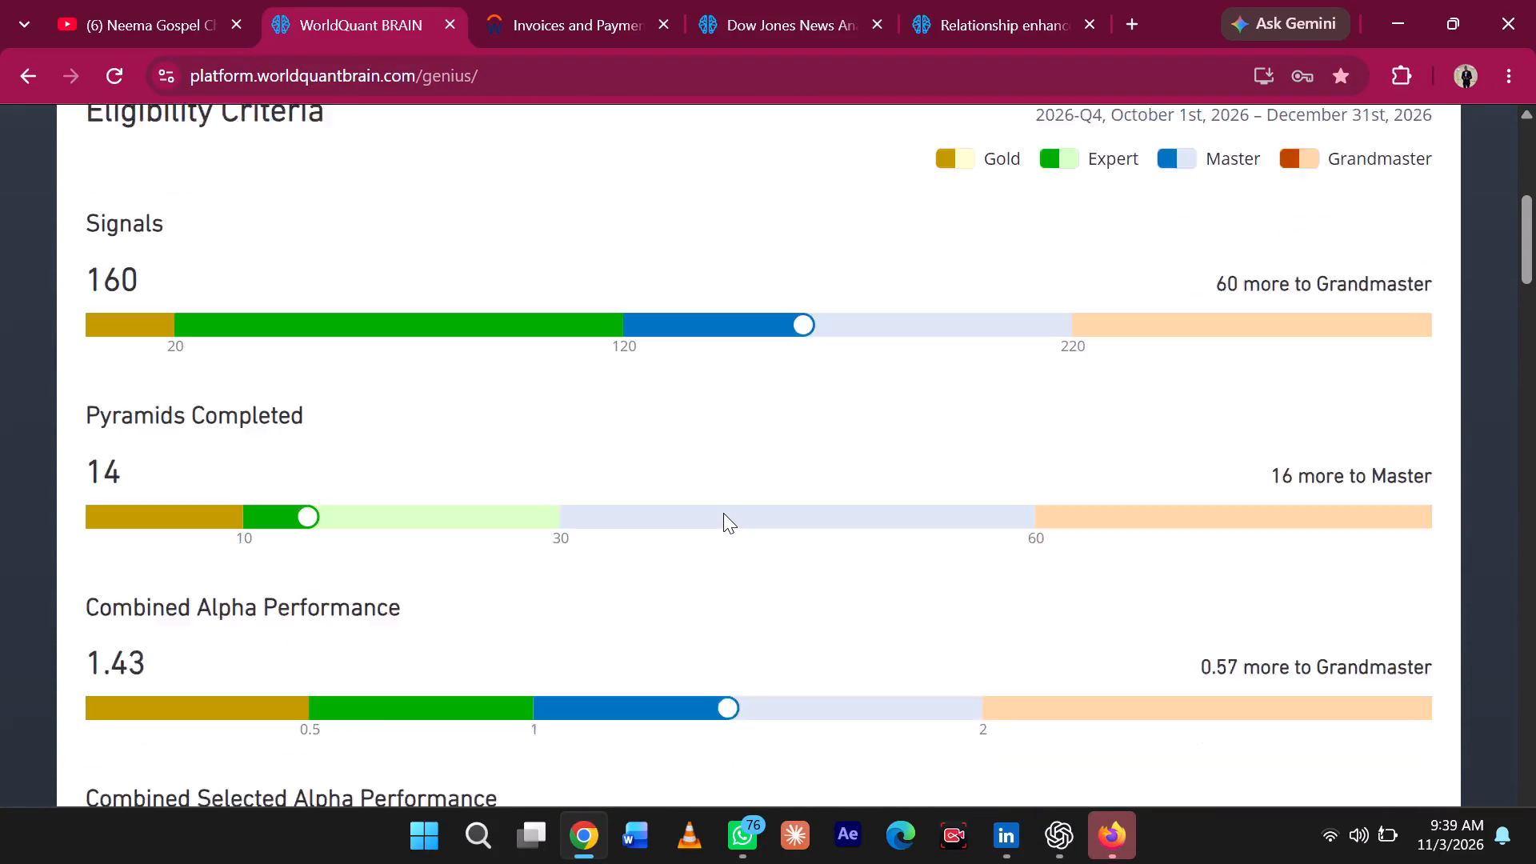
{"action": "scroll", "coordinate": [723, 513], "scroll_direction": "down", "scroll_amount": 11}
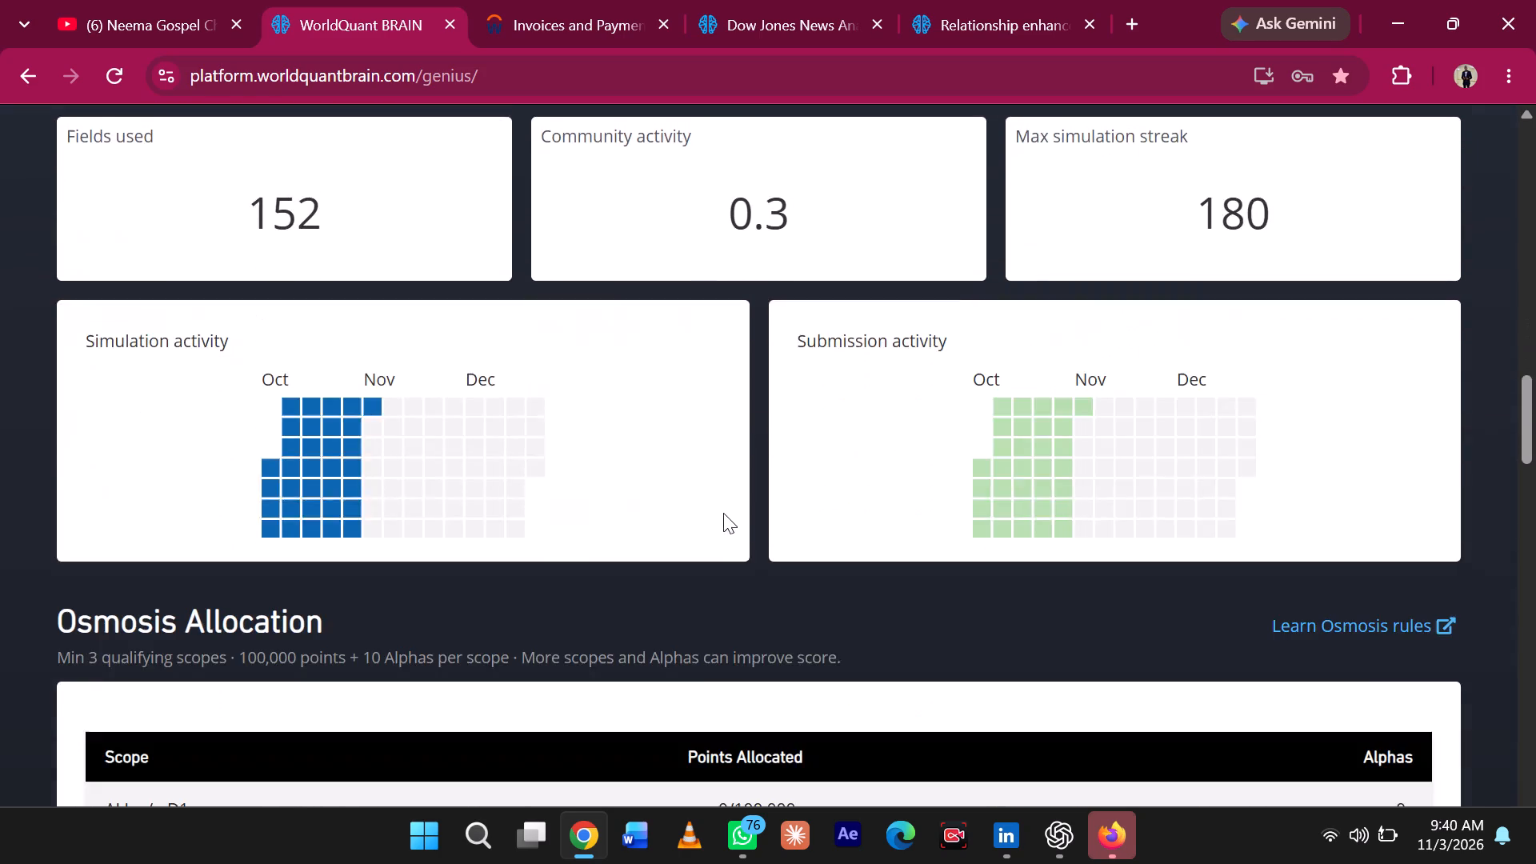
{"action": "scroll", "coordinate": [723, 513], "scroll_direction": "down", "scroll_amount": 5}
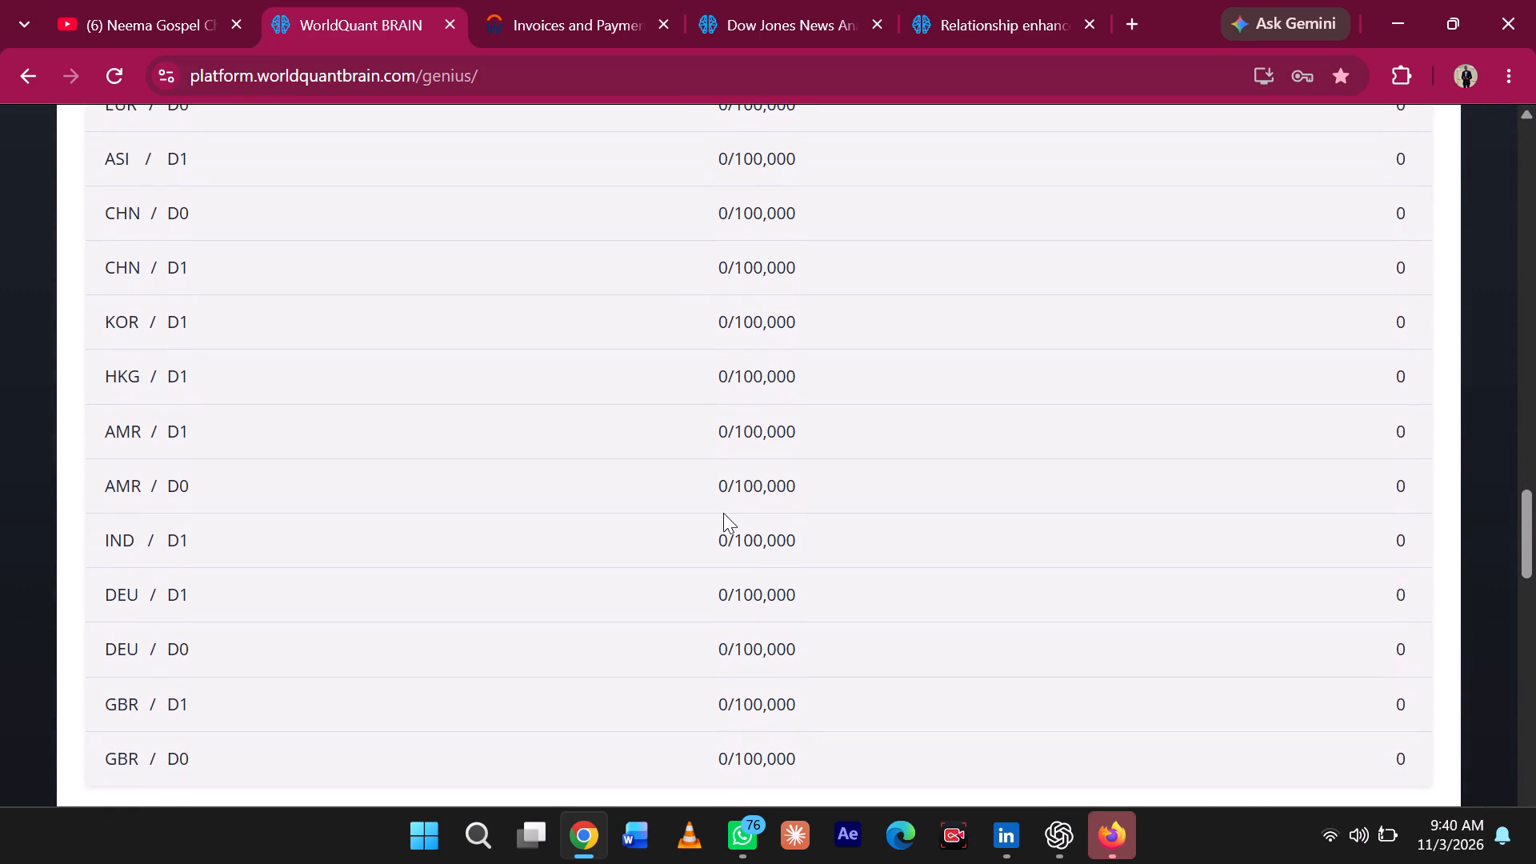
Examine the pyramid alpha distribution and the pyramid theme multipliers by category, region and delay.
{"action": "scroll", "coordinate": [723, 513], "scroll_direction": "down", "scroll_amount": 4}
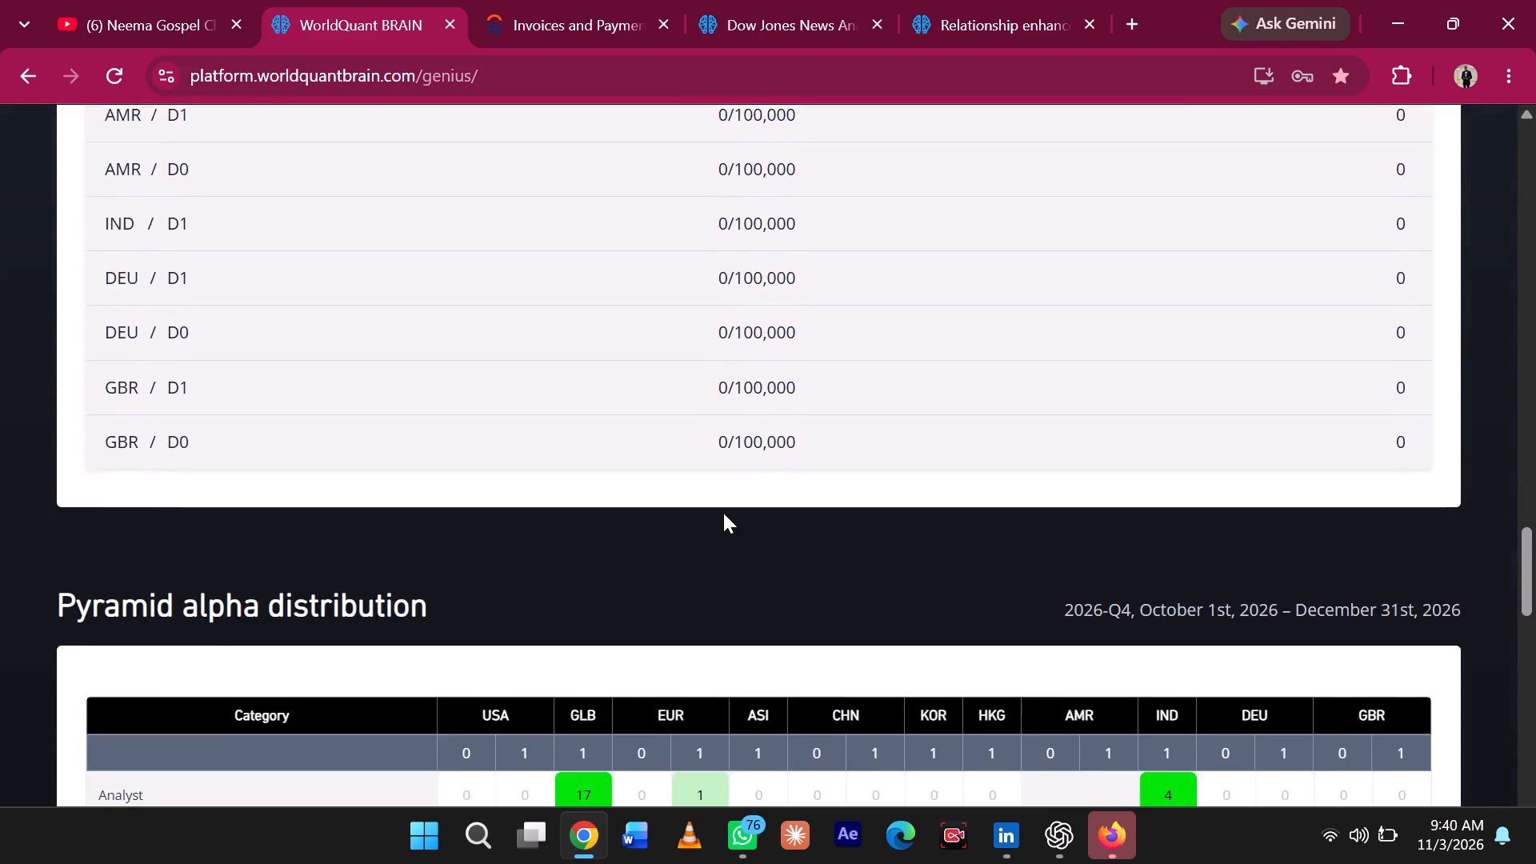
{"action": "scroll", "coordinate": [723, 513], "scroll_direction": "down", "scroll_amount": 5}
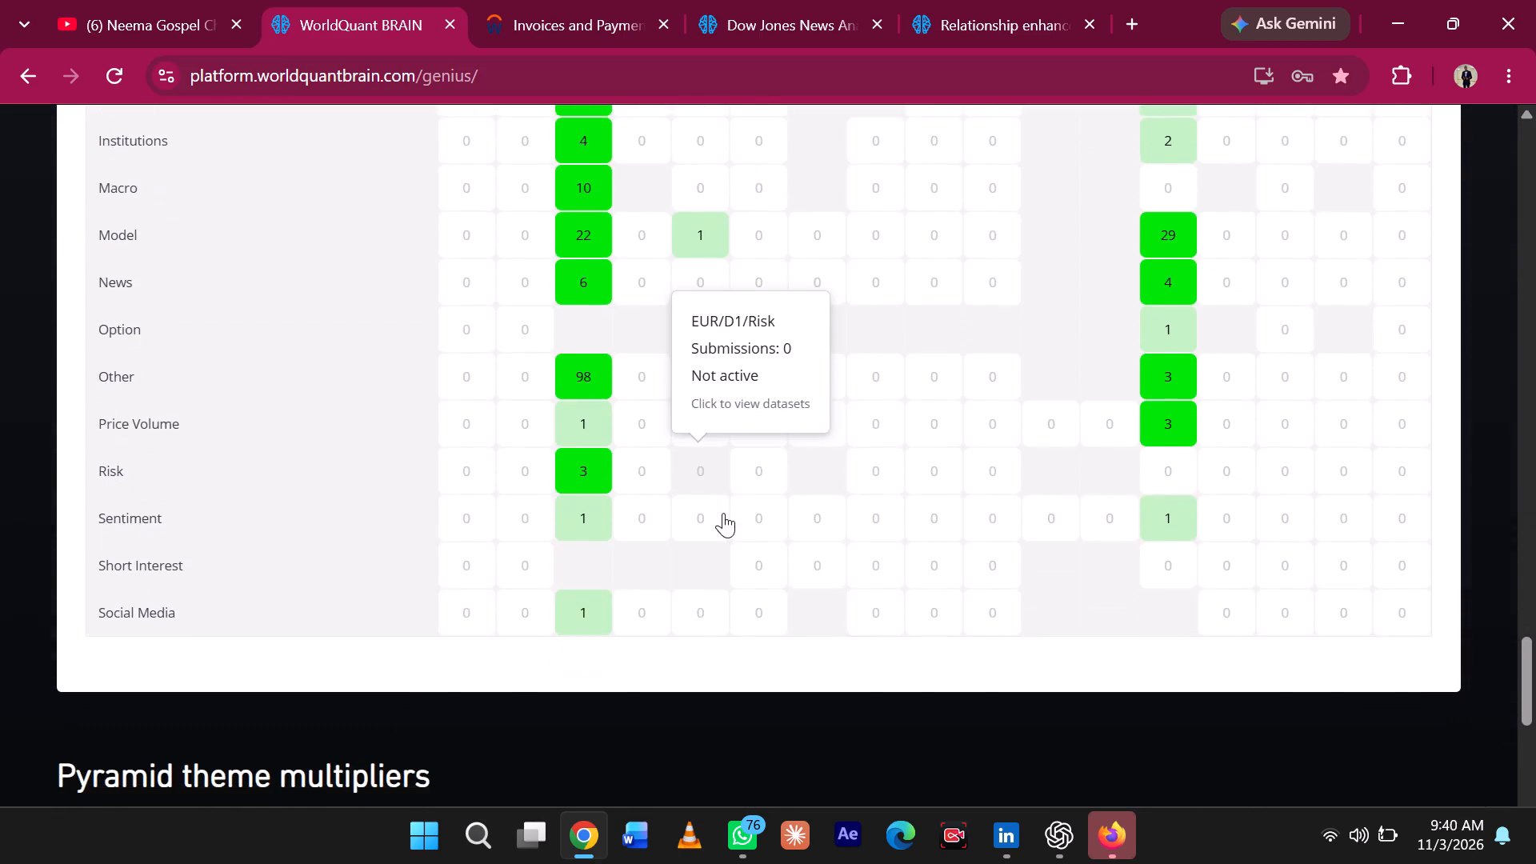
{"action": "scroll", "coordinate": [723, 513], "scroll_direction": "down", "scroll_amount": 5}
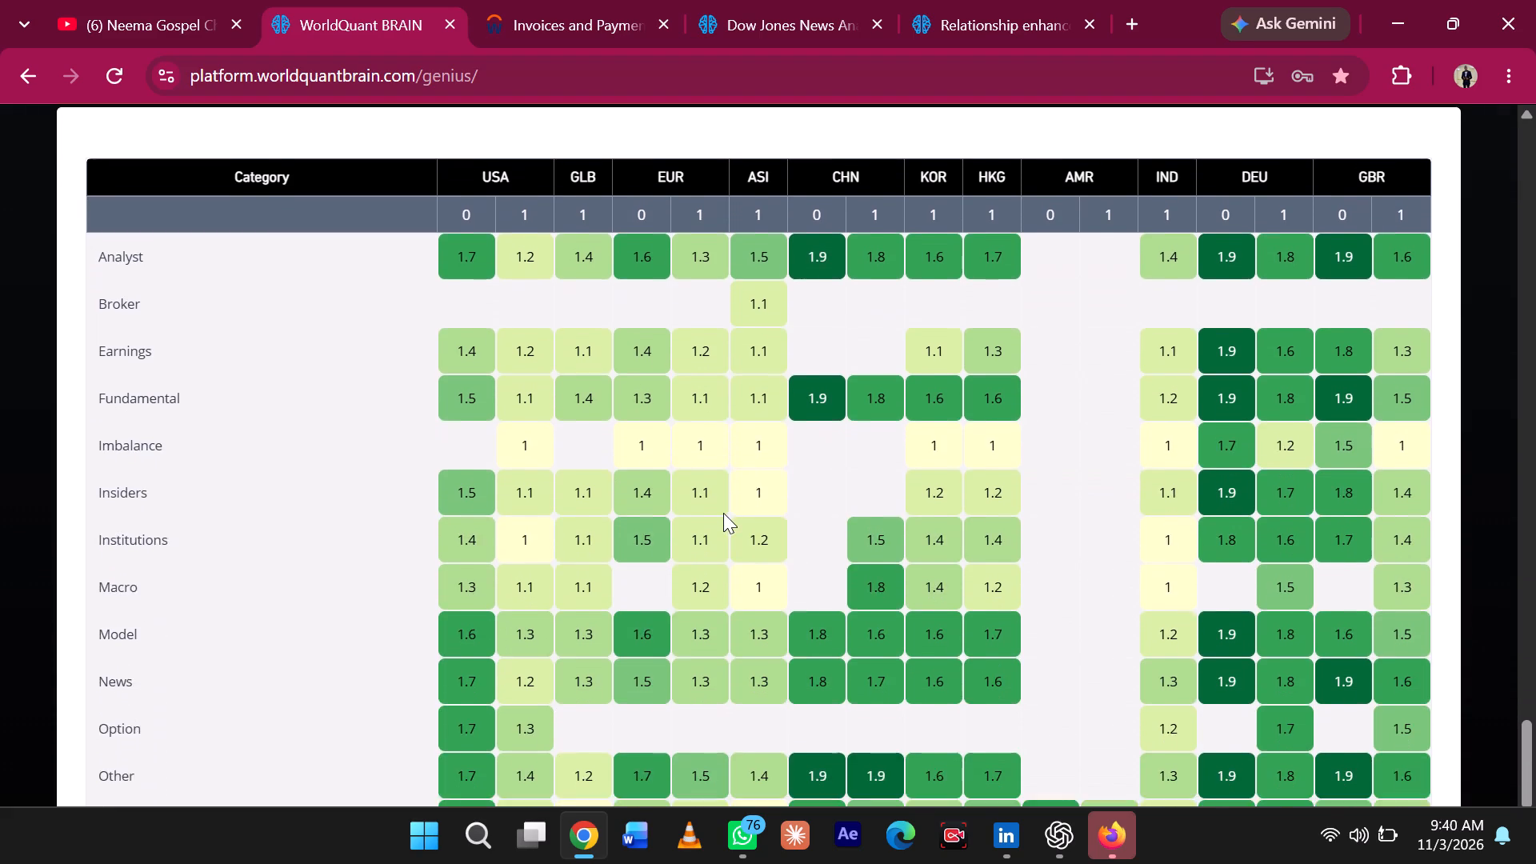
{"action": "scroll", "coordinate": [723, 513], "scroll_direction": "down", "scroll_amount": 3}
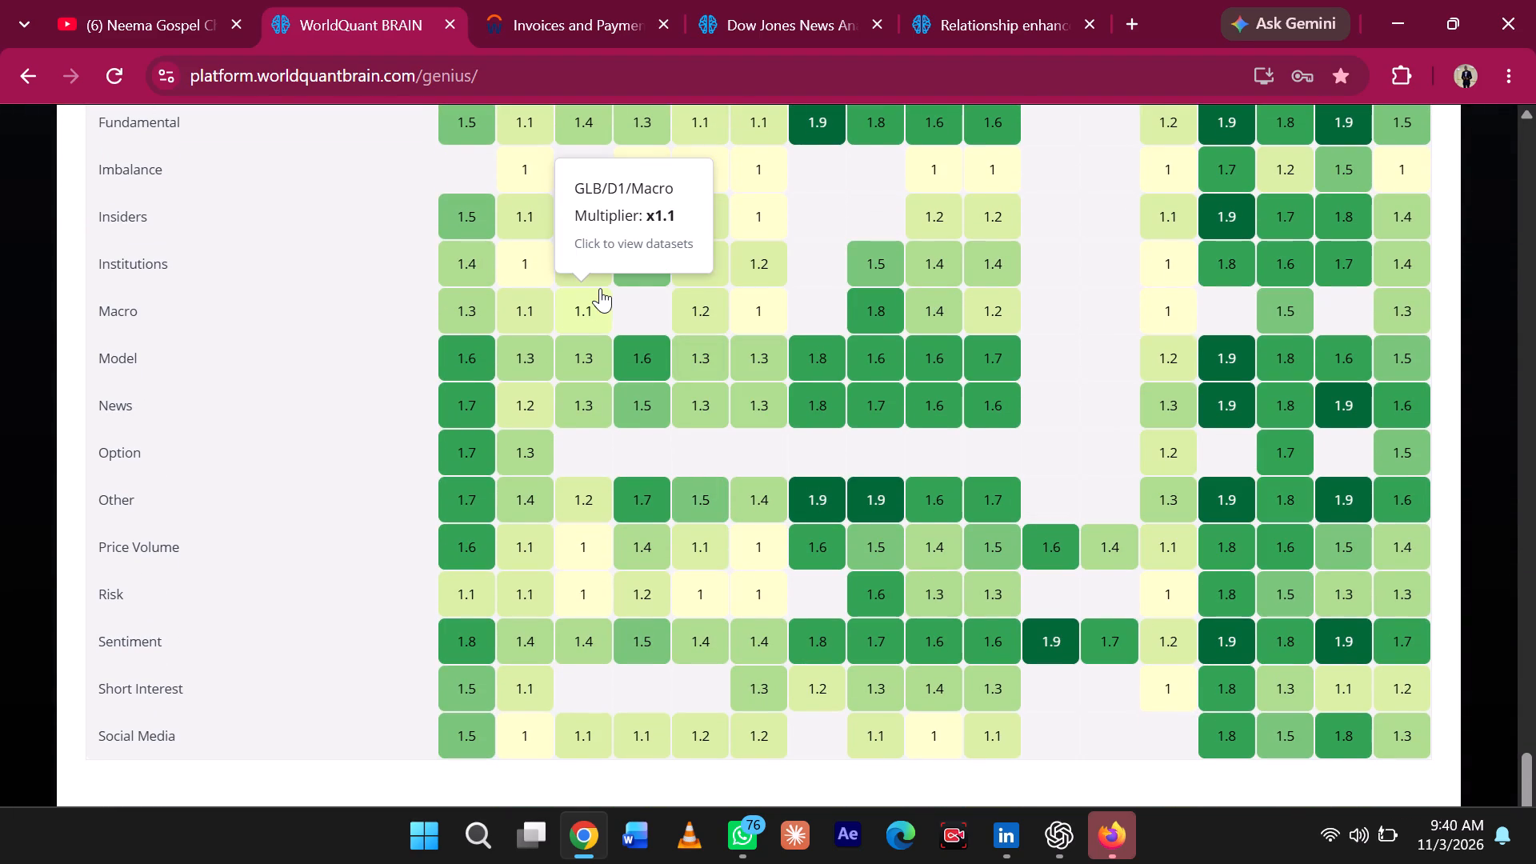
{"action": "scroll", "coordinate": [442, 468], "scroll_direction": "up", "scroll_amount": 2}
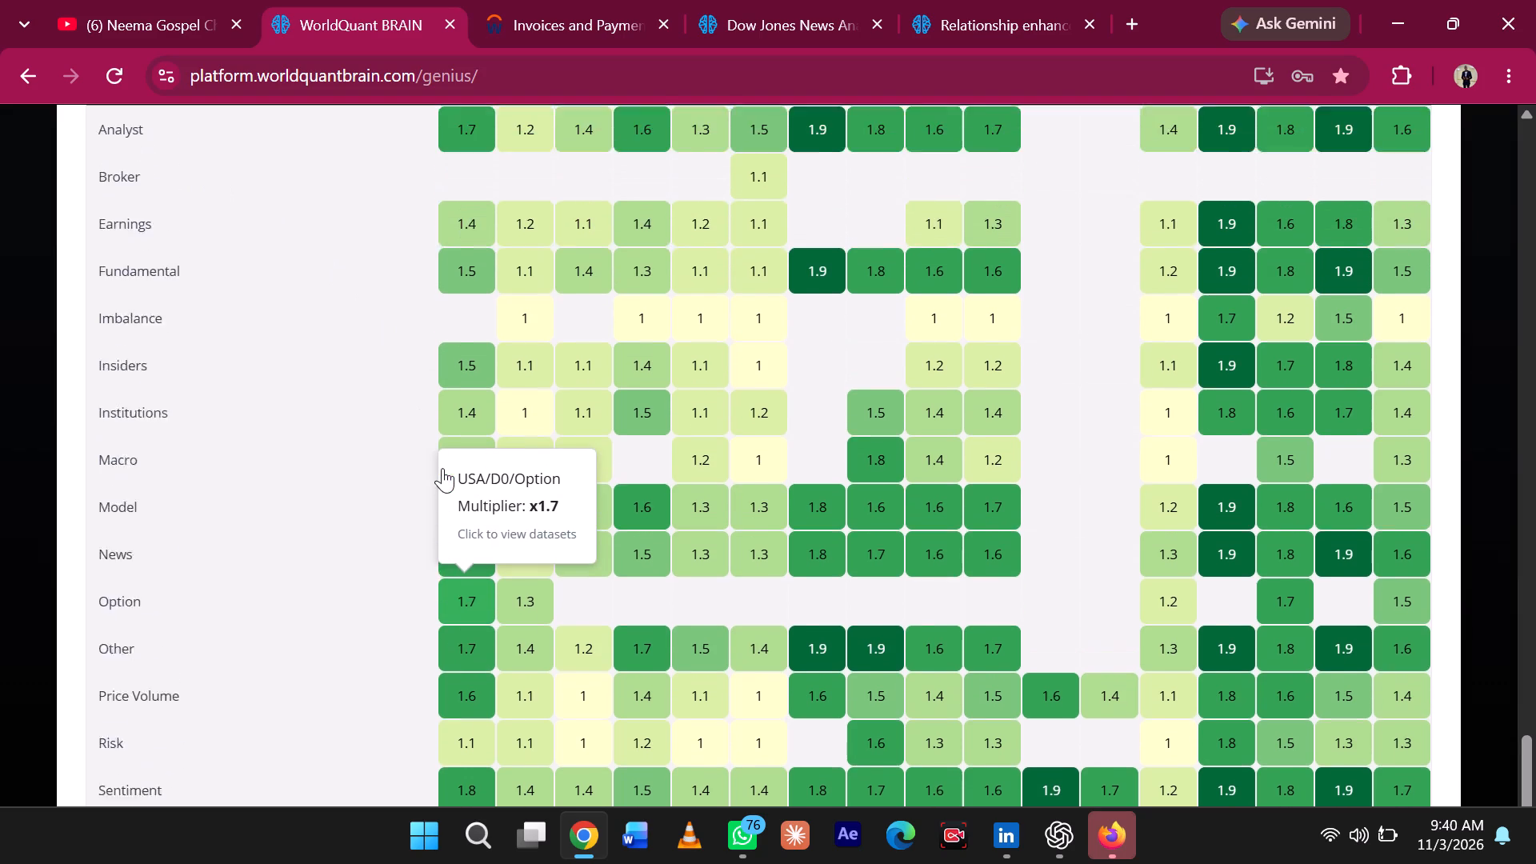
{"action": "scroll", "coordinate": [442, 468], "scroll_direction": "up", "scroll_amount": 1}
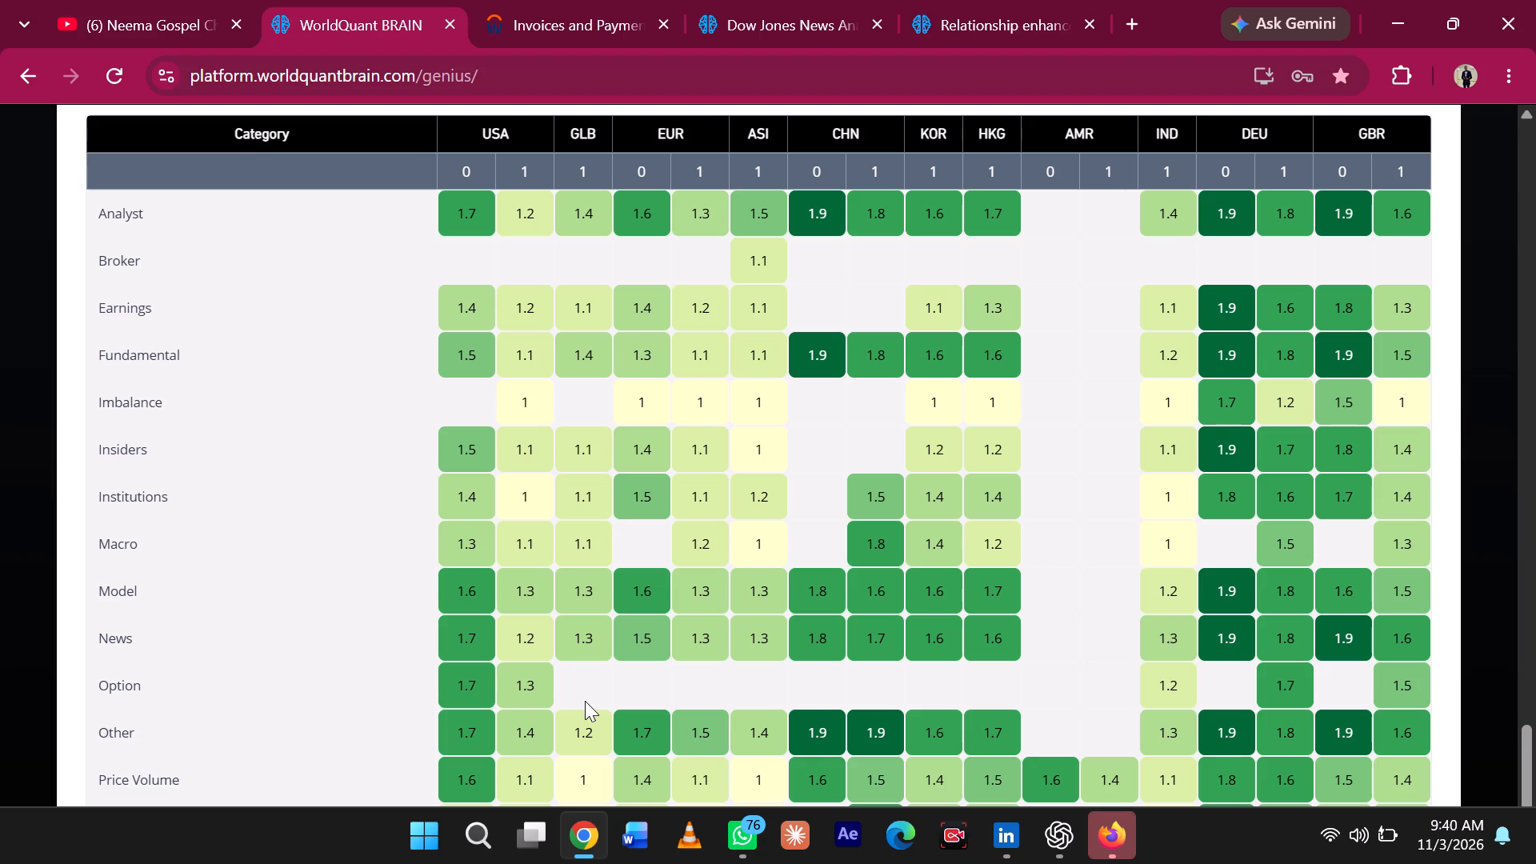
{"action": "scroll", "coordinate": [585, 701], "scroll_direction": "up", "scroll_amount": 1}
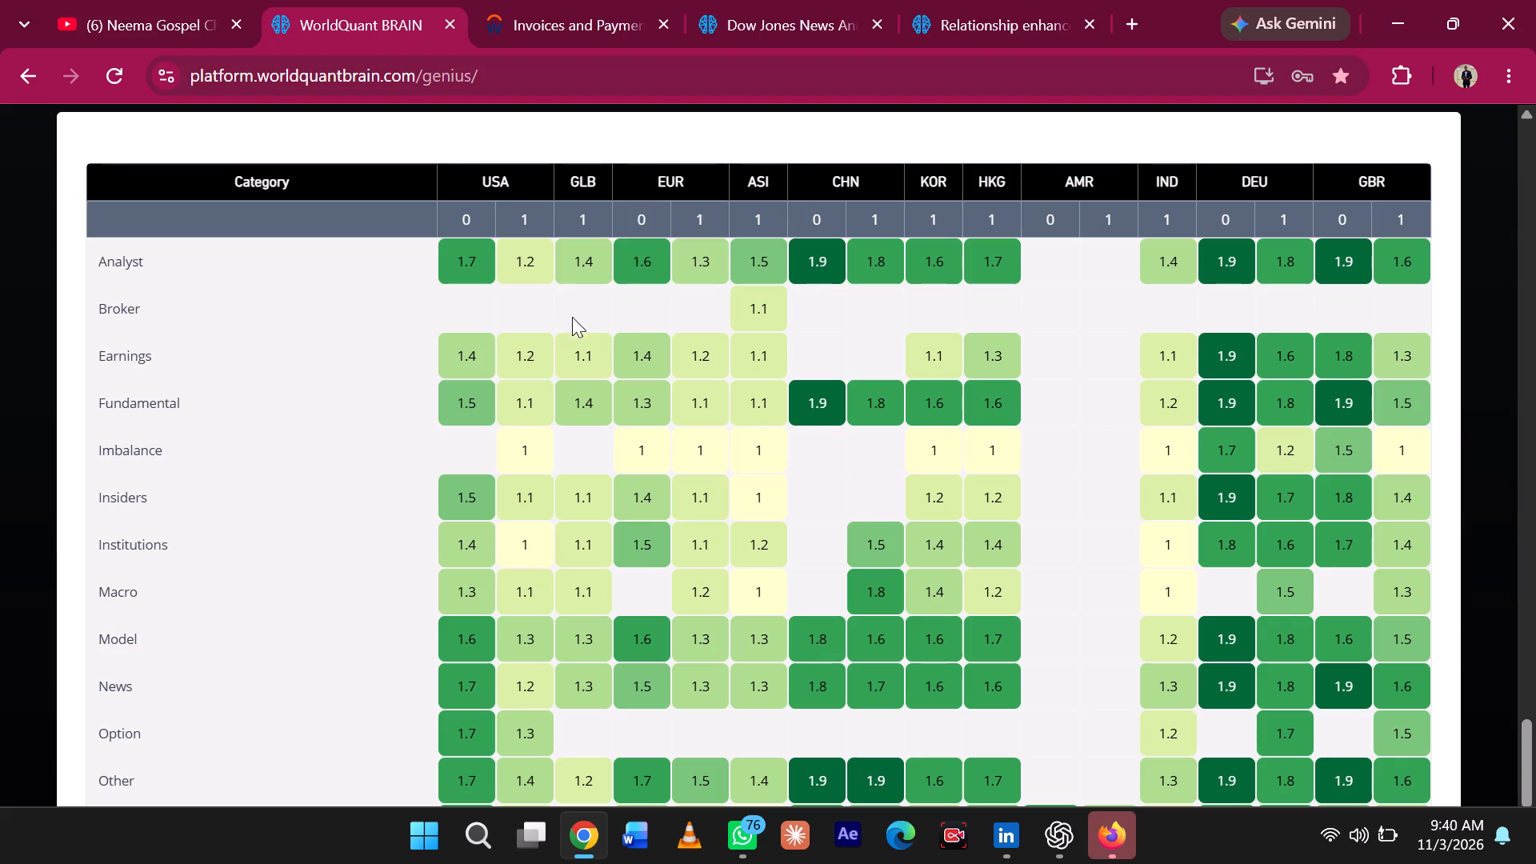
From the GLB delay 1 Analyst multiplier, open its datasets and go into Standardized Analyst Consensus Forecasts.
{"action": "left_click", "coordinate": [588, 245]}
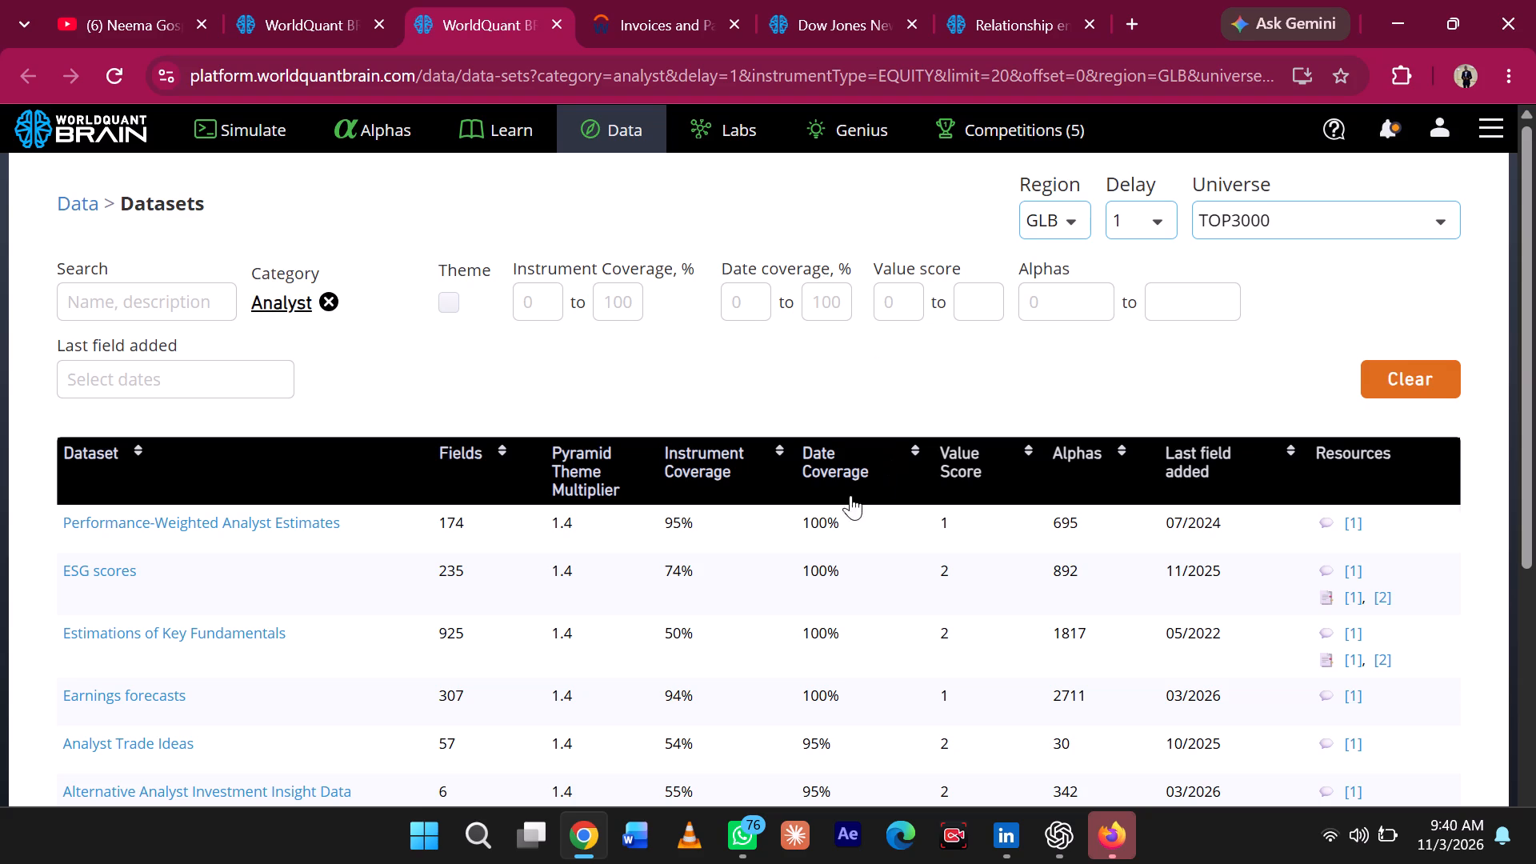
{"action": "scroll", "coordinate": [814, 533], "scroll_direction": "down", "scroll_amount": 8}
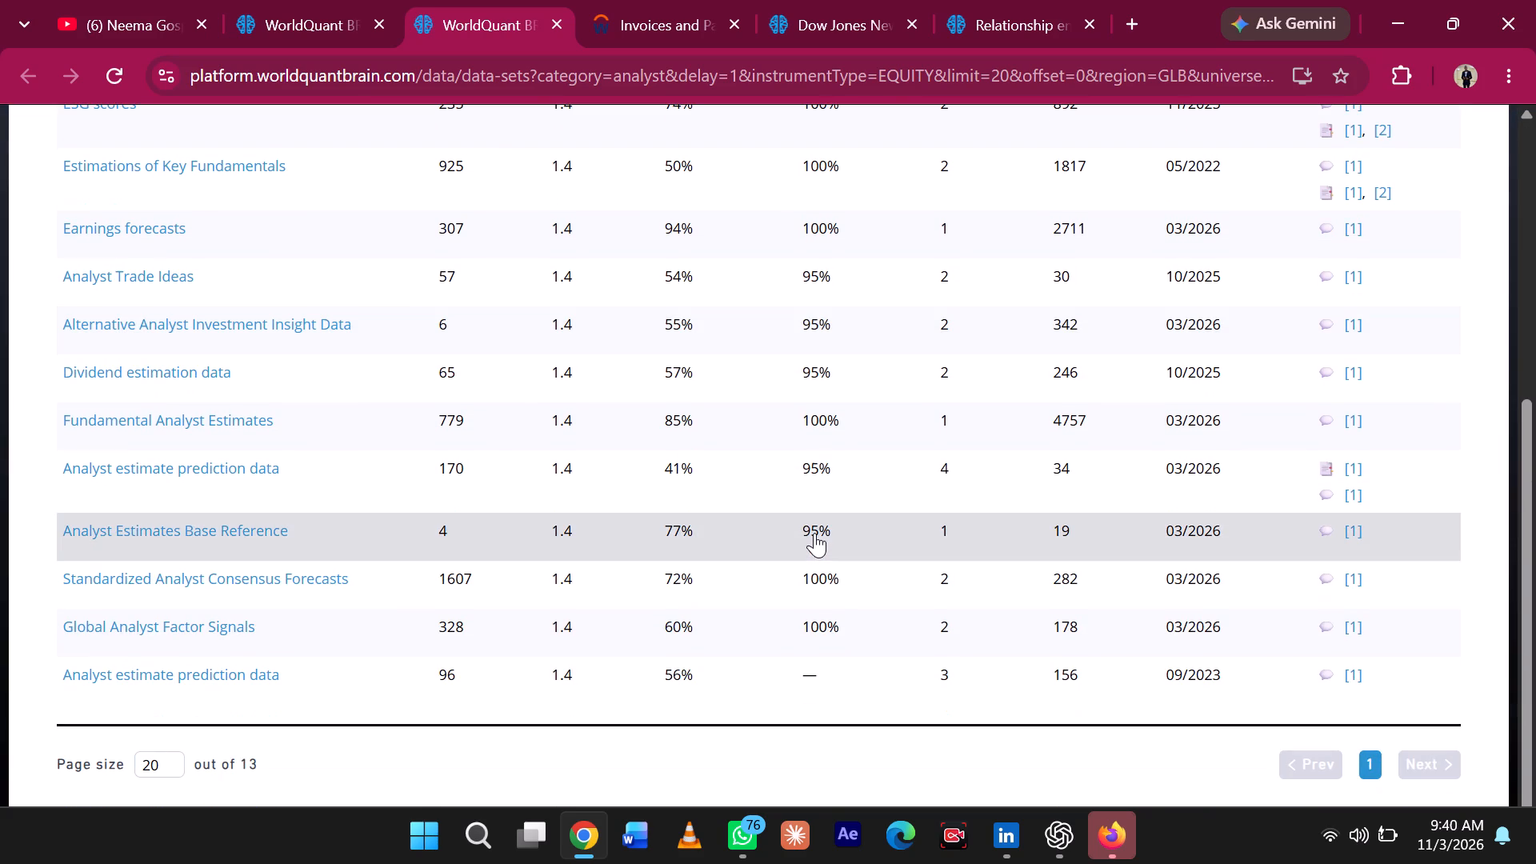
{"action": "scroll", "coordinate": [814, 533], "scroll_direction": "down", "scroll_amount": 1}
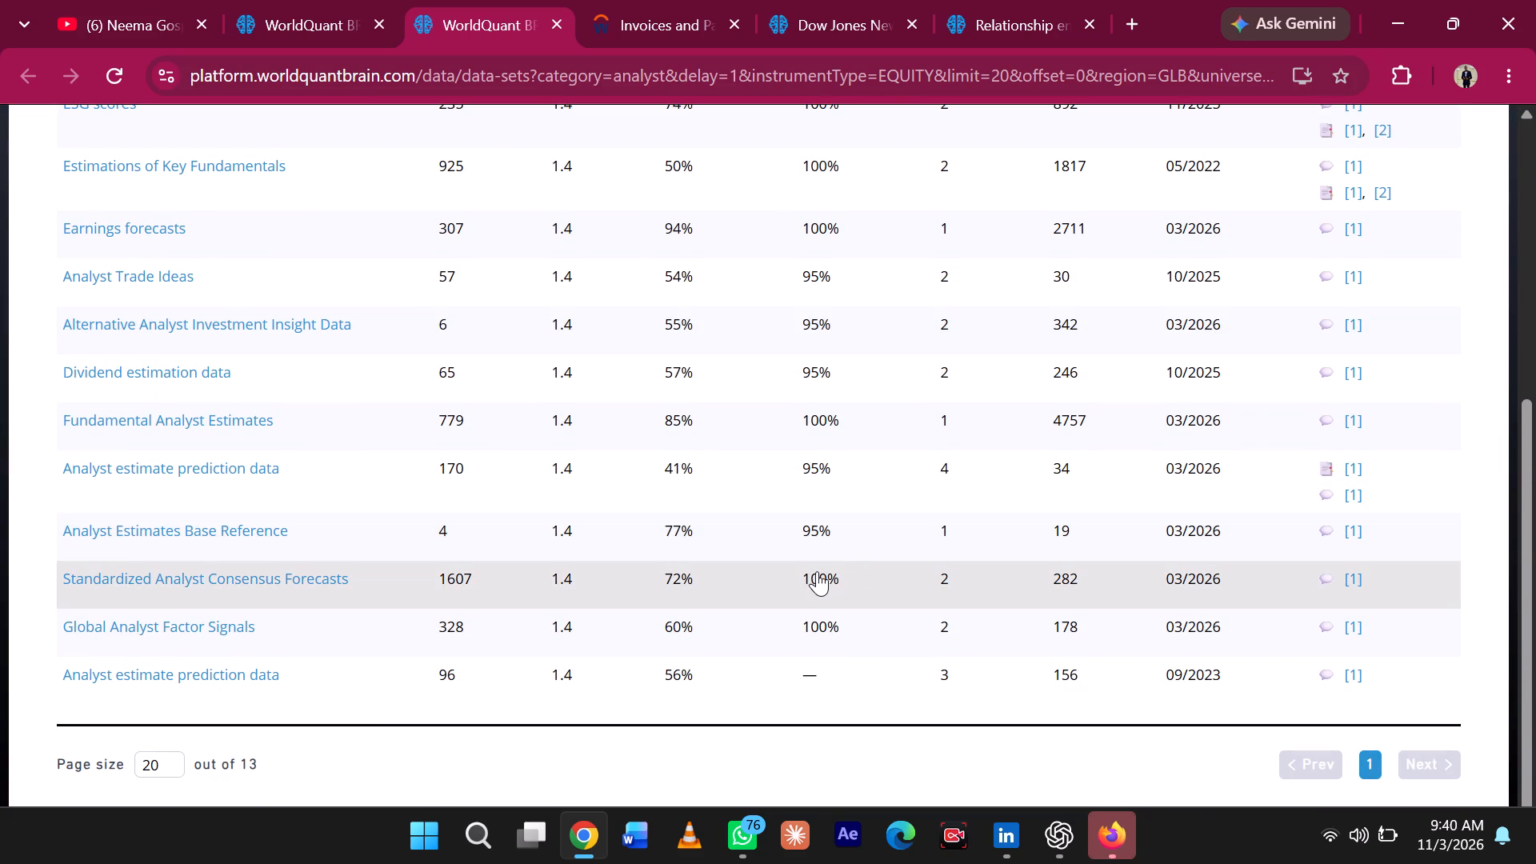
{"action": "left_click", "coordinate": [817, 571]}
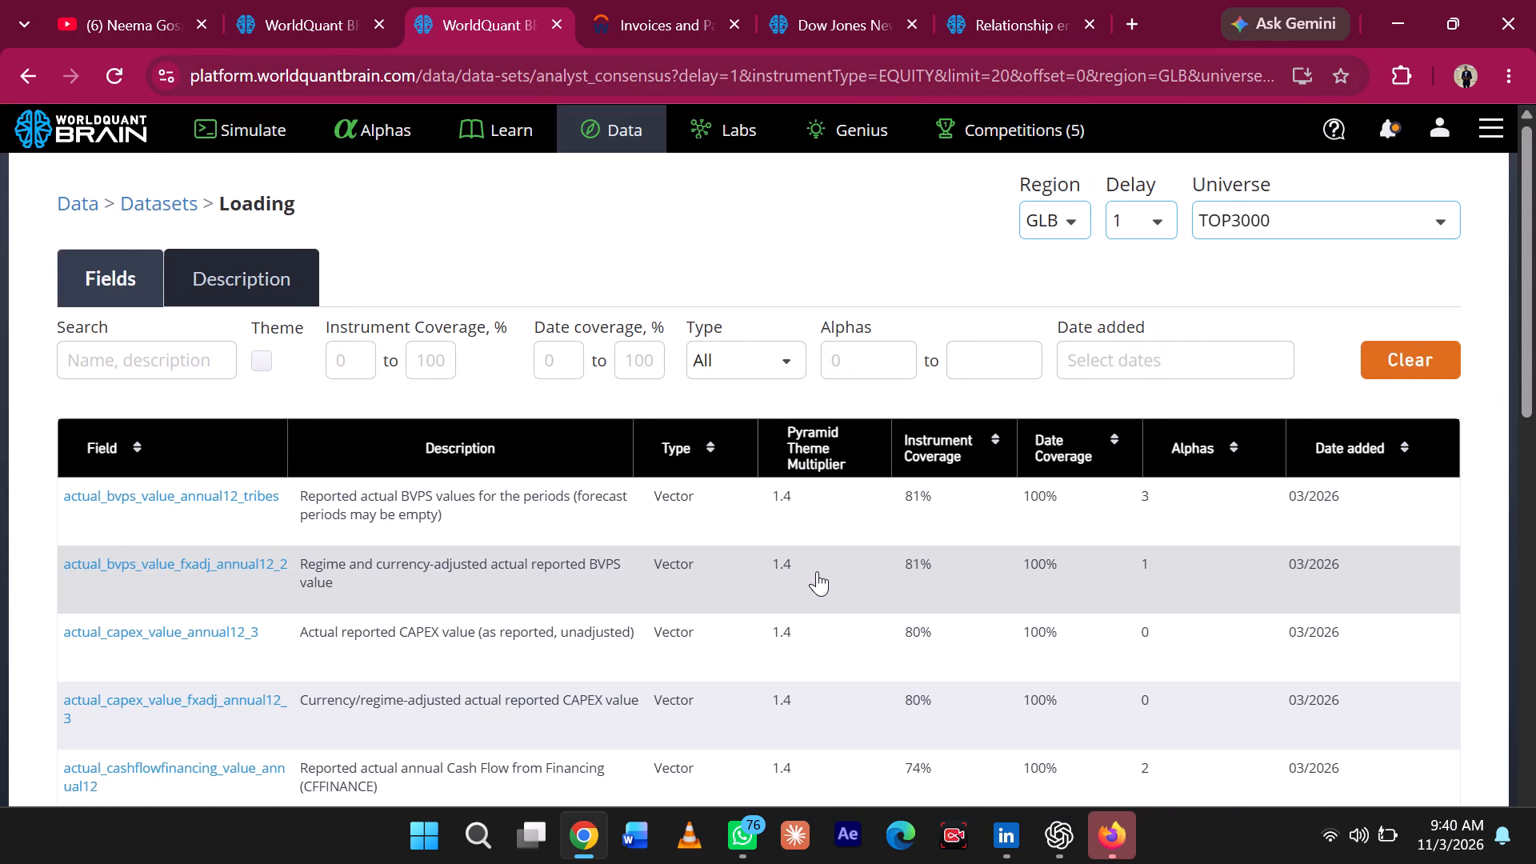
Copy the field names actual_bvps_value_annual12_tribes, actual_cashflowfinancing_value_annual12, actual_cfo_value_annual12 and actual_depreciation_value_annual12 from the dataset.
{"action": "scroll", "coordinate": [817, 571], "scroll_direction": "down", "scroll_amount": 1}
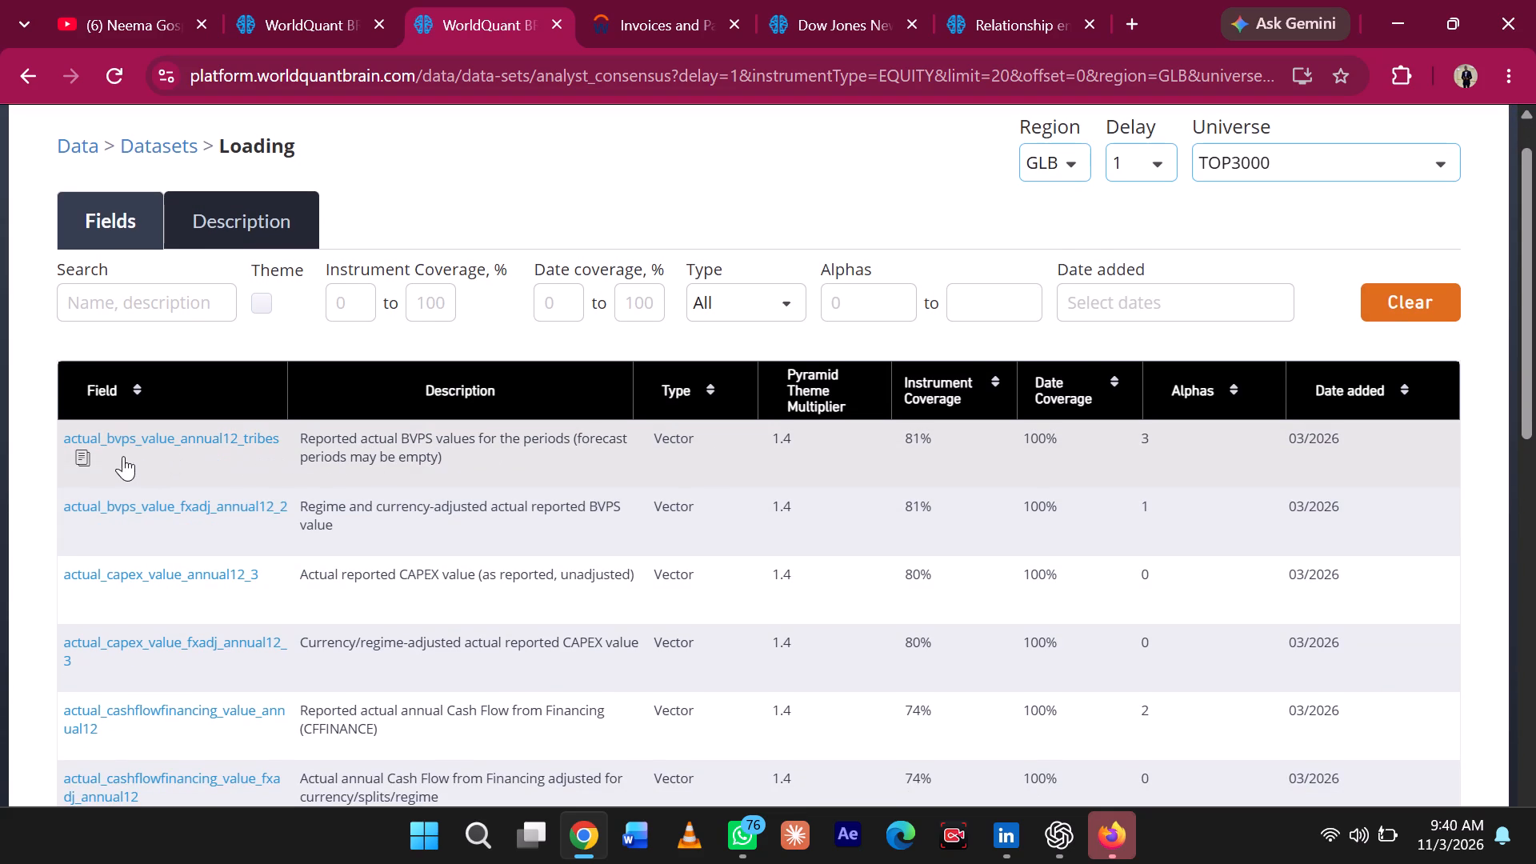
{"action": "left_click", "coordinate": [78, 458]}
{"action": "scroll", "coordinate": [712, 558], "scroll_direction": "down", "scroll_amount": 1}
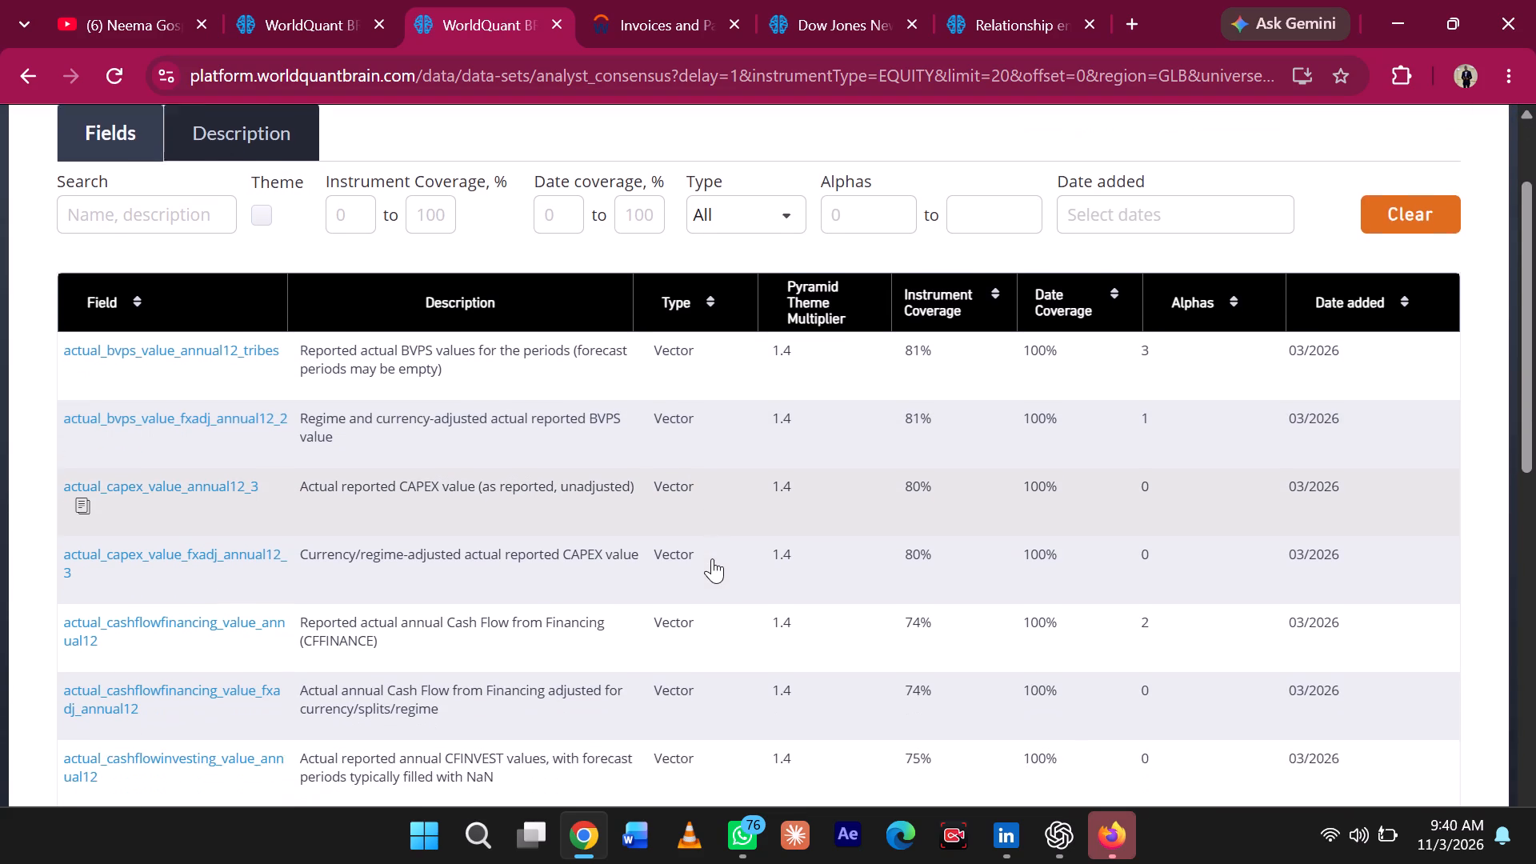
{"action": "scroll", "coordinate": [712, 558], "scroll_direction": "down", "scroll_amount": 1}
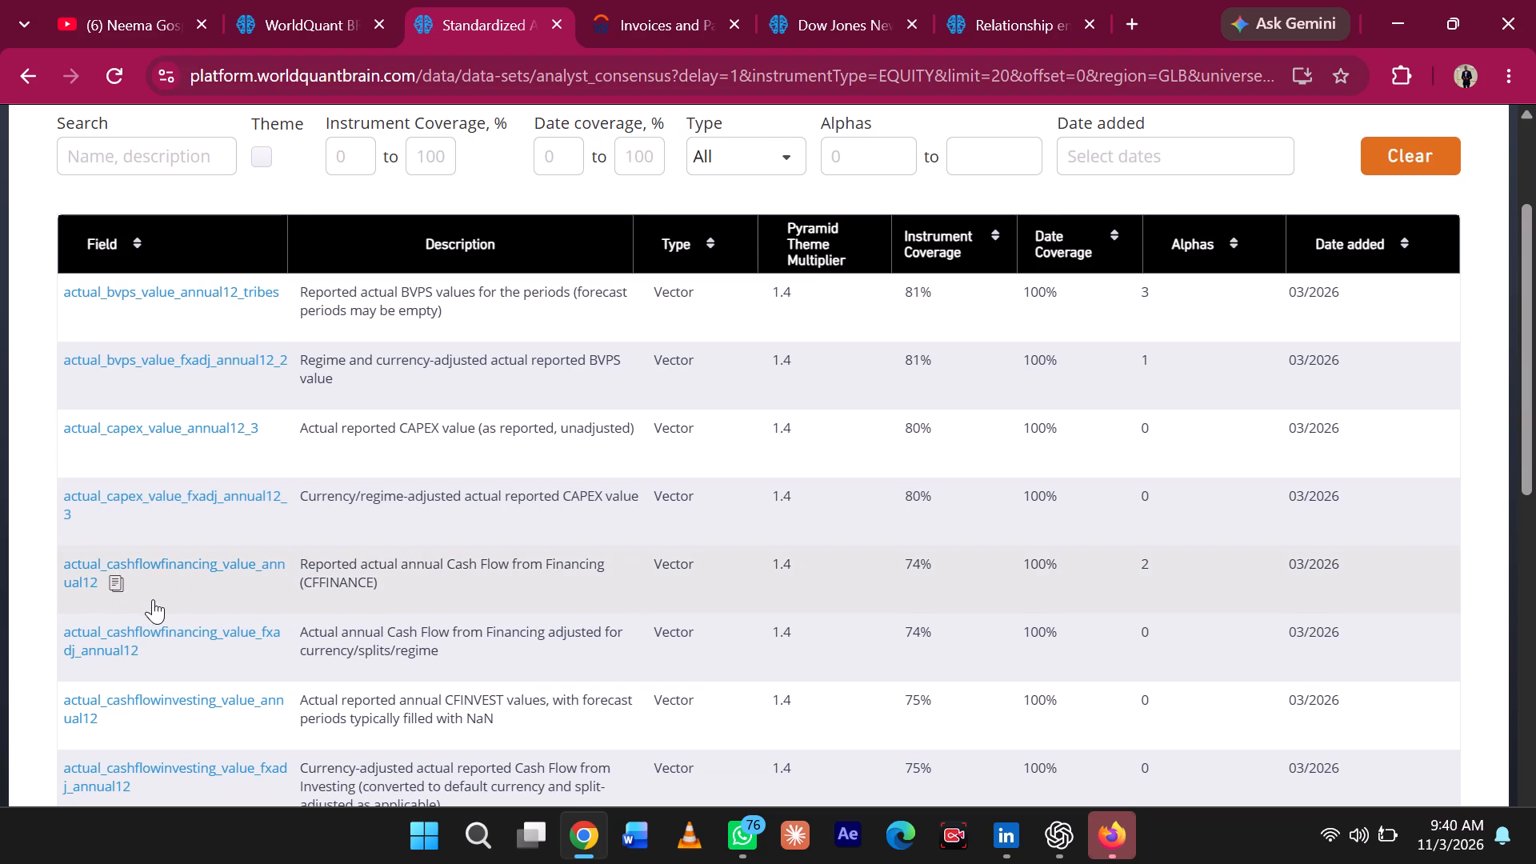
{"action": "left_click", "coordinate": [119, 581]}
{"action": "scroll", "coordinate": [686, 596], "scroll_direction": "down", "scroll_amount": 4}
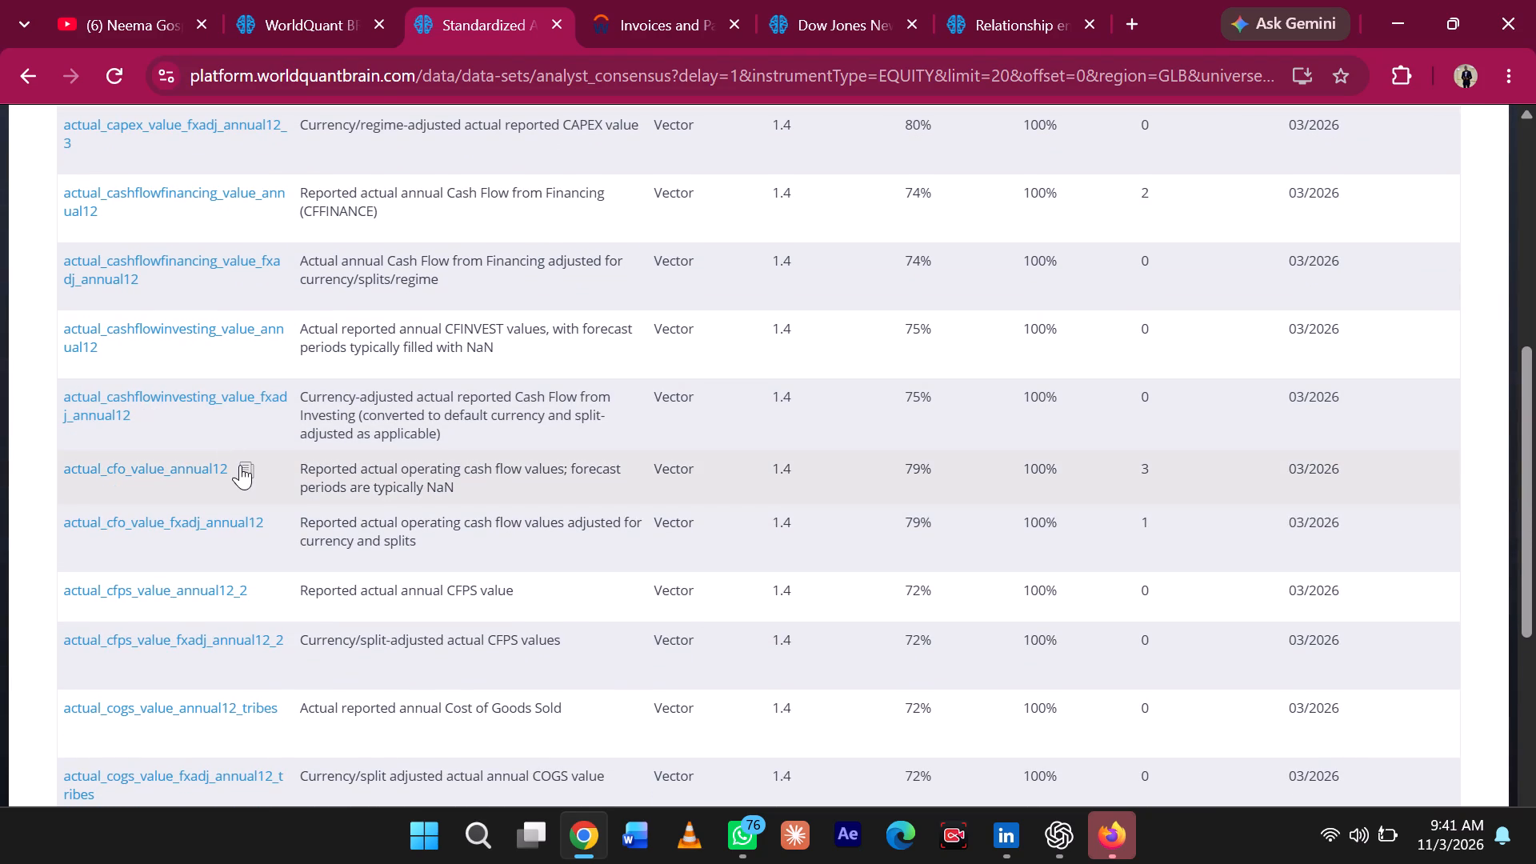
{"action": "left_click", "coordinate": [240, 465]}
{"action": "scroll", "coordinate": [240, 465], "scroll_direction": "down", "scroll_amount": 2}
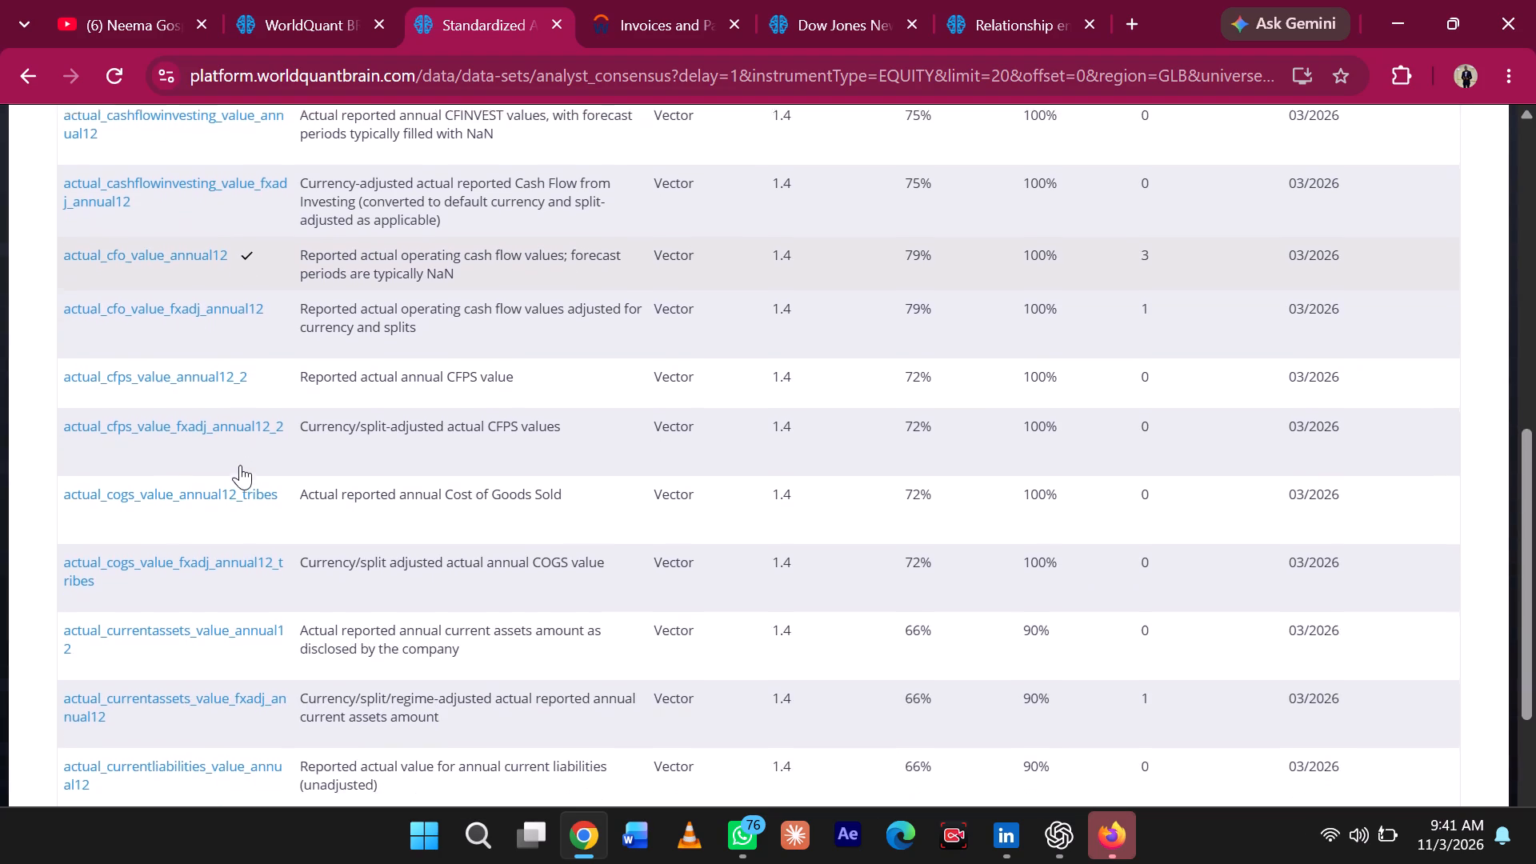
{"action": "scroll", "coordinate": [240, 465], "scroll_direction": "down", "scroll_amount": 4}
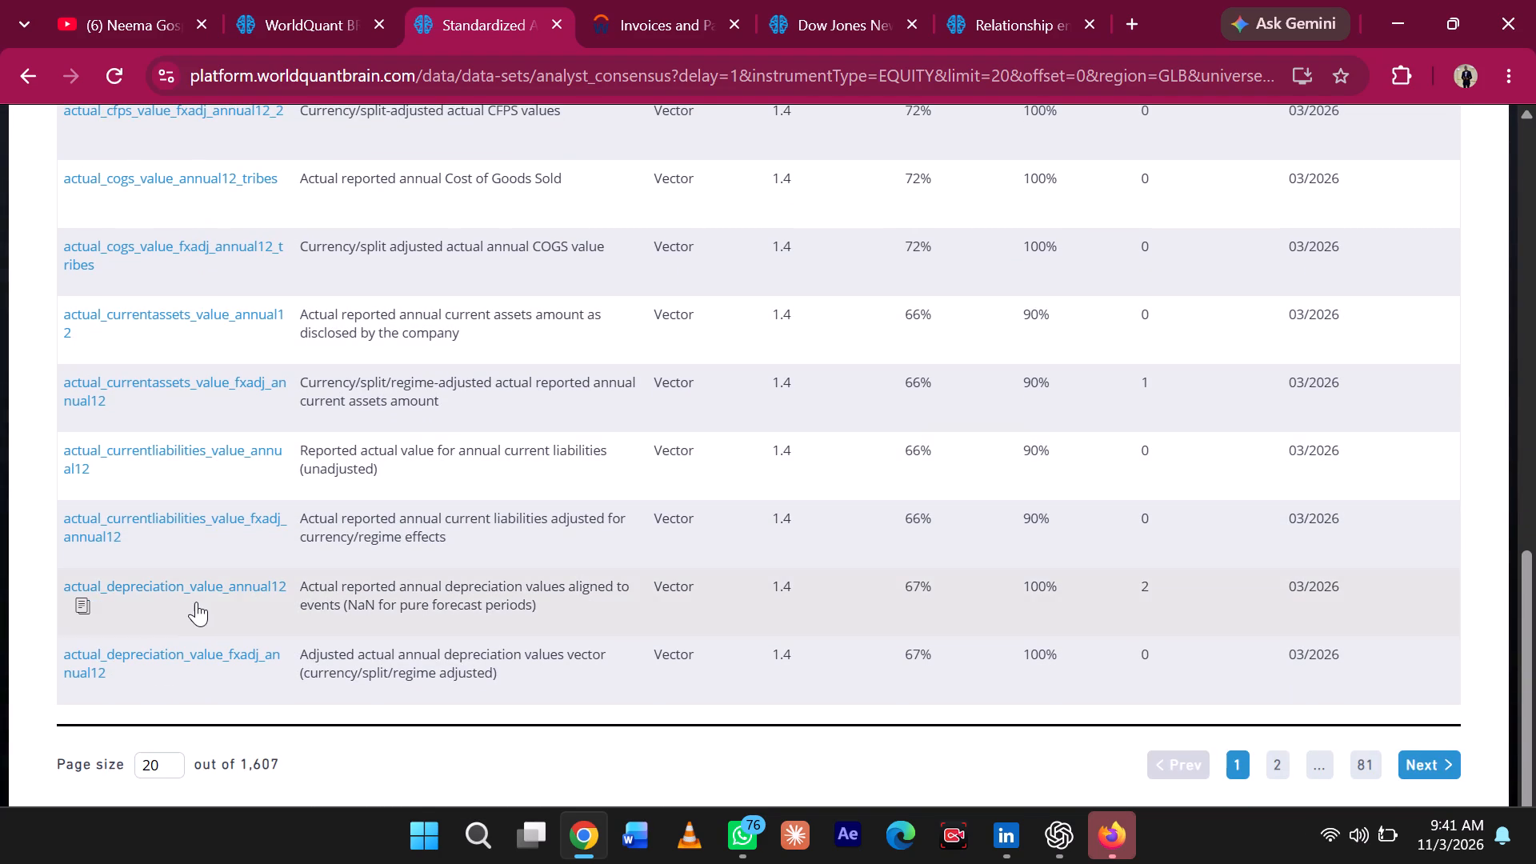
{"action": "left_click", "coordinate": [82, 609]}
Leave the dataset's field list and return through the Genius page to the cloned alpha in the Simulate workspace.
{"action": "scroll", "coordinate": [82, 609], "scroll_direction": "up", "scroll_amount": 5}
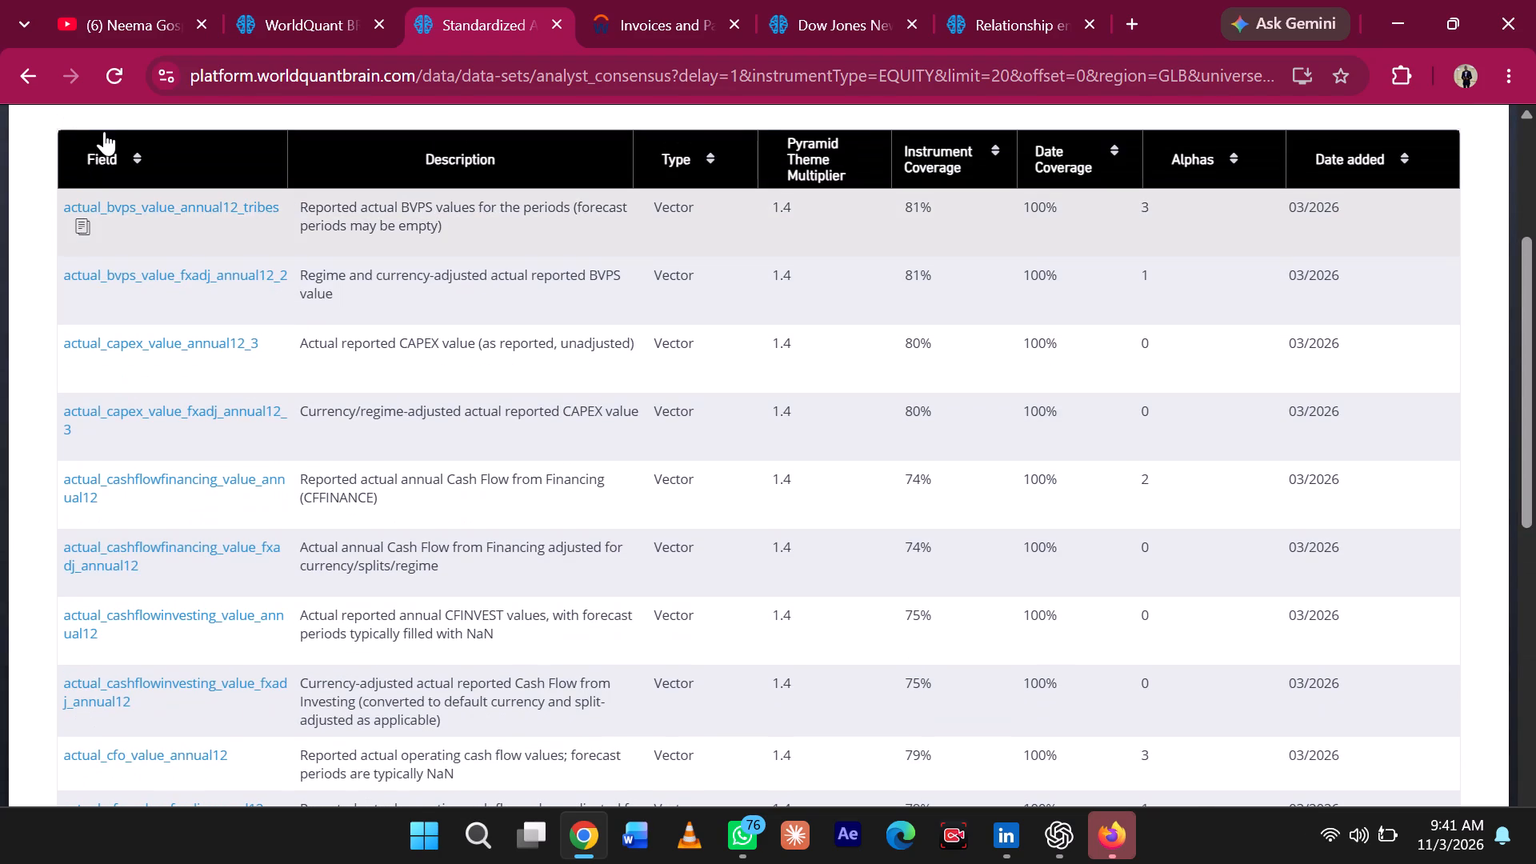
{"action": "left_click", "coordinate": [321, 42]}
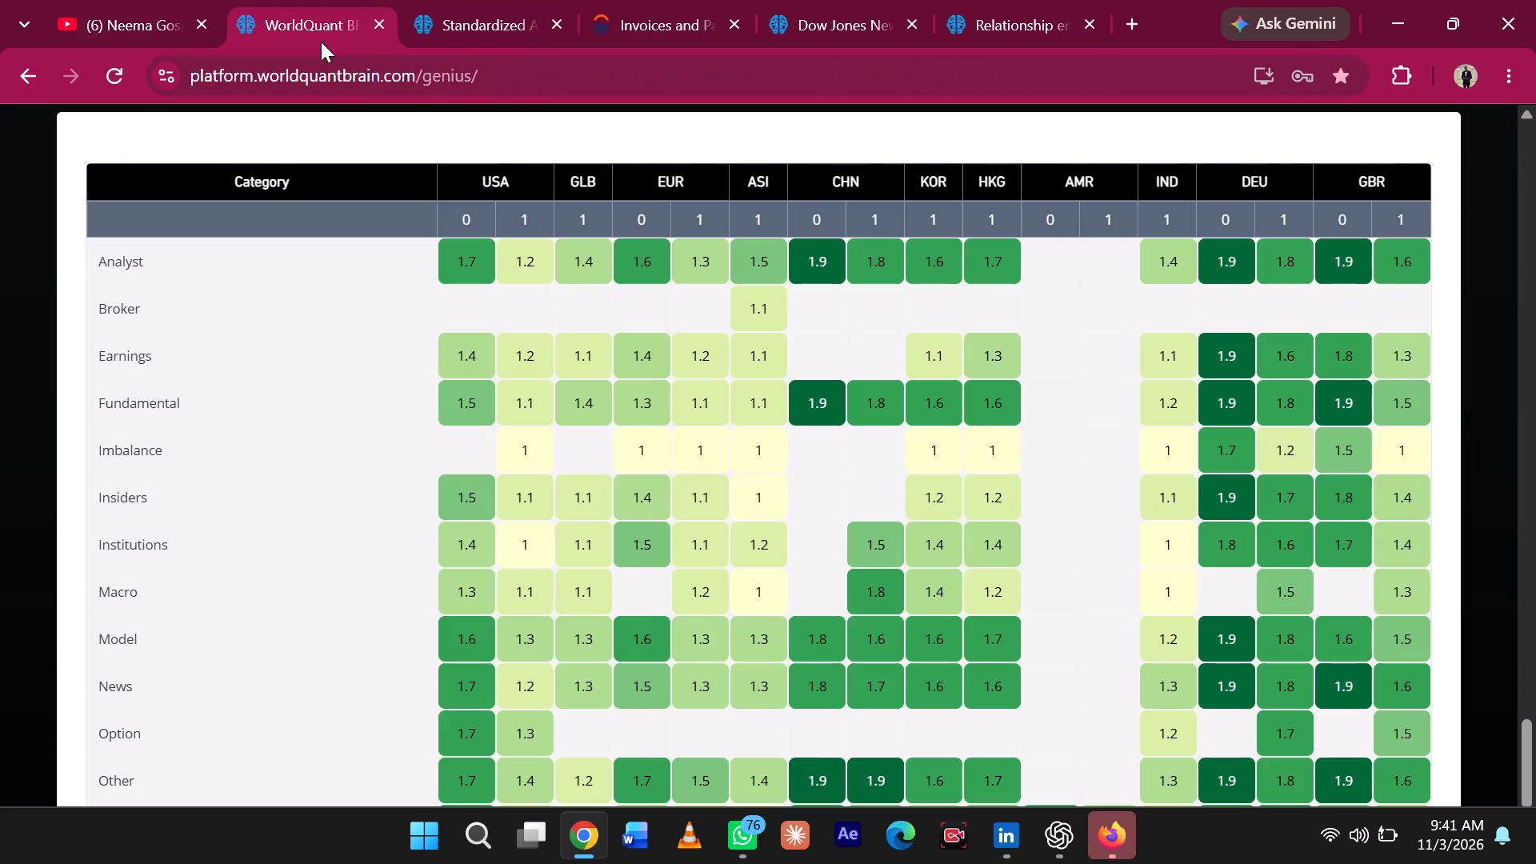
{"action": "scroll", "coordinate": [582, 467], "scroll_direction": "up", "scroll_amount": 8}
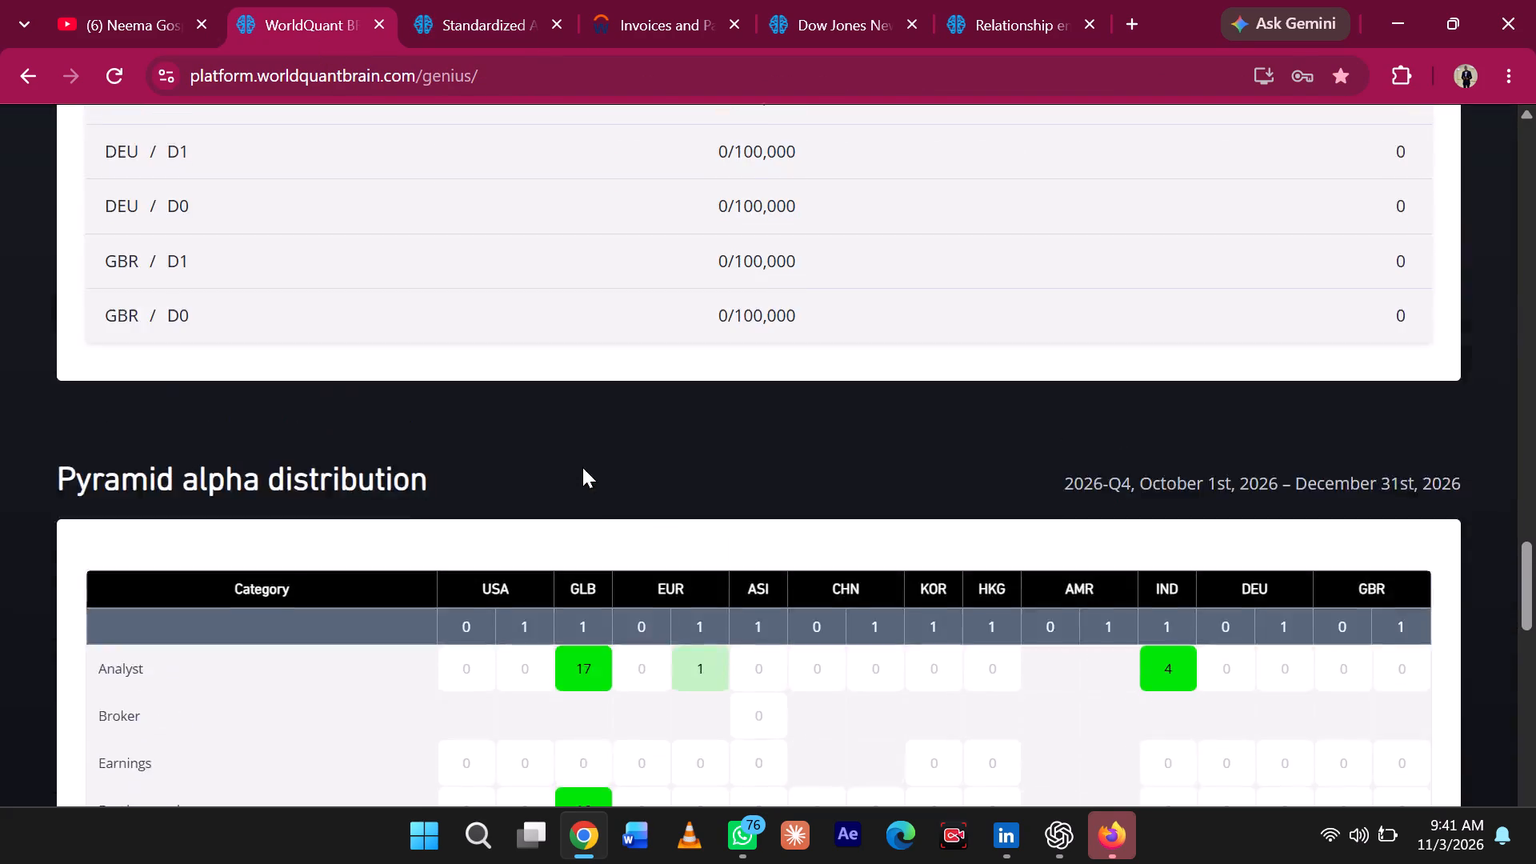
{"action": "scroll", "coordinate": [582, 467], "scroll_direction": "up", "scroll_amount": 12}
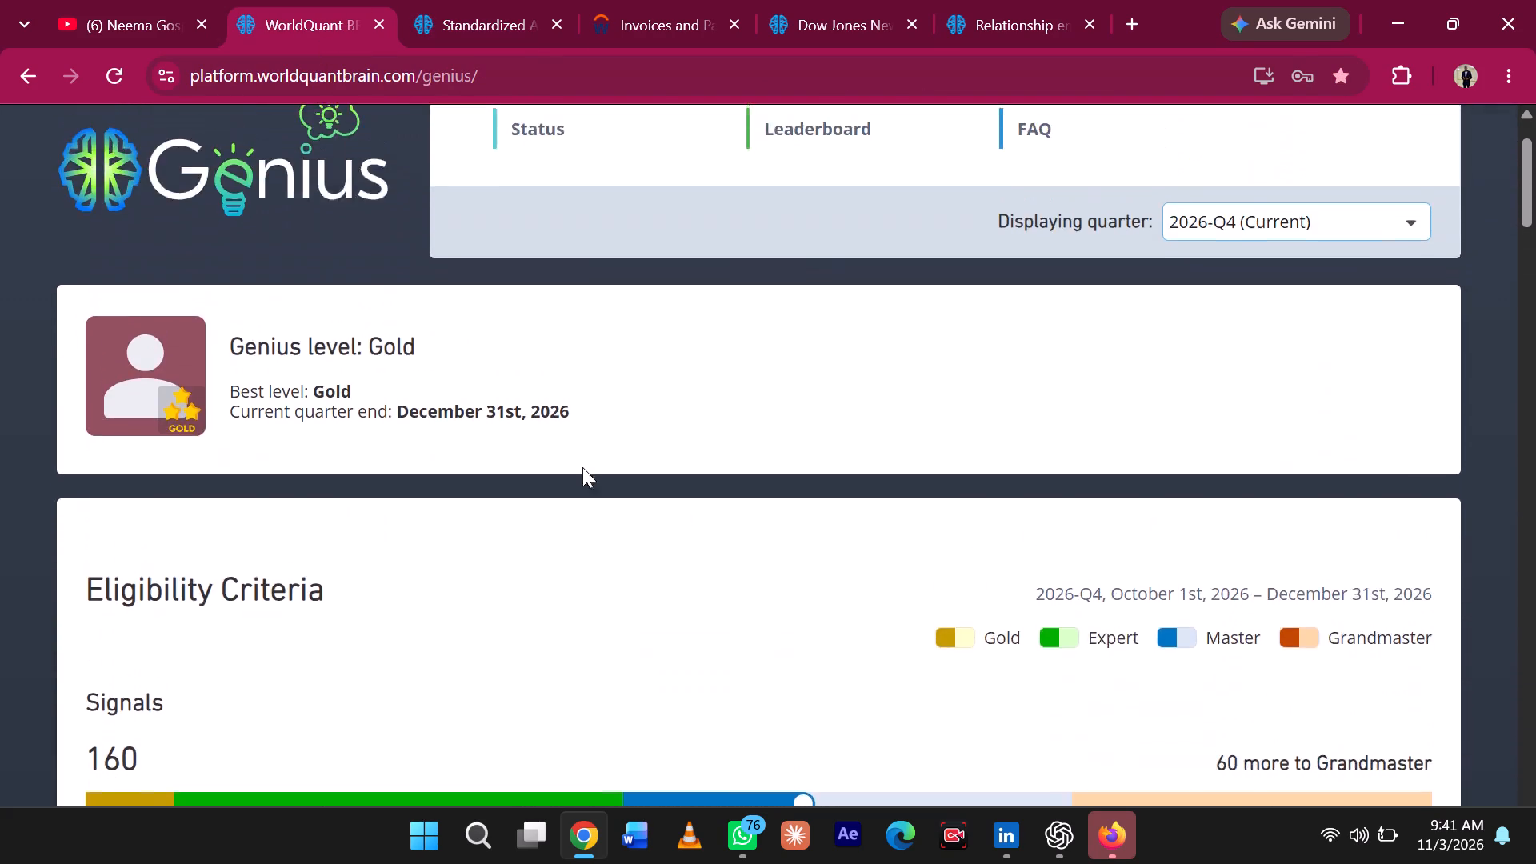
{"action": "scroll", "coordinate": [582, 467], "scroll_direction": "up", "scroll_amount": 4}
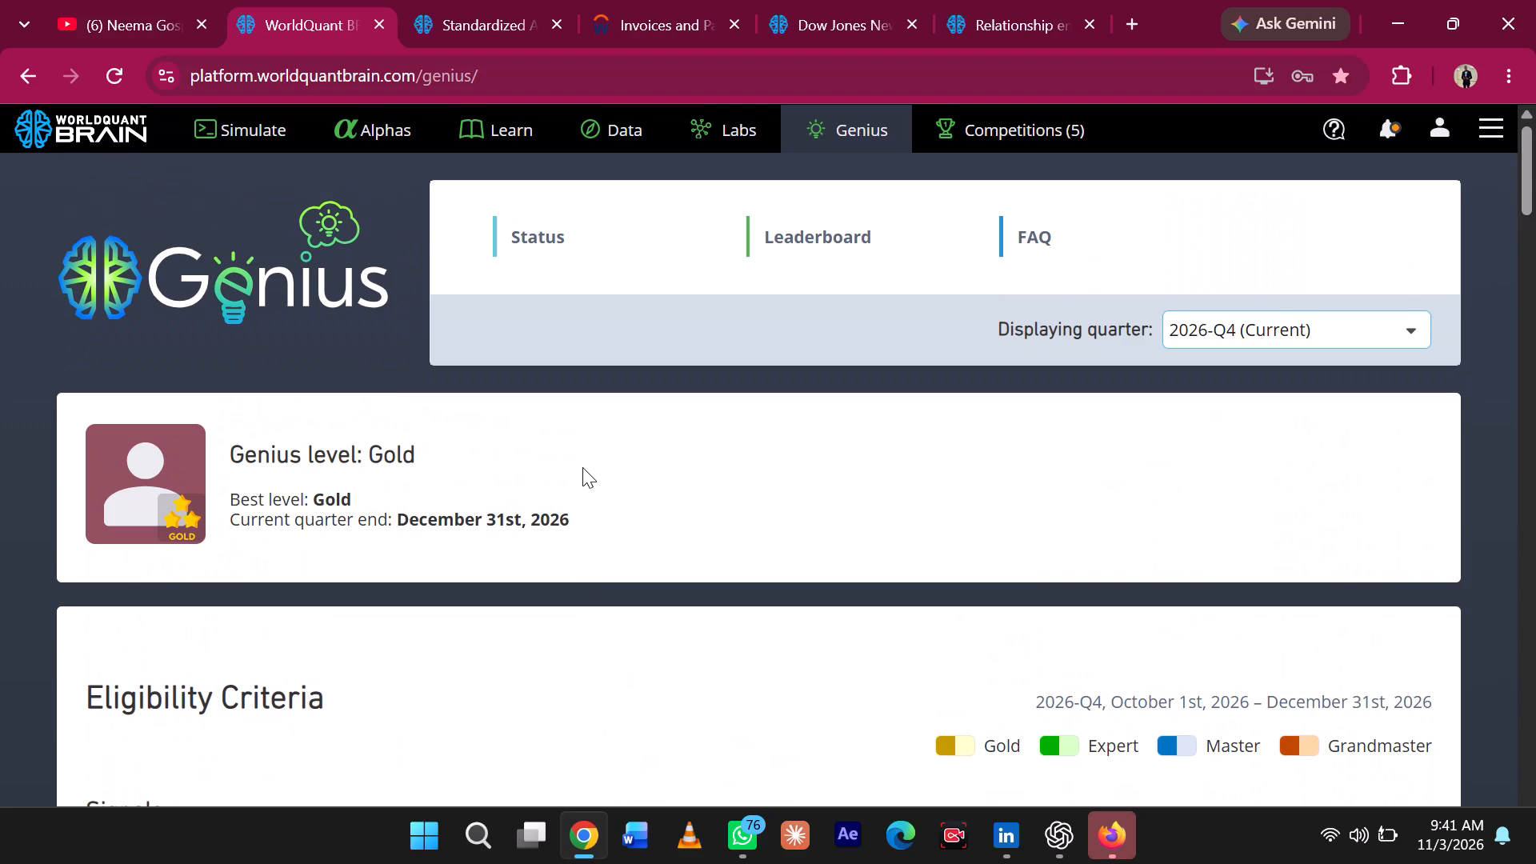
{"action": "scroll", "coordinate": [582, 467], "scroll_direction": "up", "scroll_amount": 2}
{"action": "scroll", "coordinate": [582, 467], "scroll_direction": "down", "scroll_amount": 2}
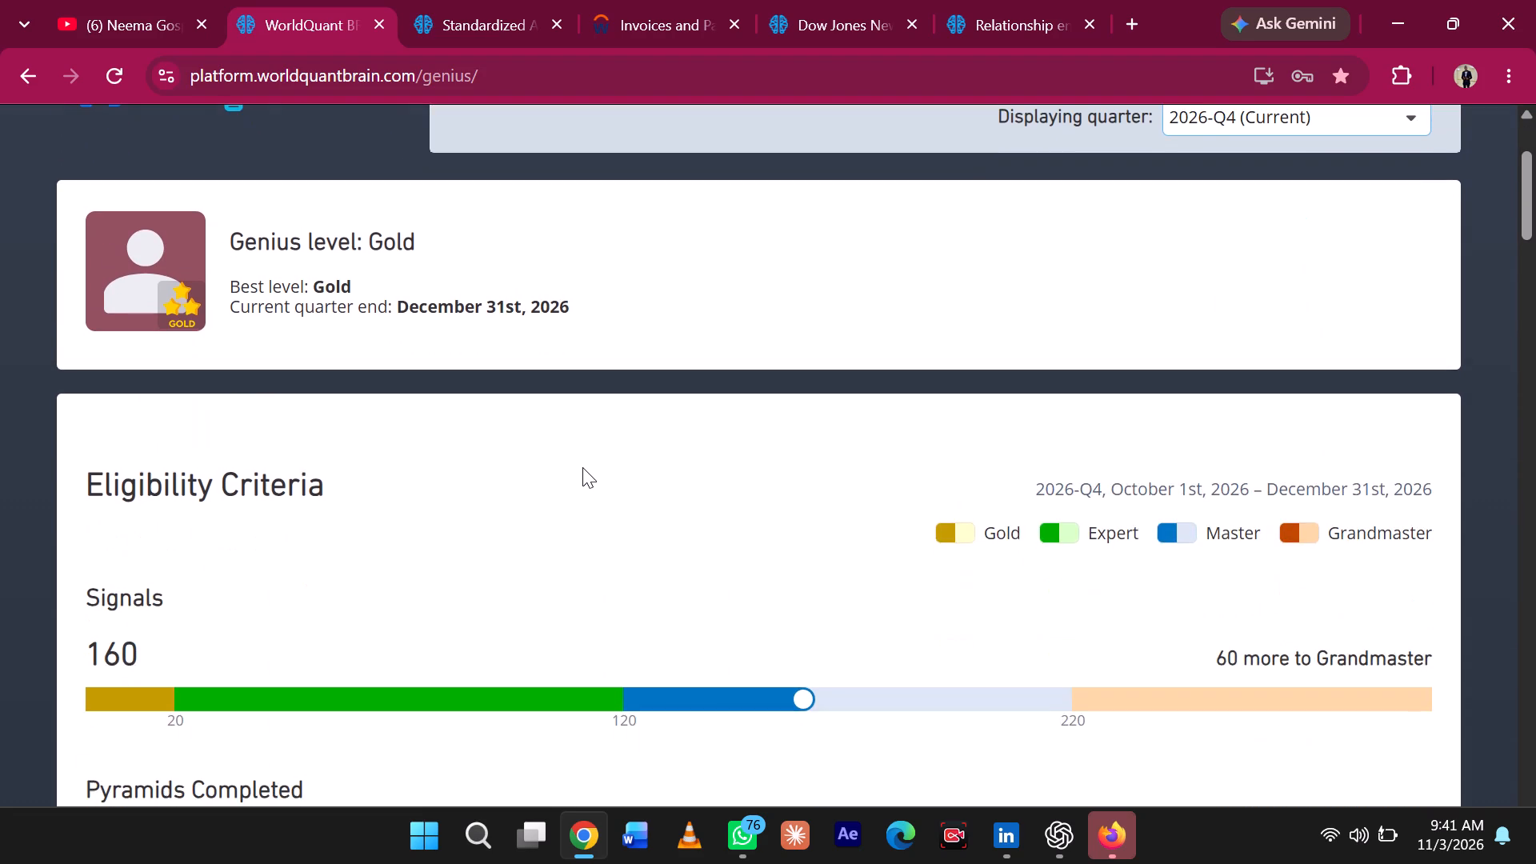
{"action": "scroll", "coordinate": [582, 467], "scroll_direction": "right", "scroll_amount": 1}
{"action": "left_click", "coordinate": [277, 114]}
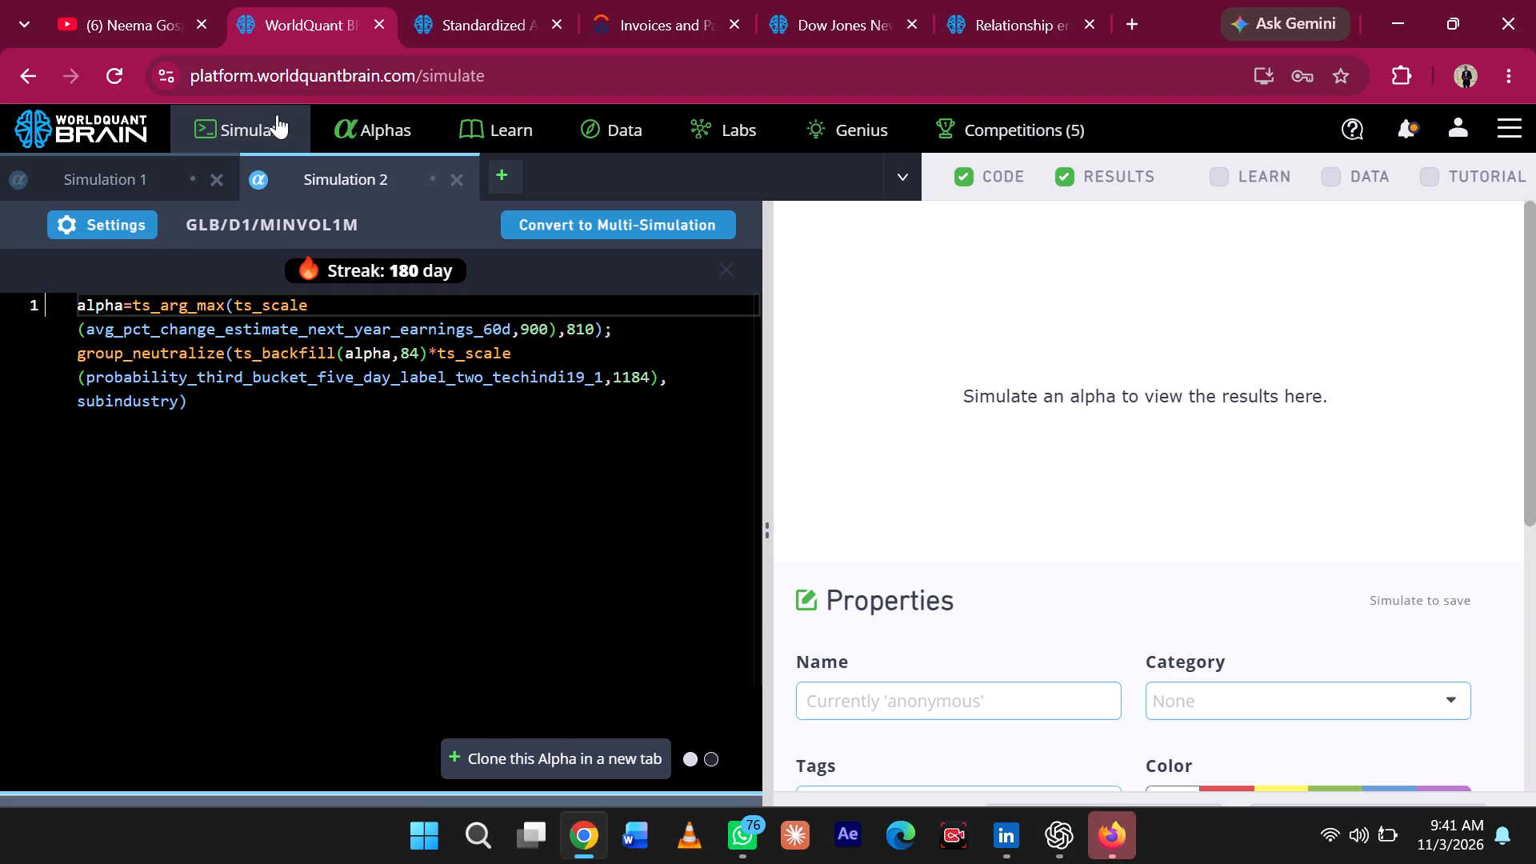
Insert a single w before the variable name alpha at the start of the Simulation 2 expression.
{"action": "type", "text": "ww"}
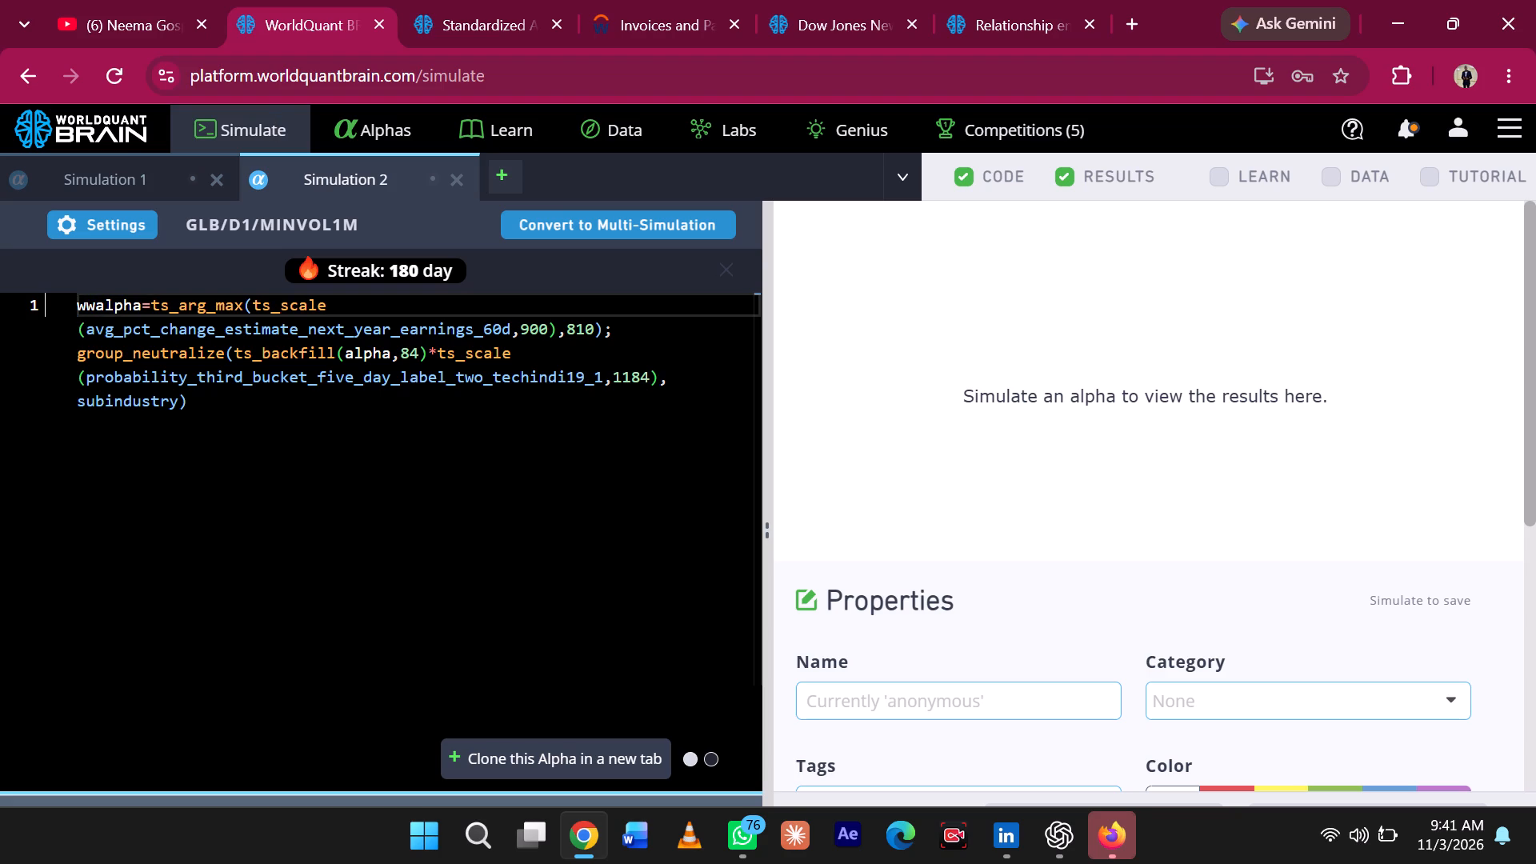
{"action": "key", "text": "BackSpace"}
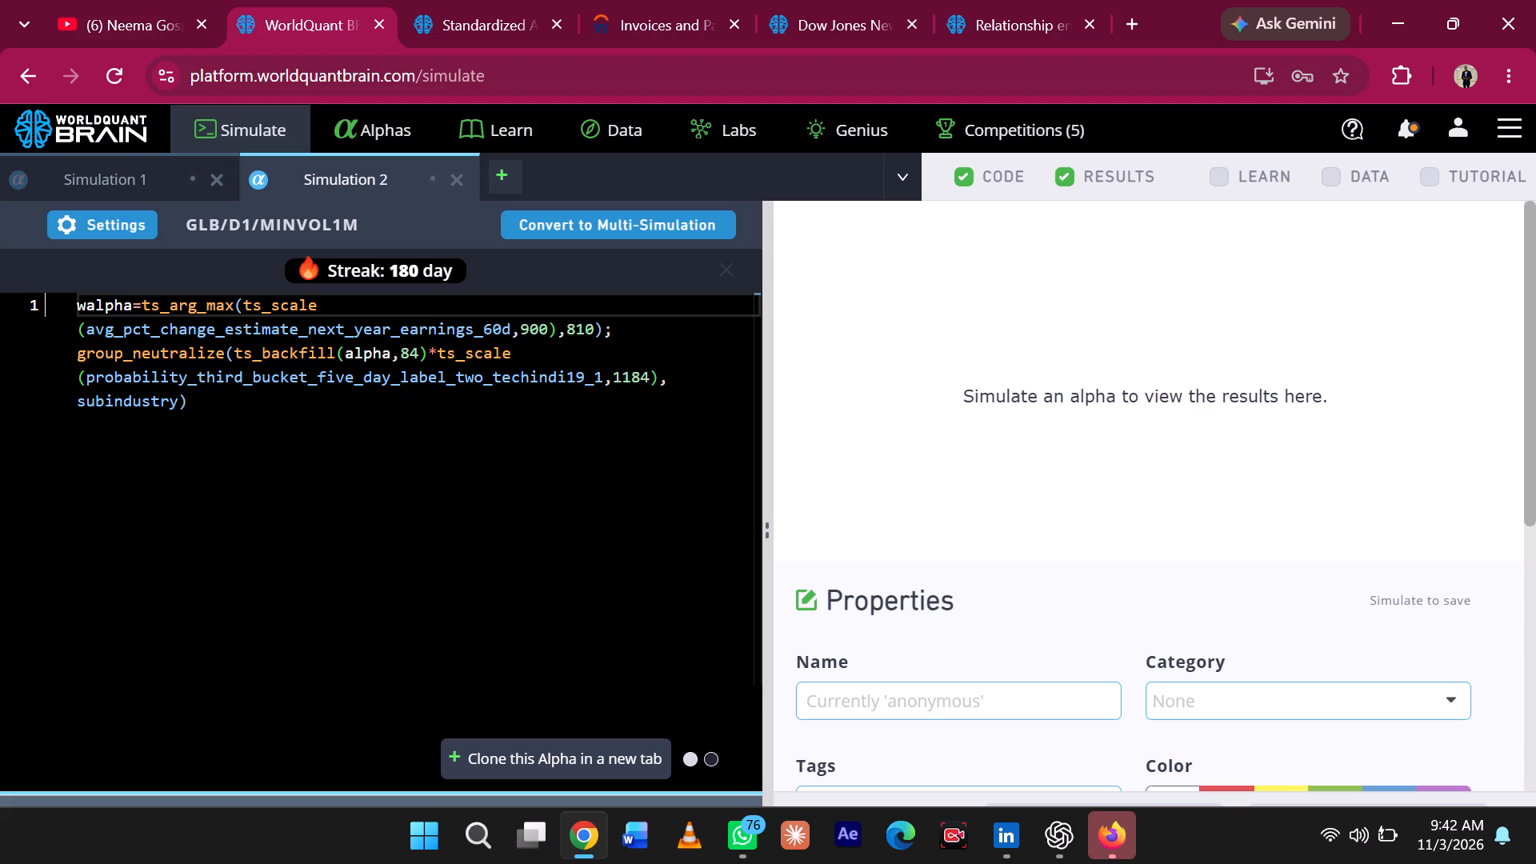
Replace the field avg_pct_change_estimate_next_year_earnings_60d in the Simulation 2 expression with the copied actual_depreciation_value_annual12.
{"action": "double_click", "coordinate": [506, 333]}
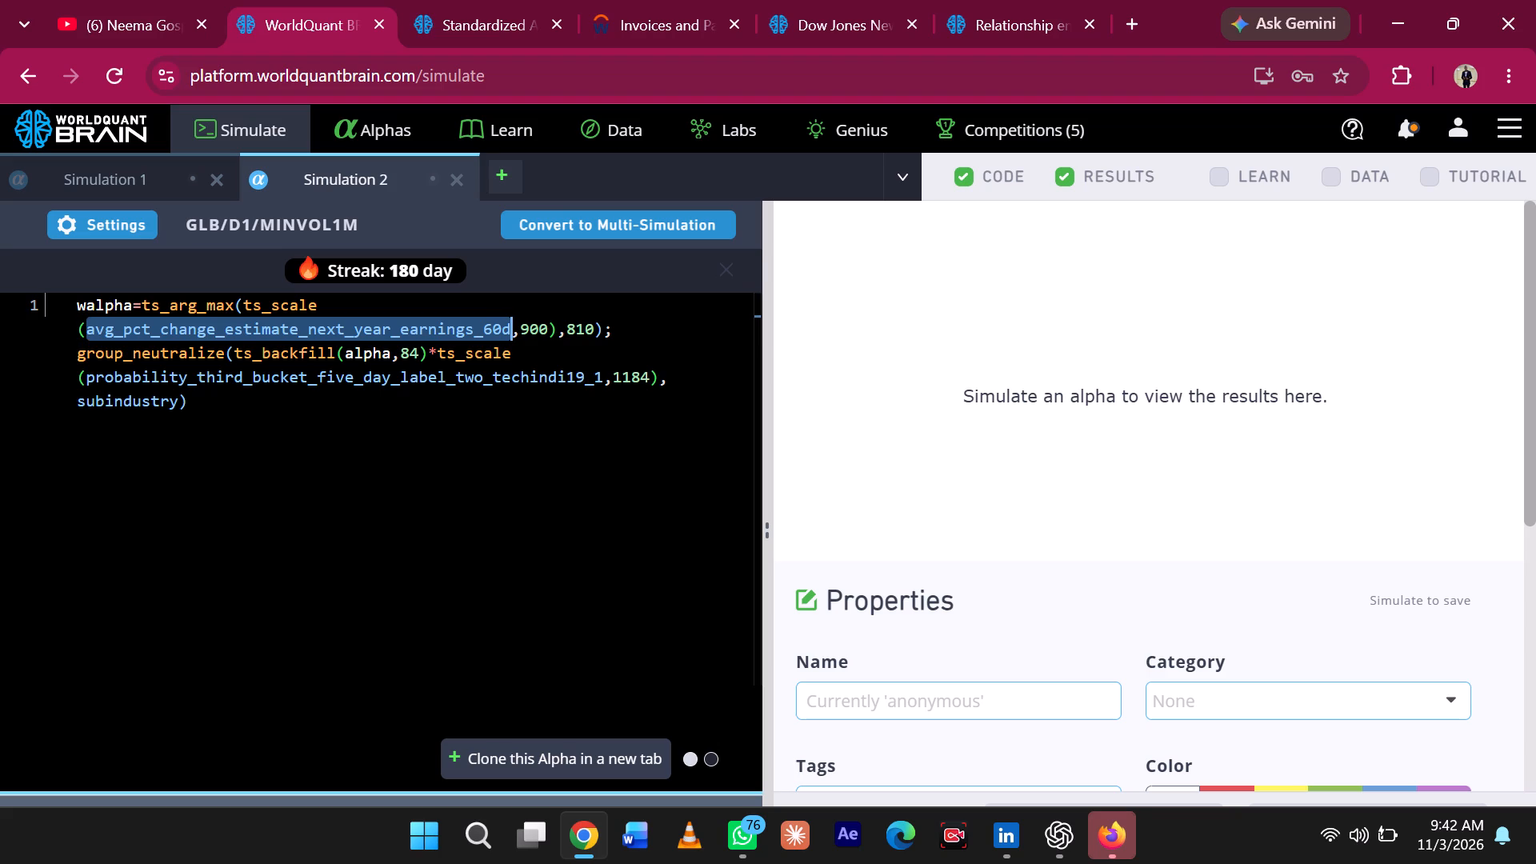
{"action": "key", "text": "super+v"}
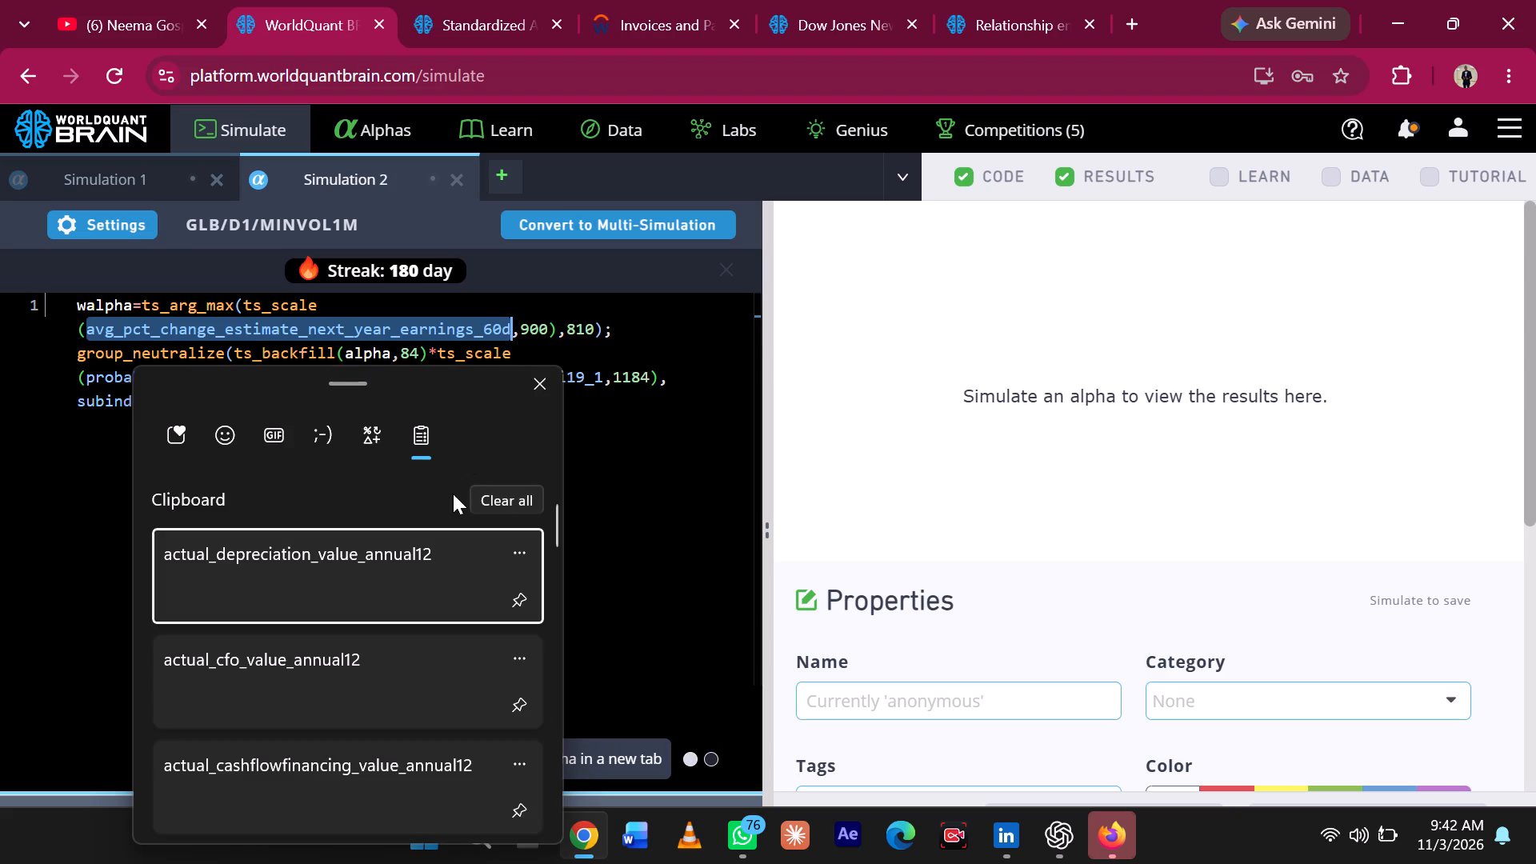
{"action": "left_click", "coordinate": [381, 577]}
{"action": "key", "text": "ctrl+v"}
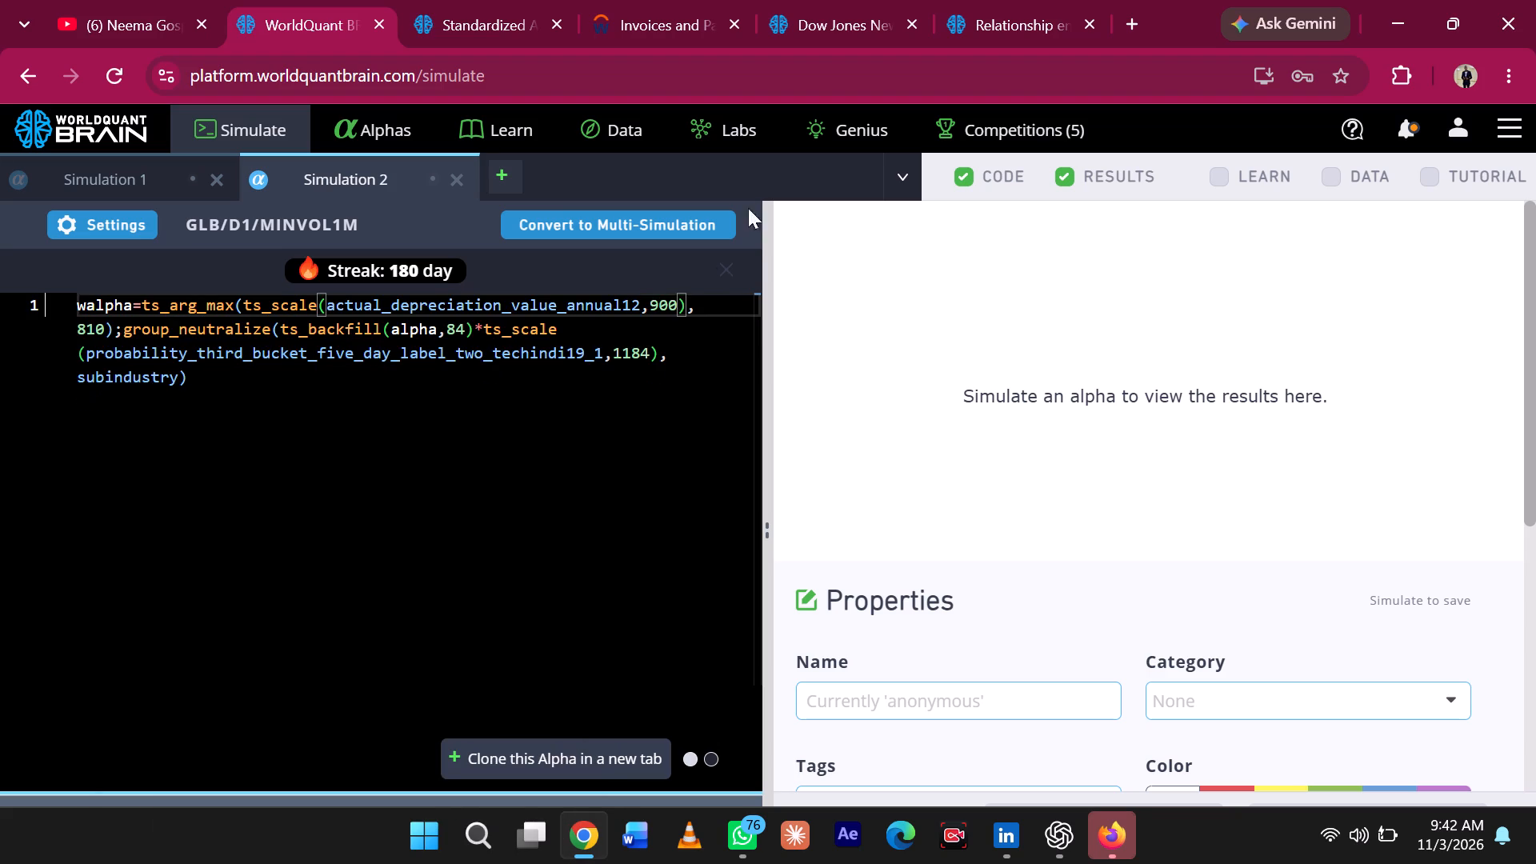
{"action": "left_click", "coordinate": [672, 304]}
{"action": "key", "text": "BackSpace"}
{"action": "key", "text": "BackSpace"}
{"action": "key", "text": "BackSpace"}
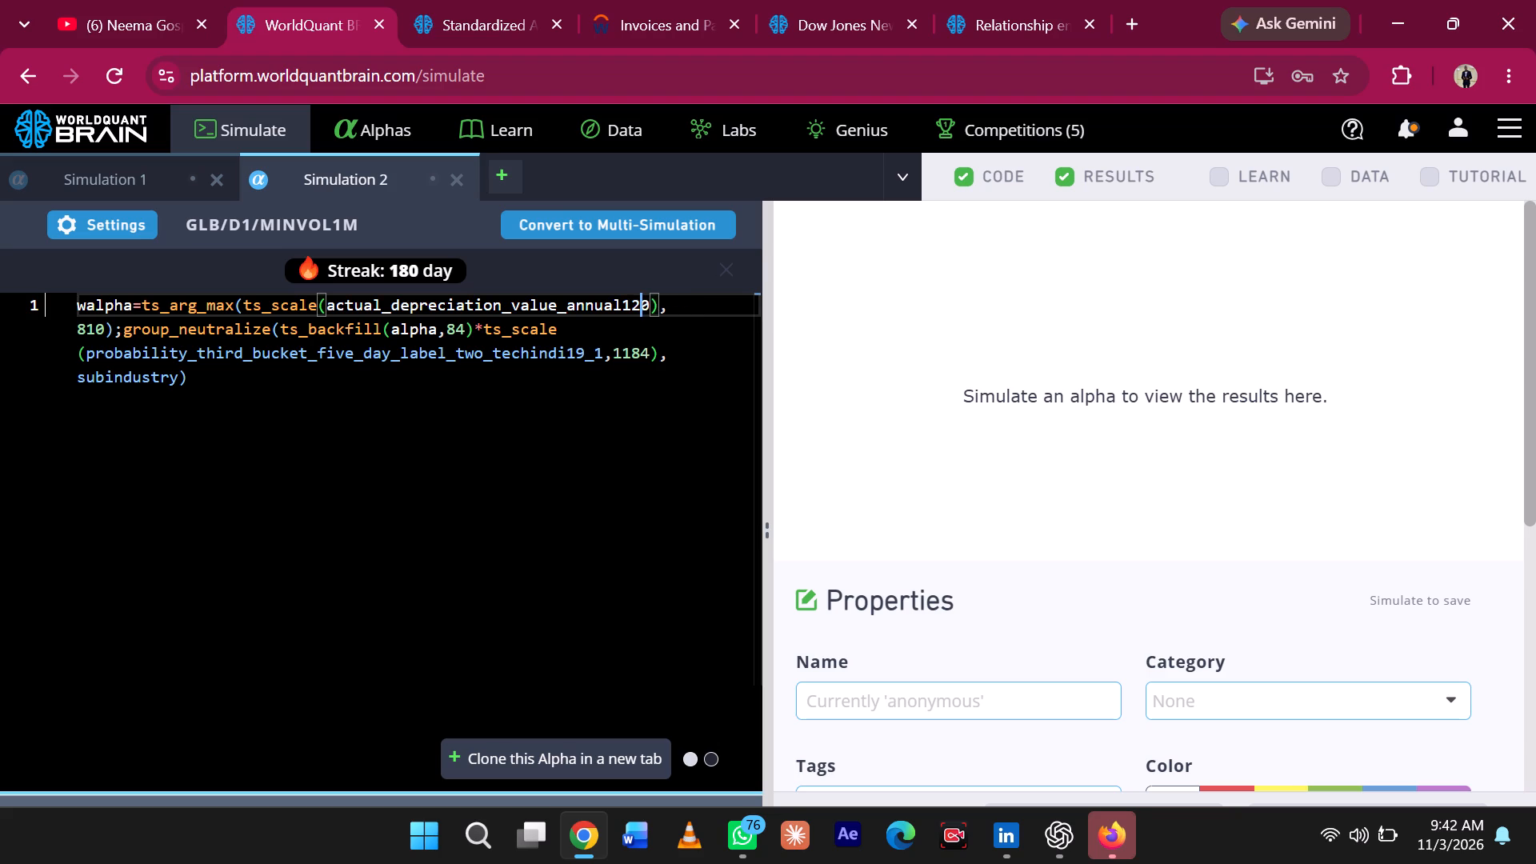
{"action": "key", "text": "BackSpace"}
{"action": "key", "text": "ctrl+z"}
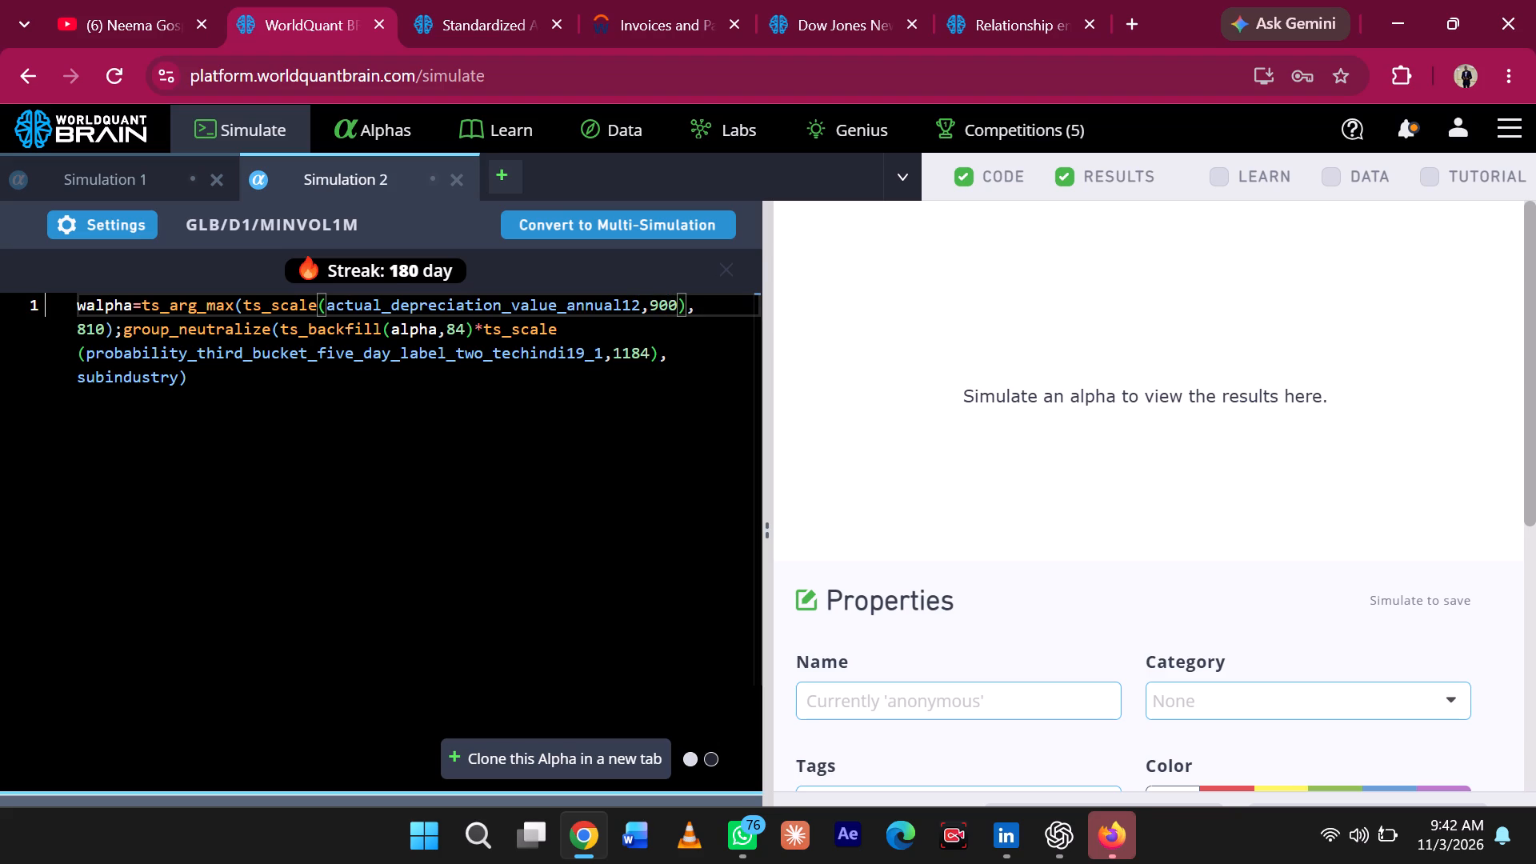
Remove ,90 from the first ts_scale argument and replace that operator with vec_count, leaving vec_count(actual_depreciation_value_annual120).
{"action": "key", "text": "BackSpace"}
{"action": "key", "text": "BackSpace"}
{"action": "key", "text": "BackSpace"}
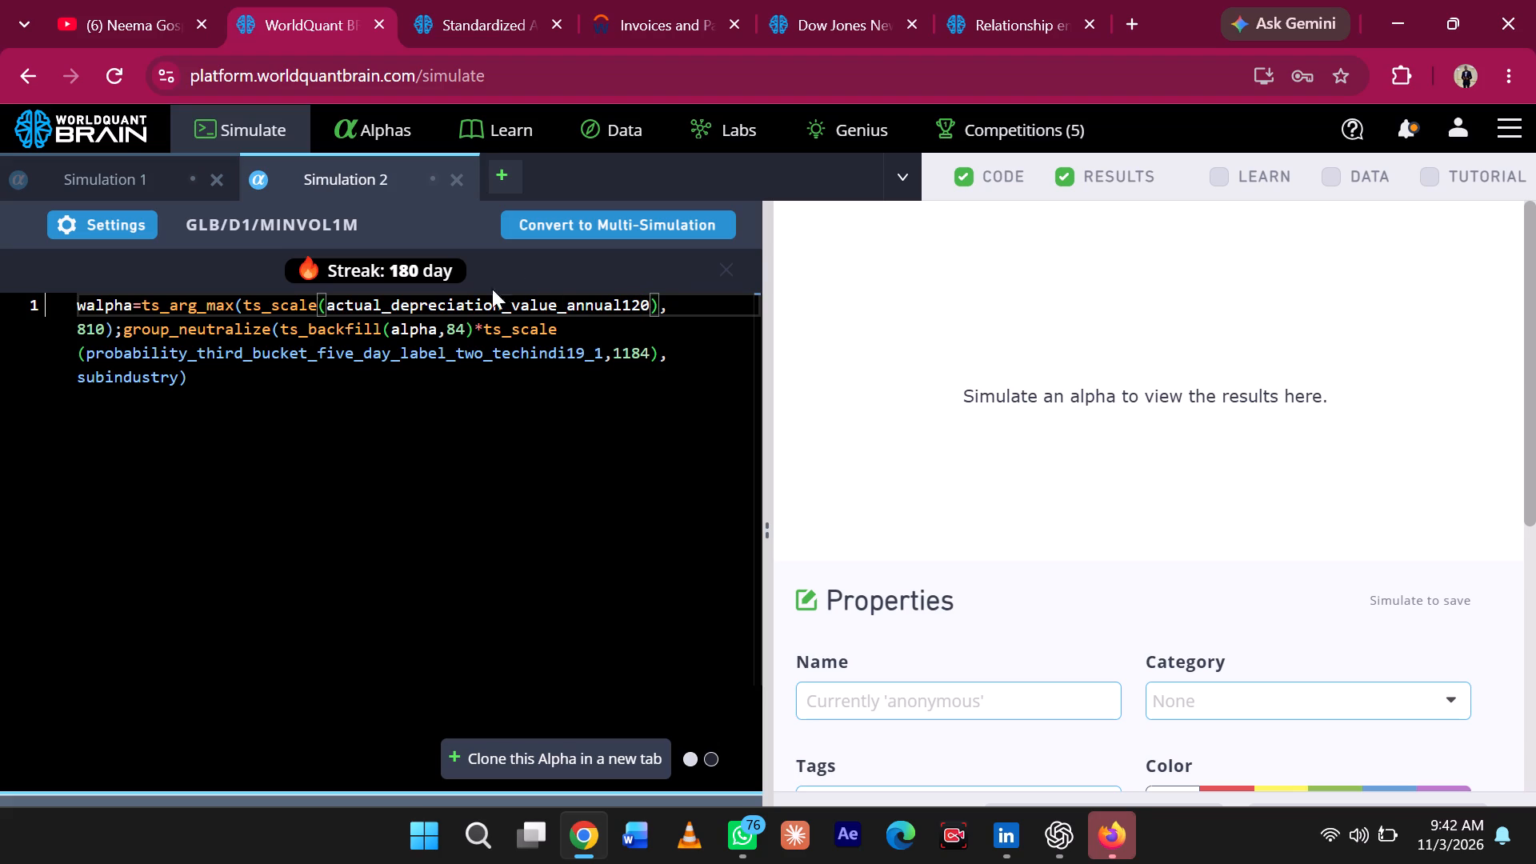
{"action": "double_click", "coordinate": [315, 302]}
{"action": "key", "text": "BackSpace"}
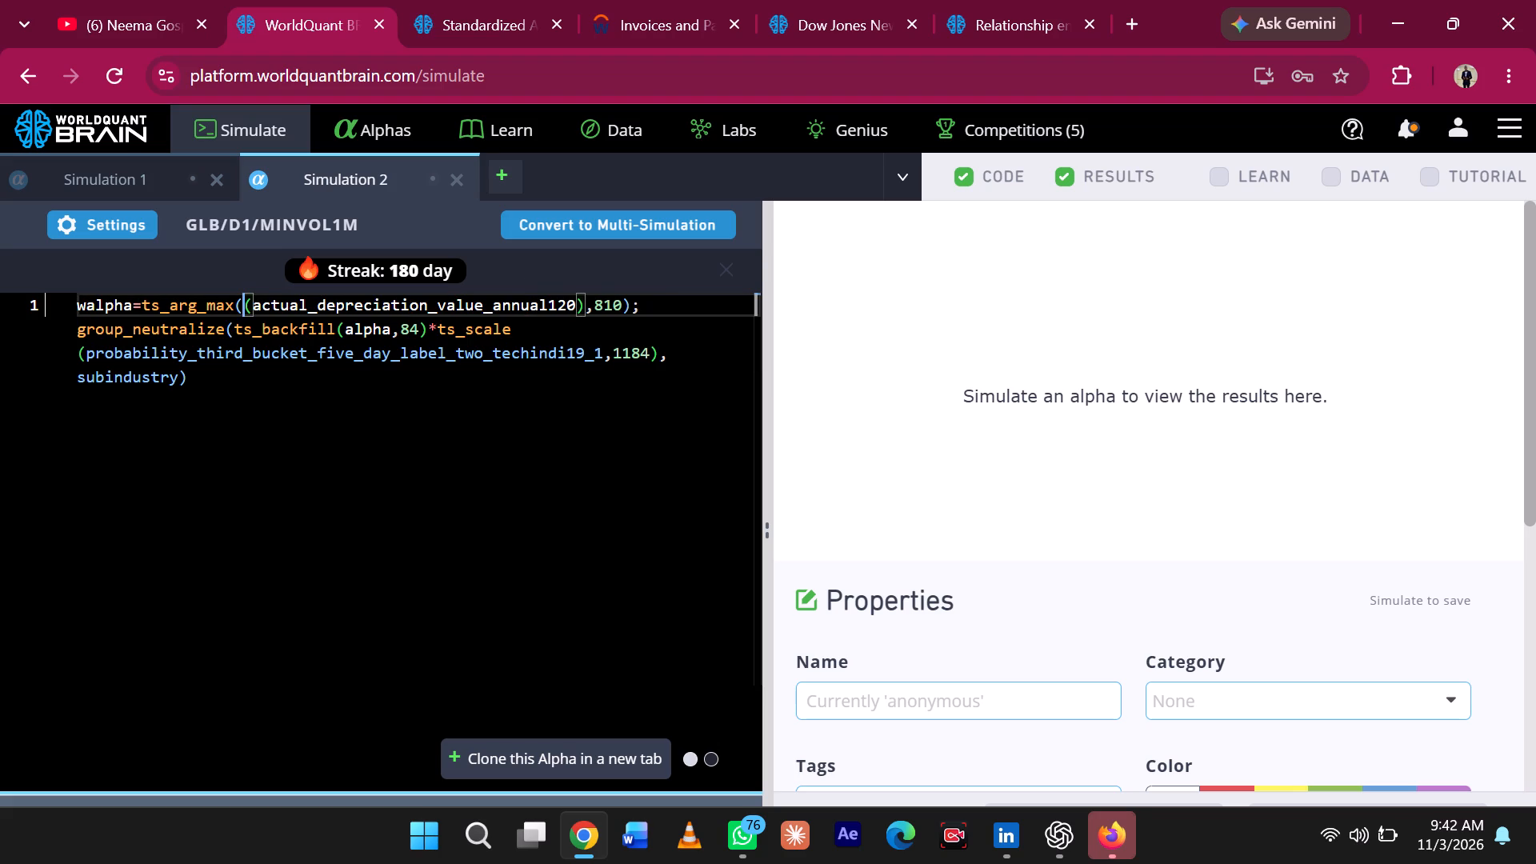
{"action": "type", "text": "vec"}
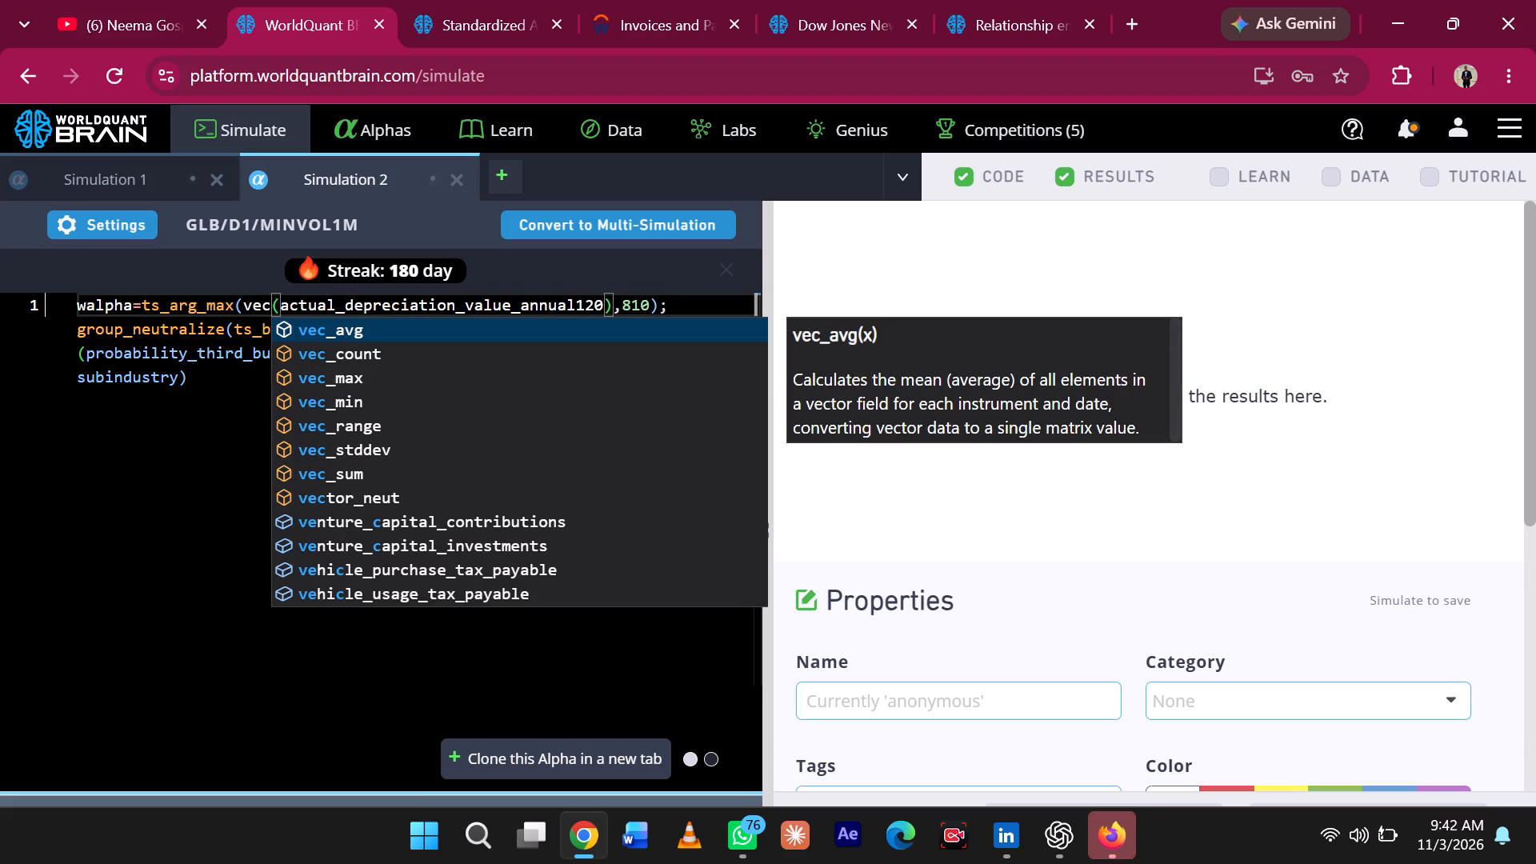
{"action": "left_click", "coordinate": [357, 355]}
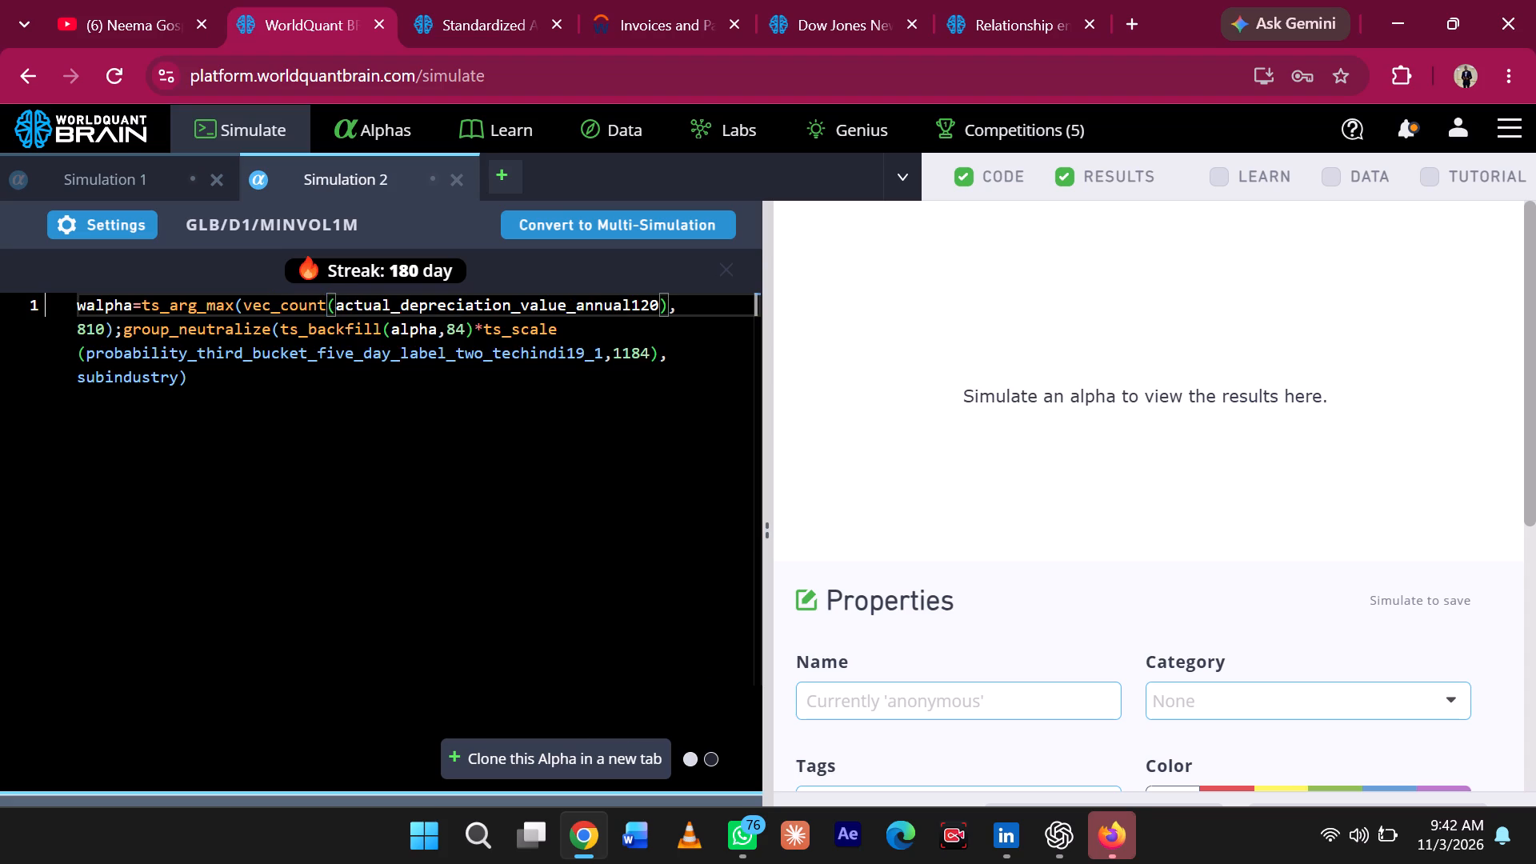
Run a full simulation of the edited Simulation 2 expression.
{"action": "left_click", "coordinate": [426, 854]}
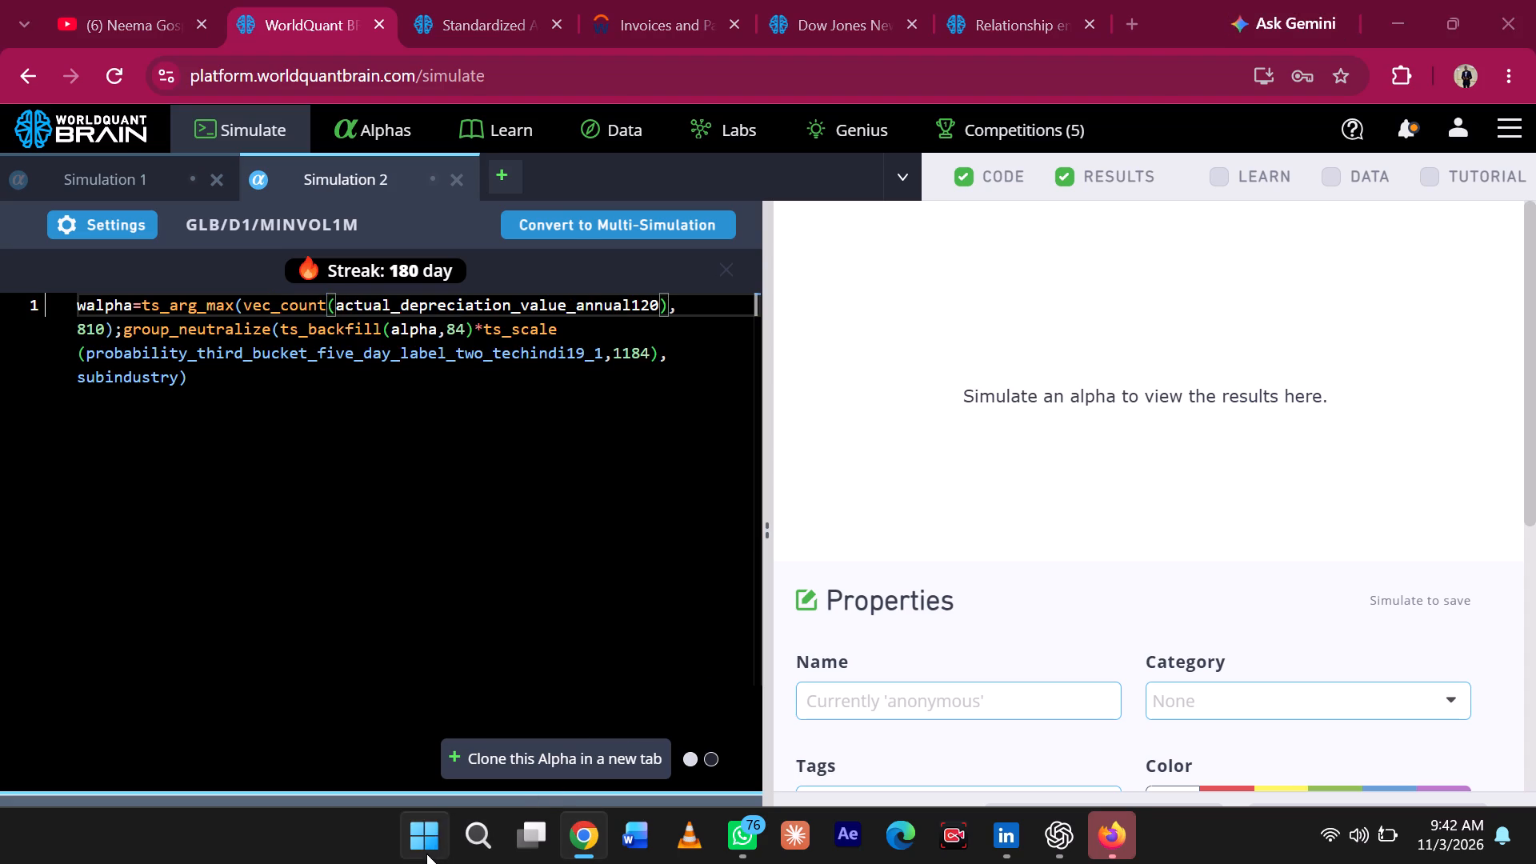
{"action": "left_click", "coordinate": [426, 854]}
{"action": "left_click", "coordinate": [546, 826]}
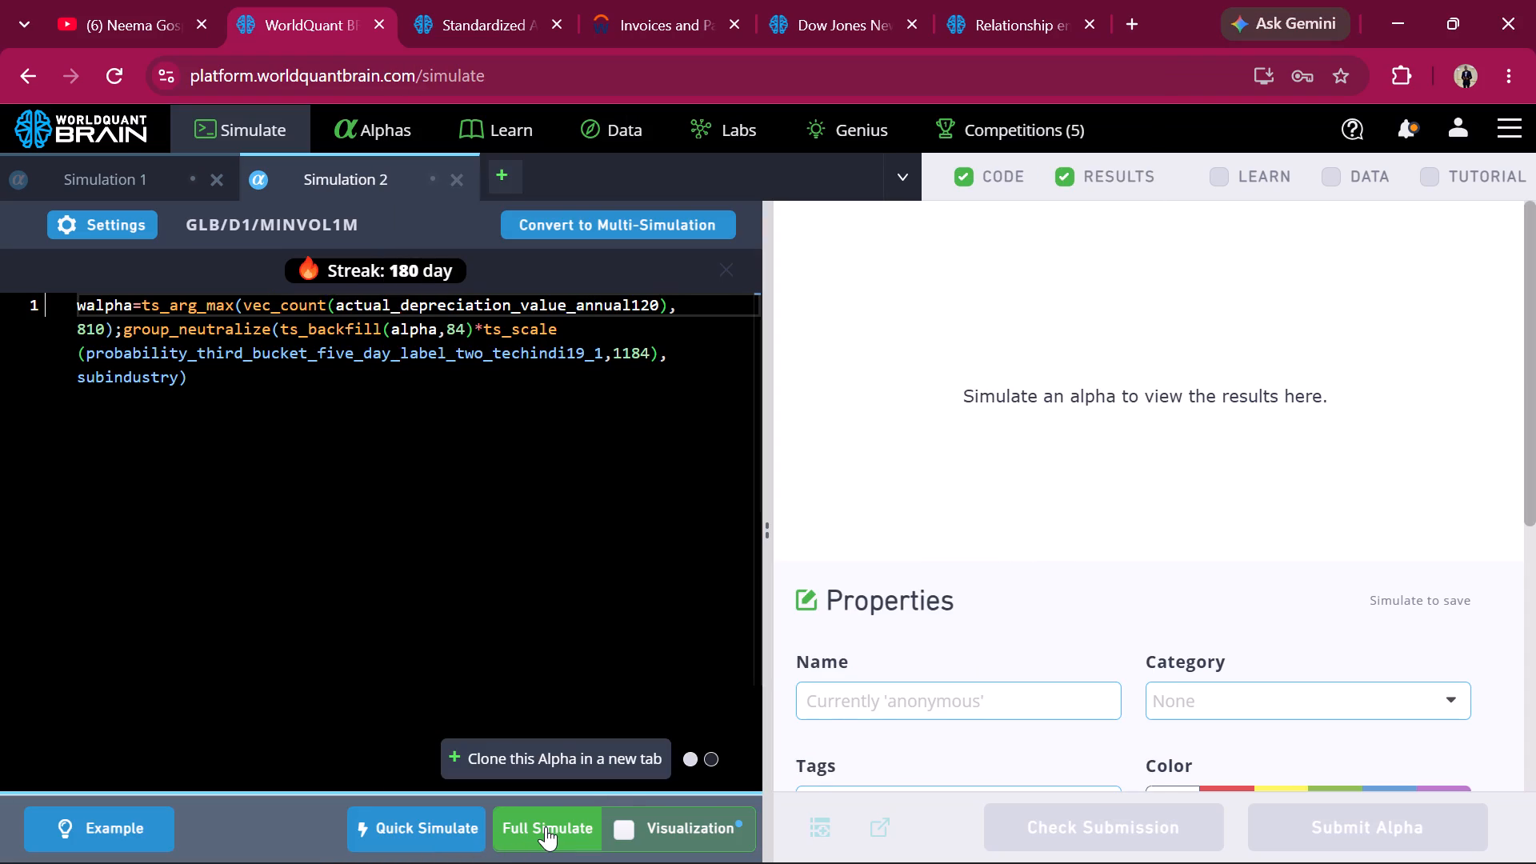
Clone this alpha in a new simulation tab and replace its vec_count field with the copied actual_cashflowfinancing_value_annual12.
{"action": "left_click", "coordinate": [533, 761]}
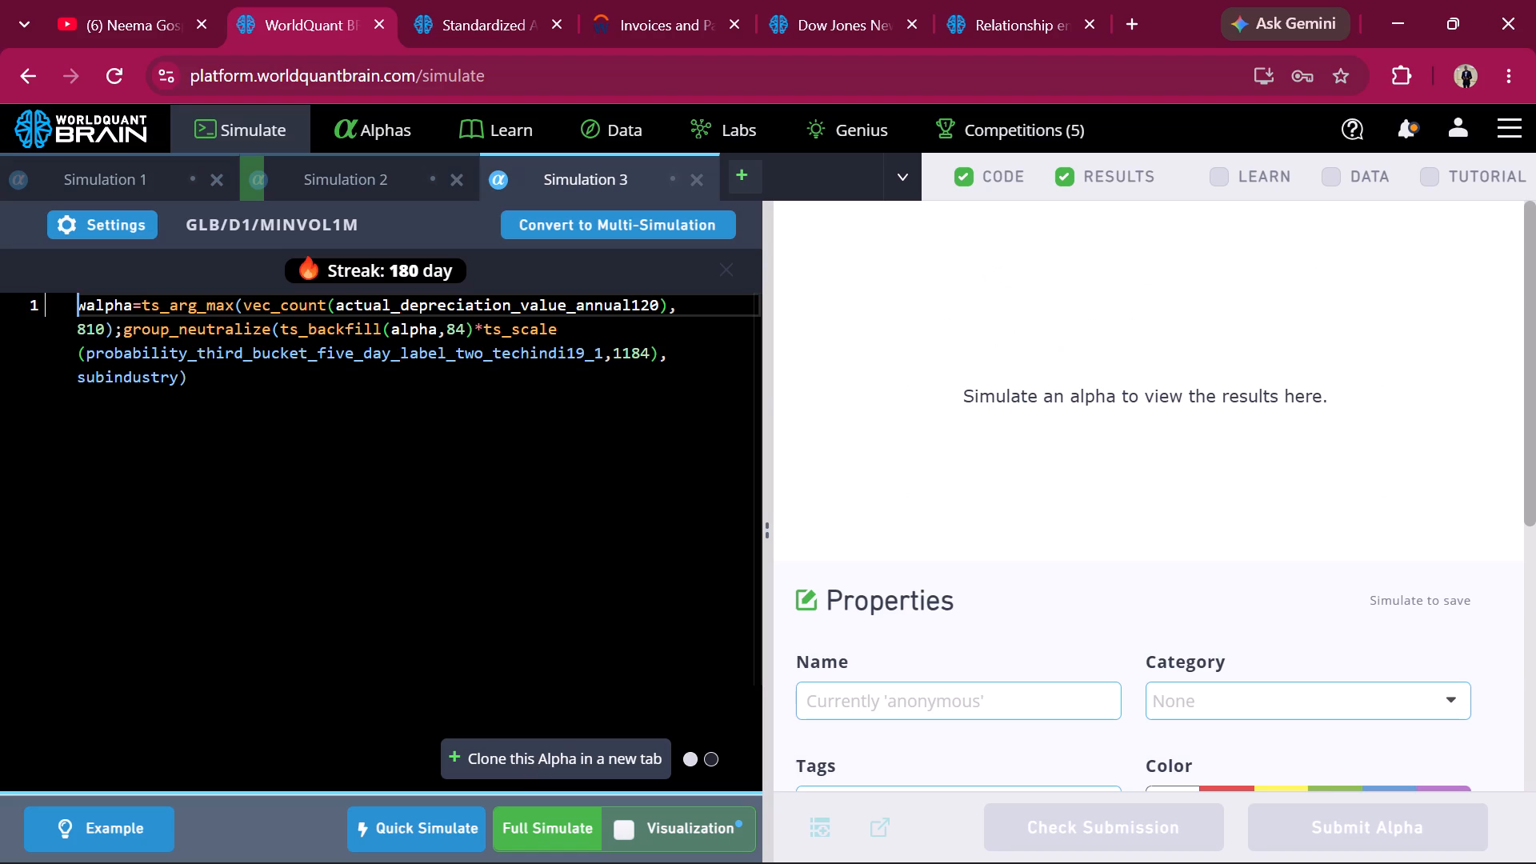
{"action": "double_click", "coordinate": [661, 298]}
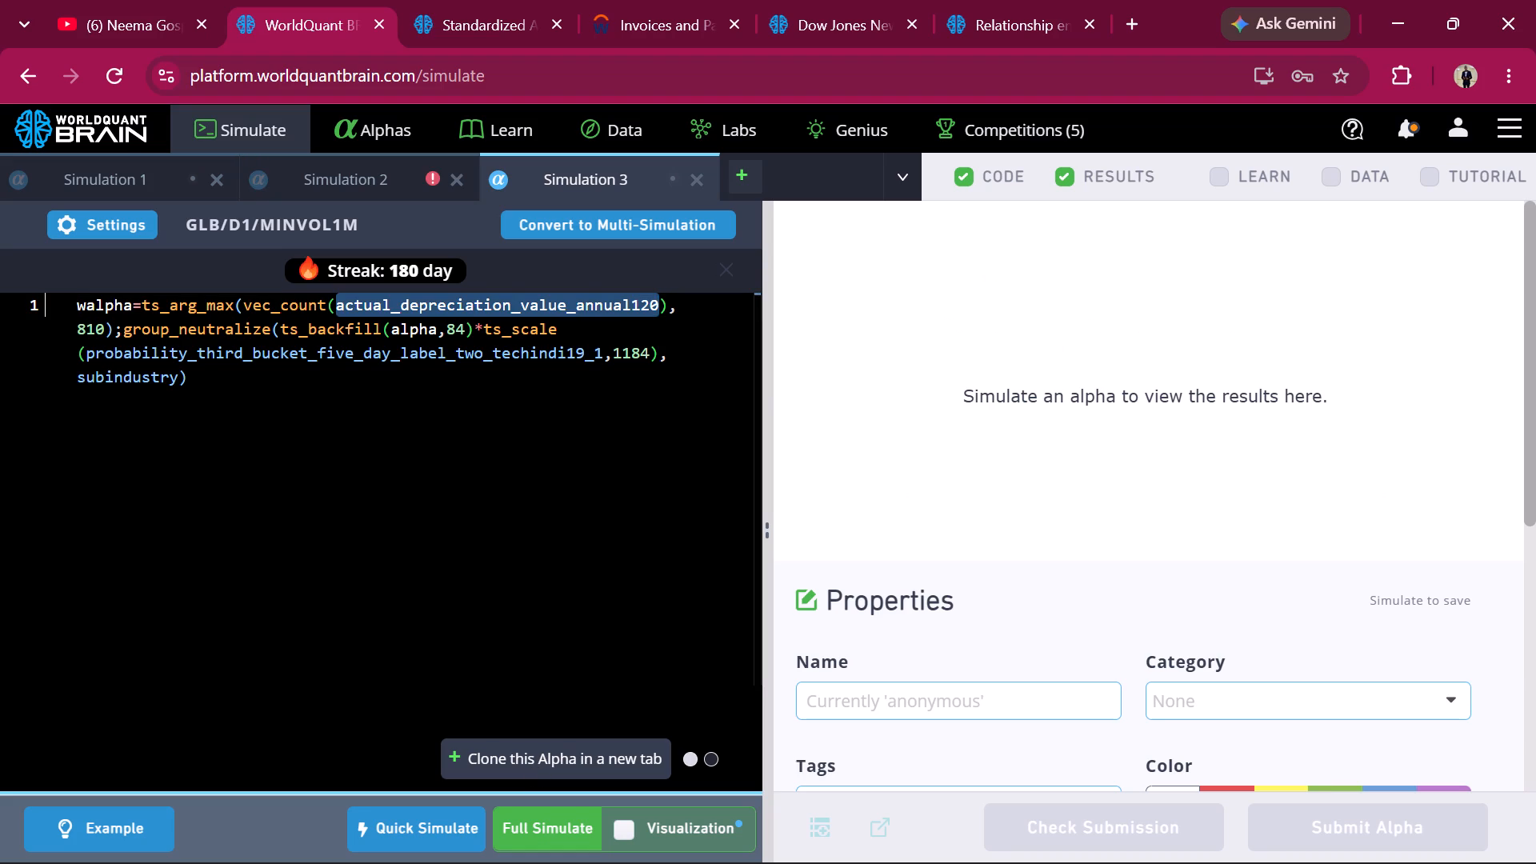
{"action": "key", "text": "super+v"}
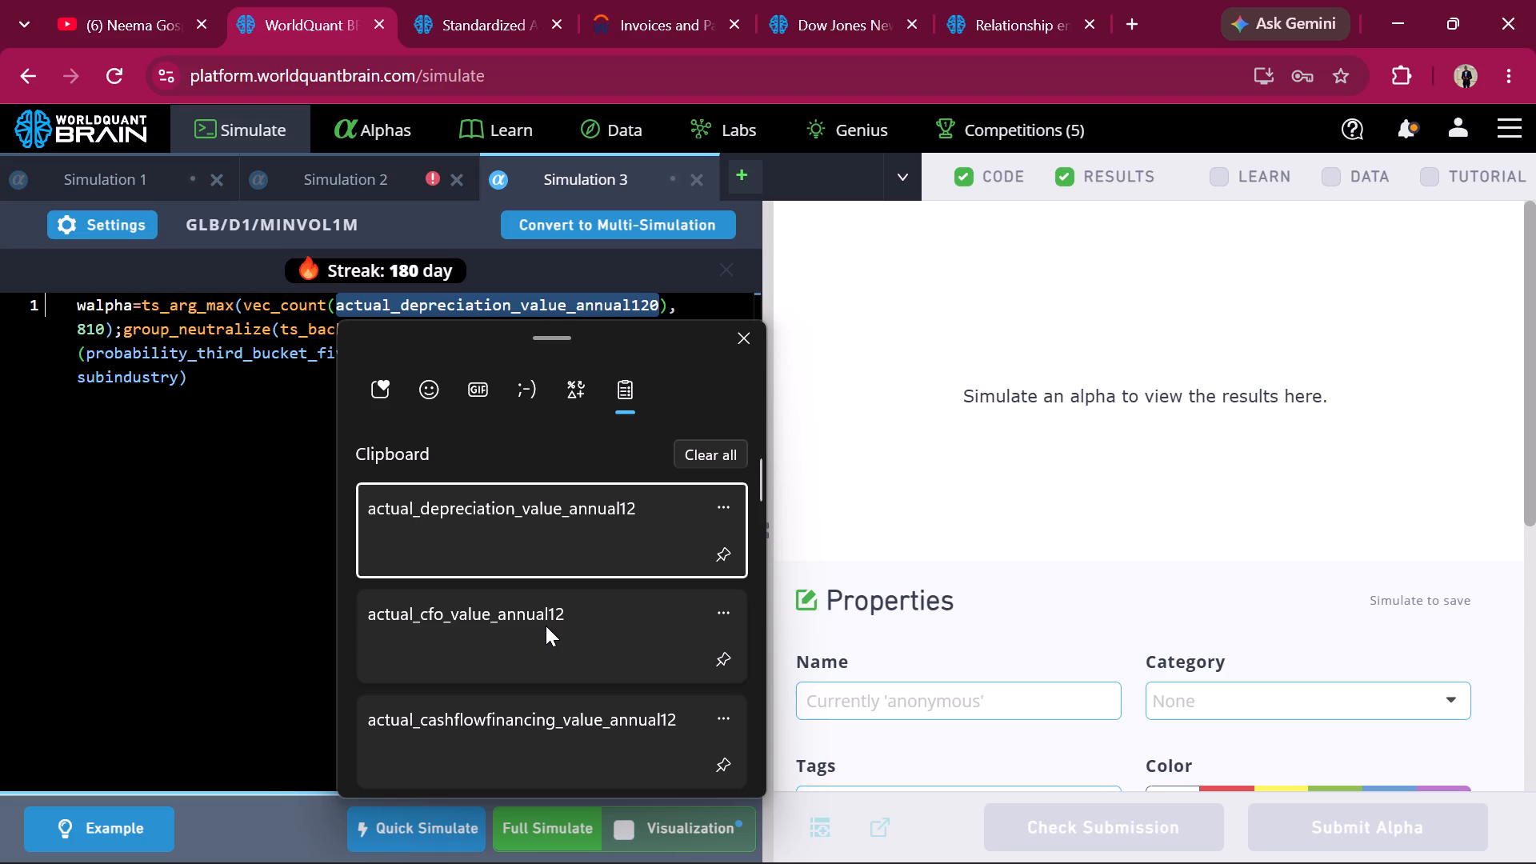
{"action": "scroll", "coordinate": [538, 656], "scroll_direction": "down", "scroll_amount": 1}
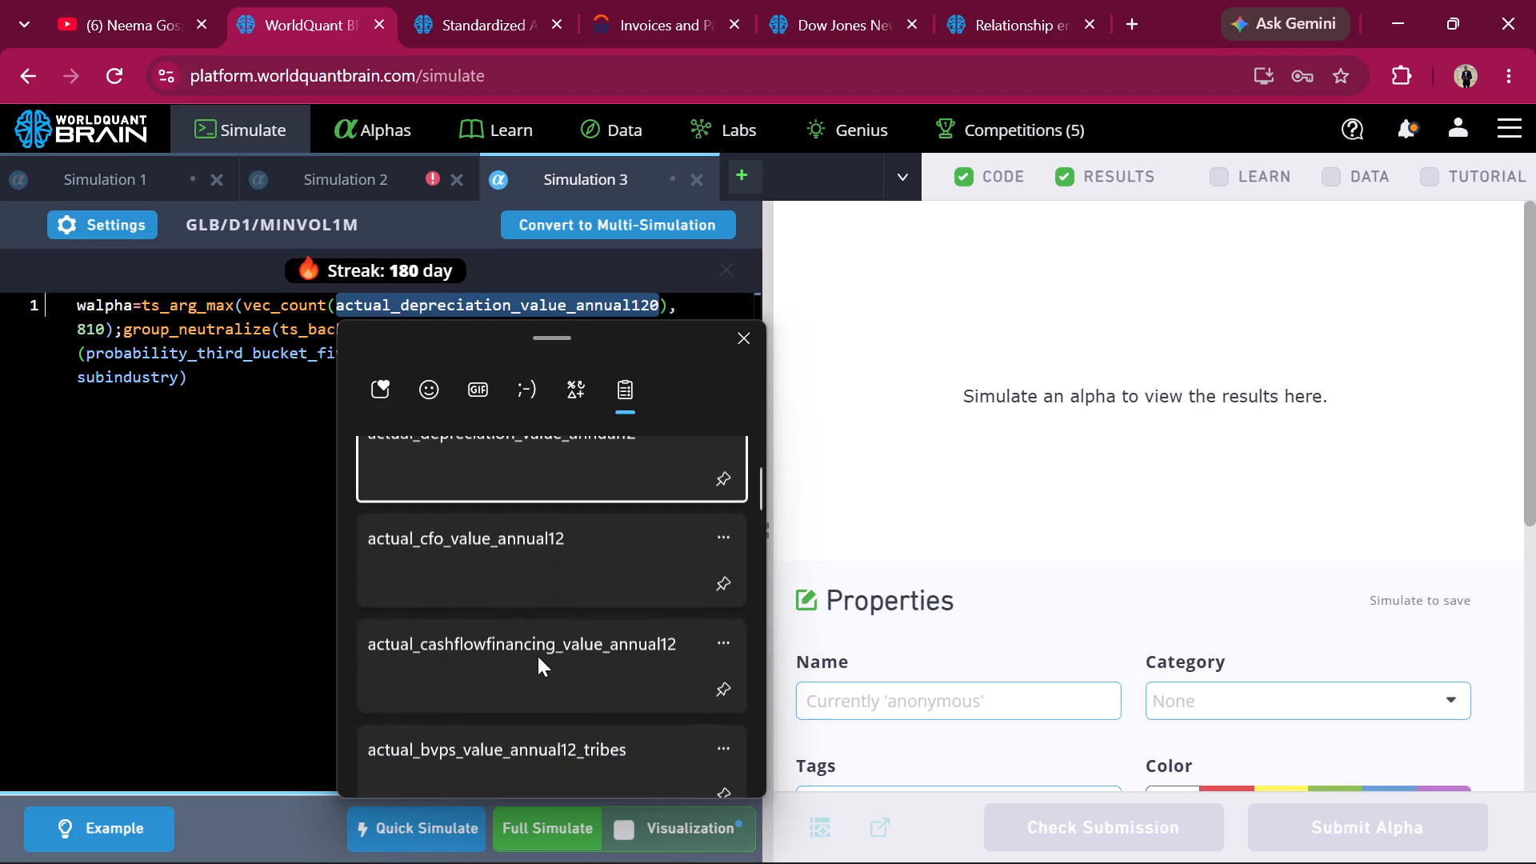
{"action": "left_click", "coordinate": [538, 656]}
{"action": "key", "text": "ctrl+v"}
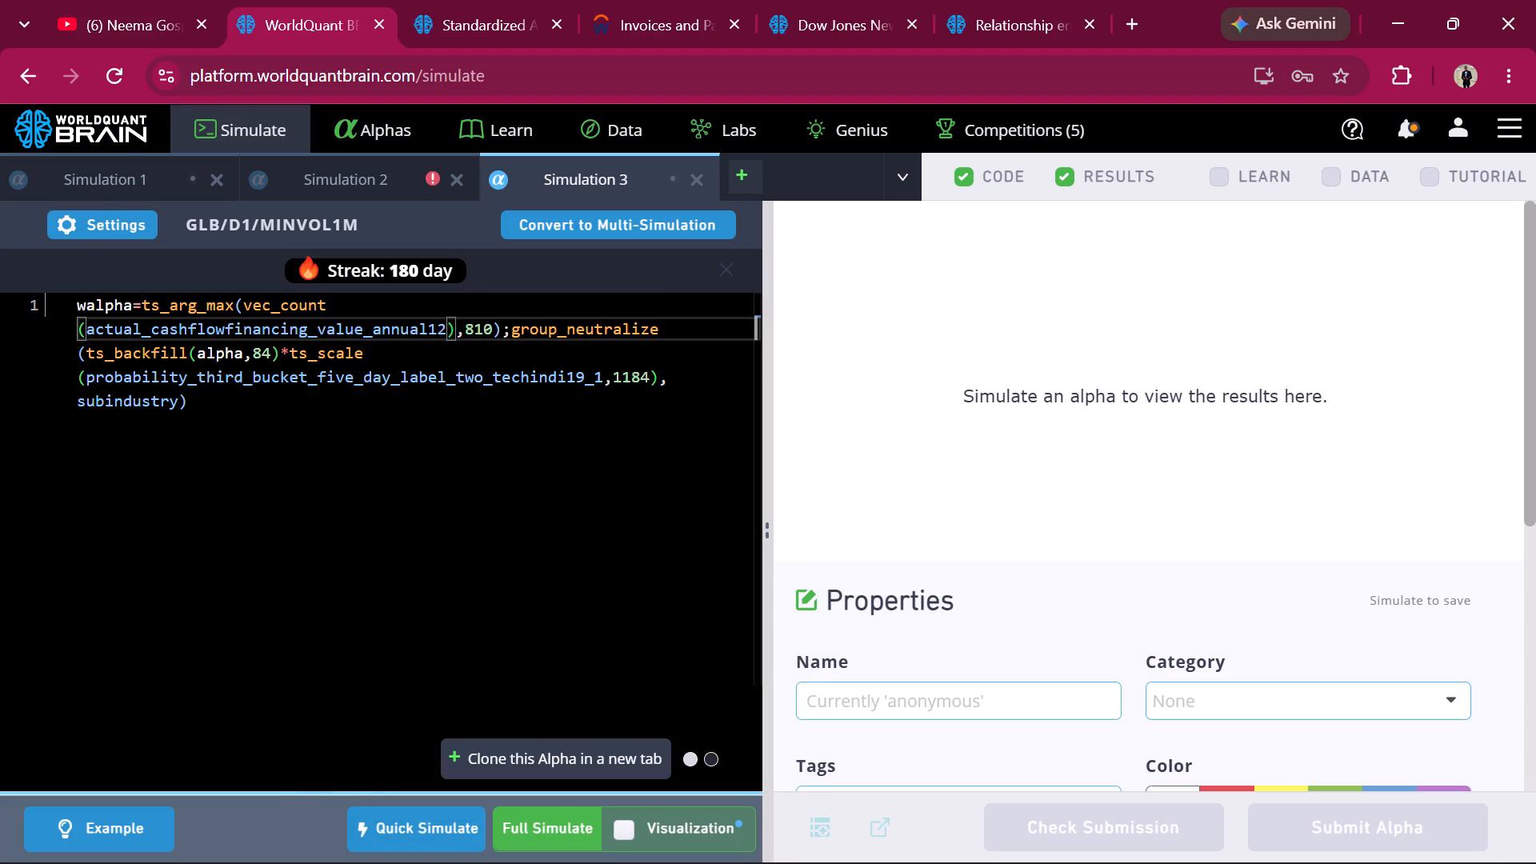
Run a full simulation of the Simulation 3 expression.
{"action": "left_click", "coordinate": [518, 830]}
Check the field list of the Dow Jones news dataset in its browser tab, and return to the Simulate workspace.
{"action": "left_click", "coordinate": [764, 0]}
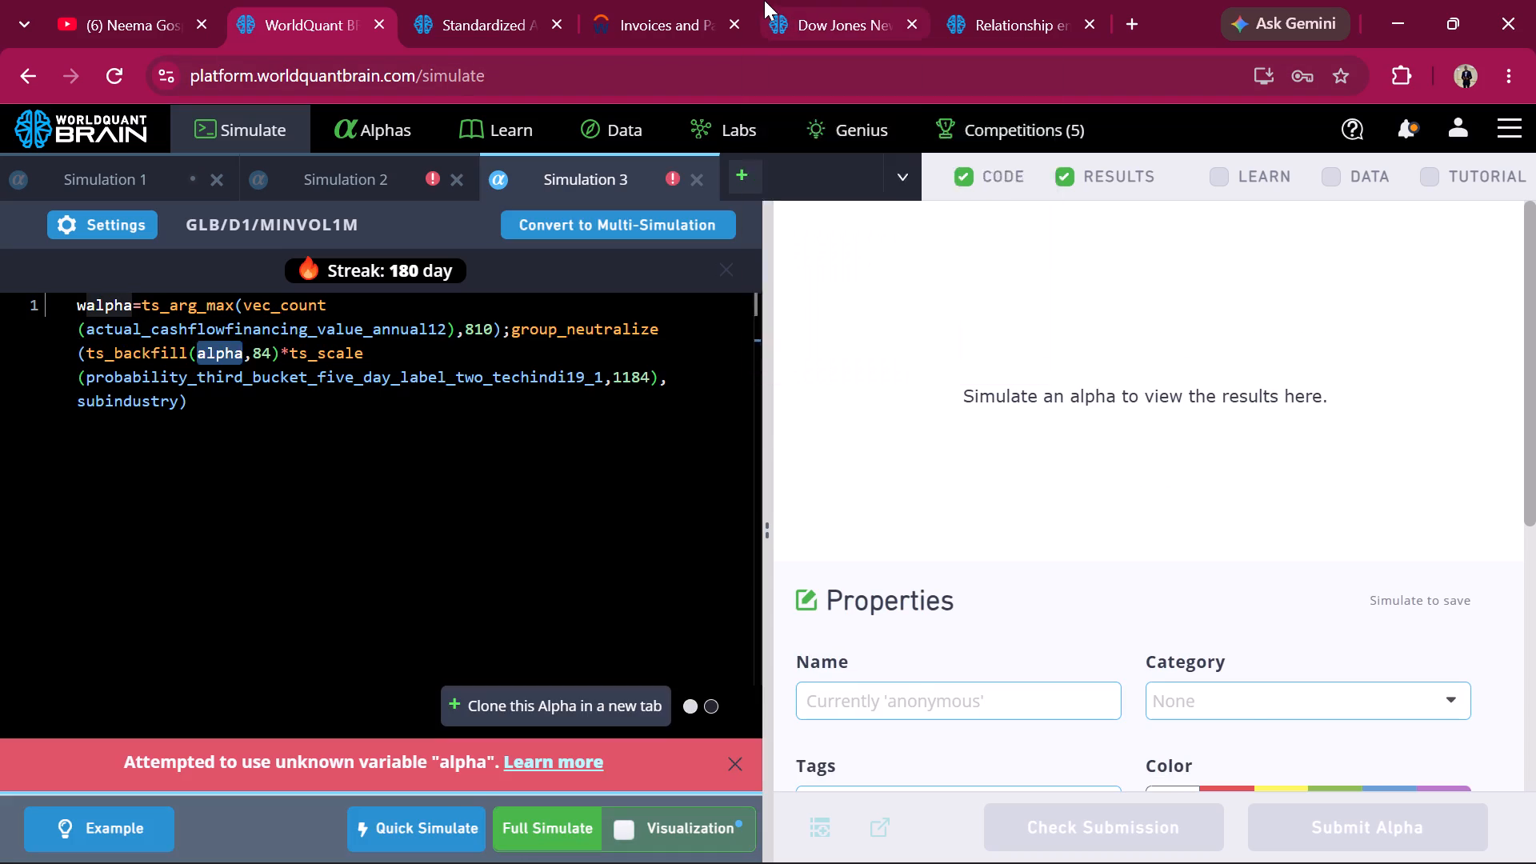
{"action": "scroll", "coordinate": [625, 327], "scroll_direction": "up", "scroll_amount": 2}
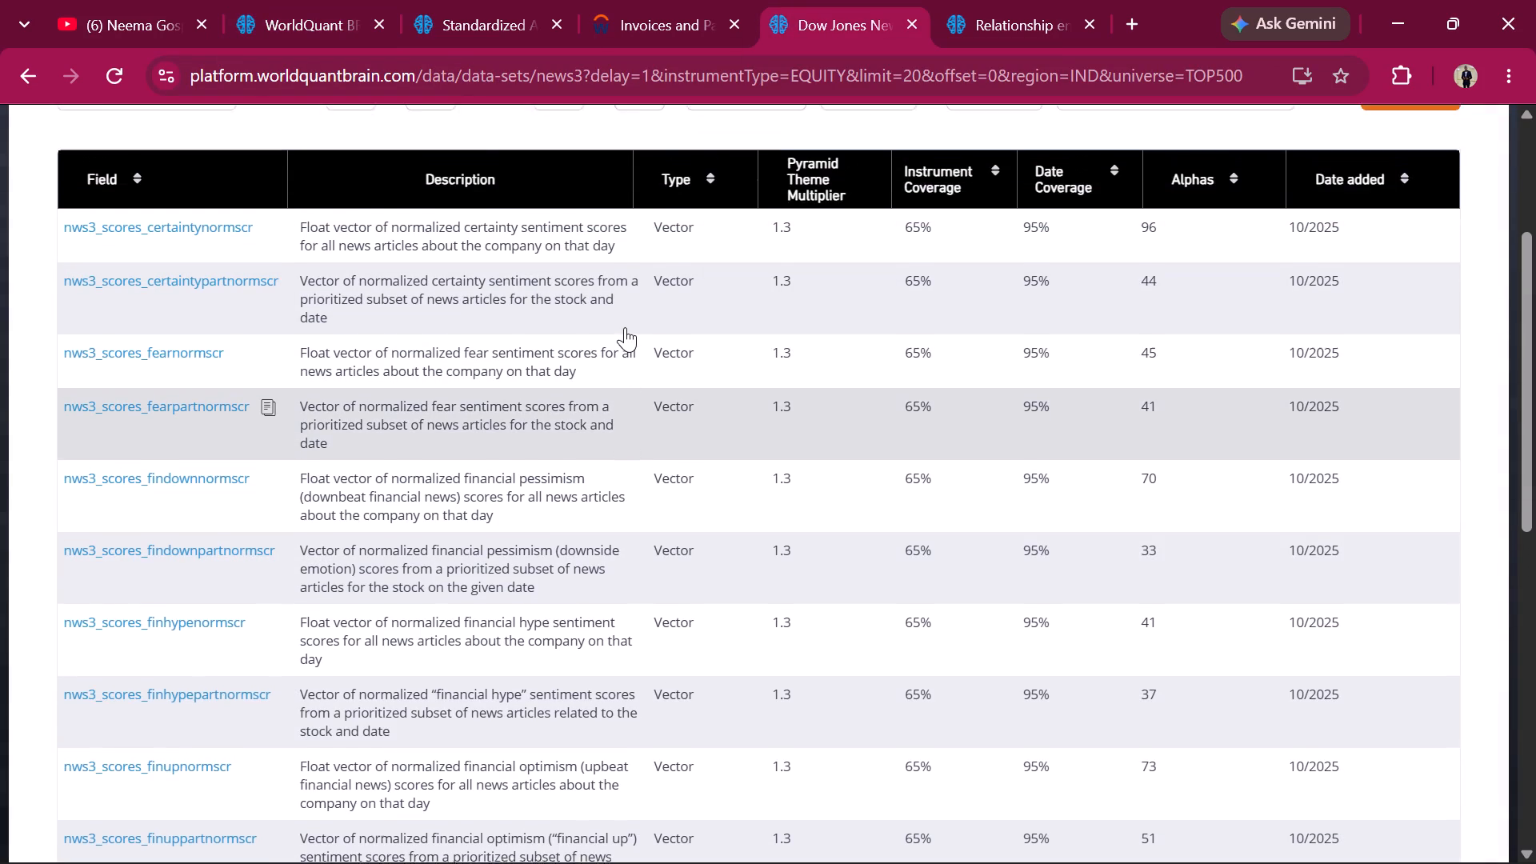
{"action": "scroll", "coordinate": [625, 327], "scroll_direction": "up", "scroll_amount": 2}
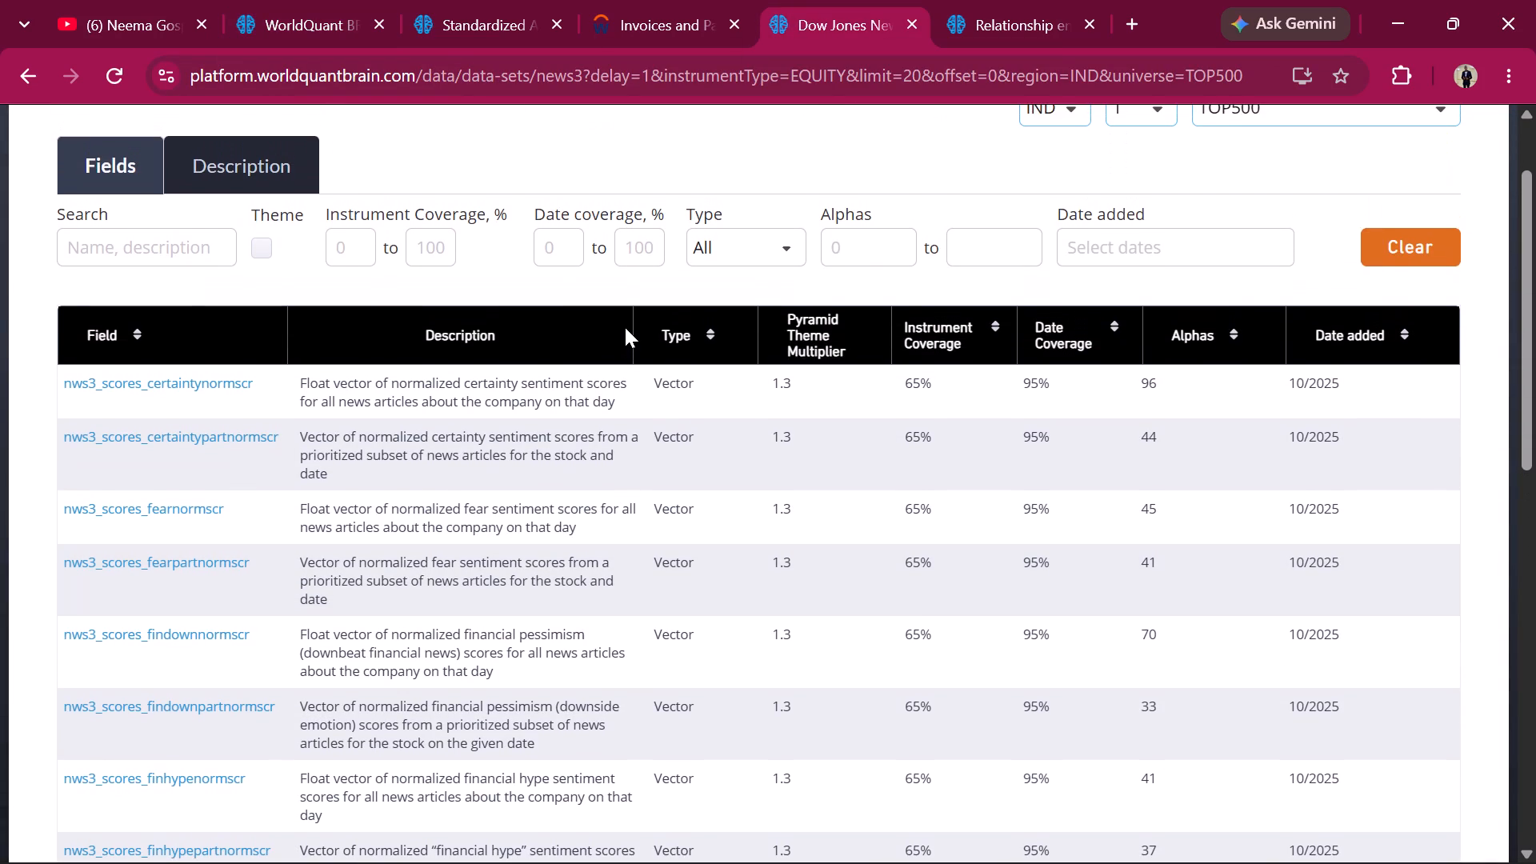
{"action": "scroll", "coordinate": [625, 327], "scroll_direction": "down", "scroll_amount": 1}
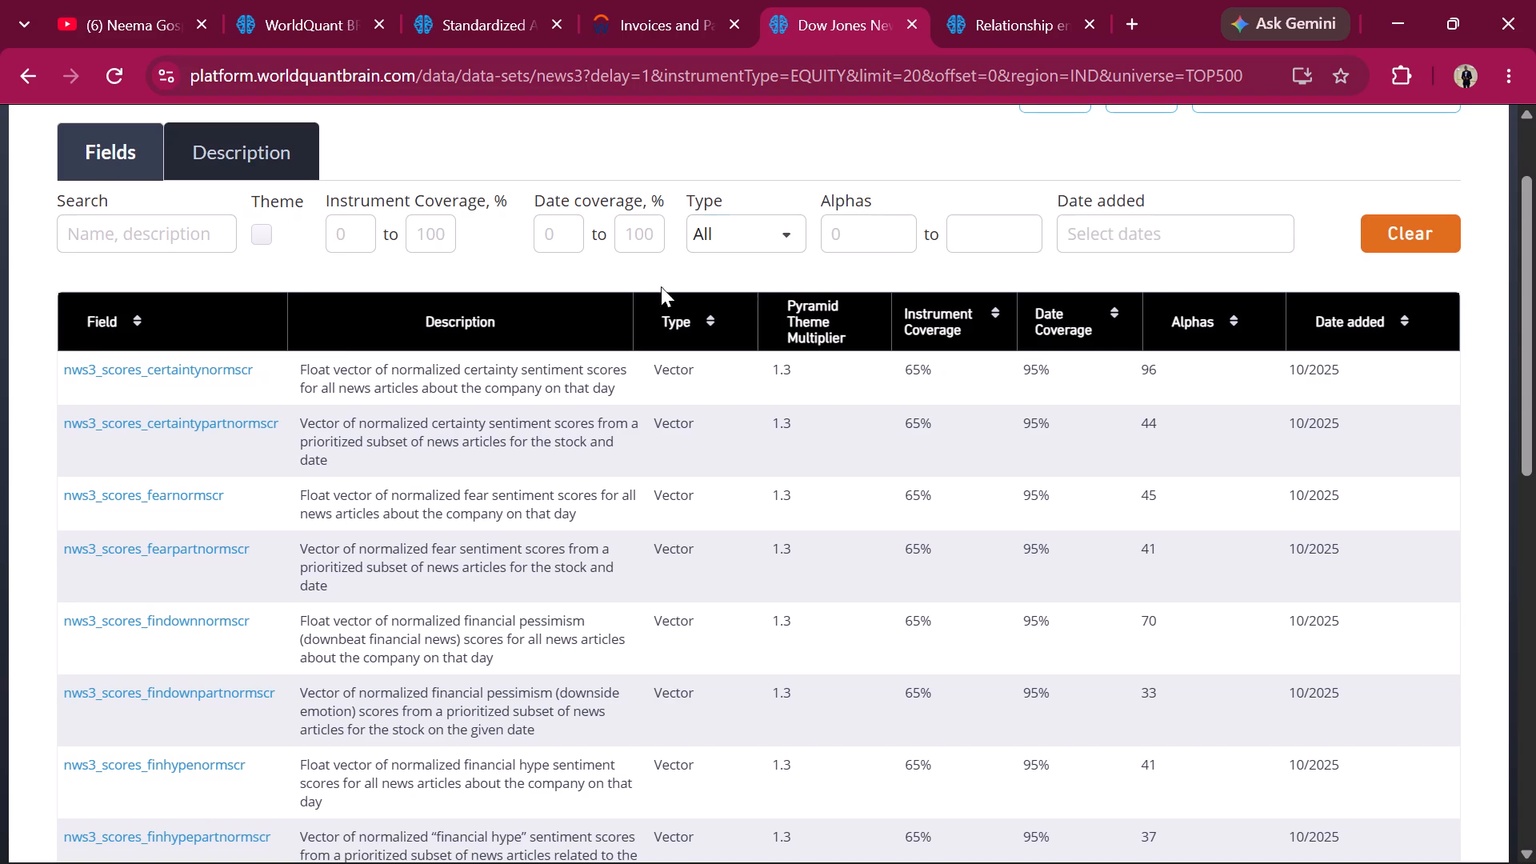
{"action": "left_click", "coordinate": [314, 12]}
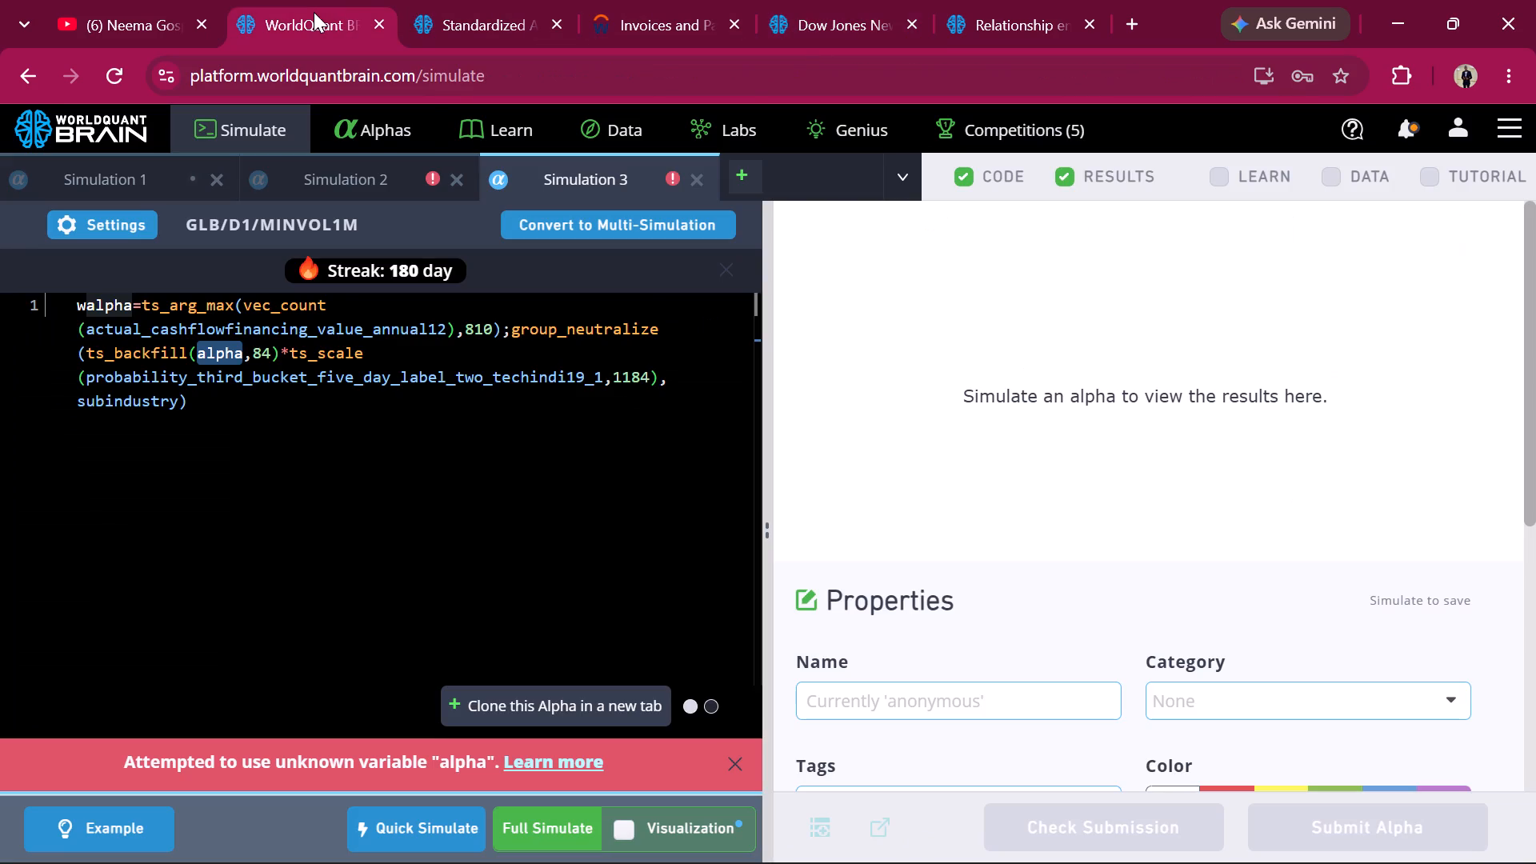
{"action": "scroll", "coordinate": [477, 502], "scroll_direction": "down", "scroll_amount": 2}
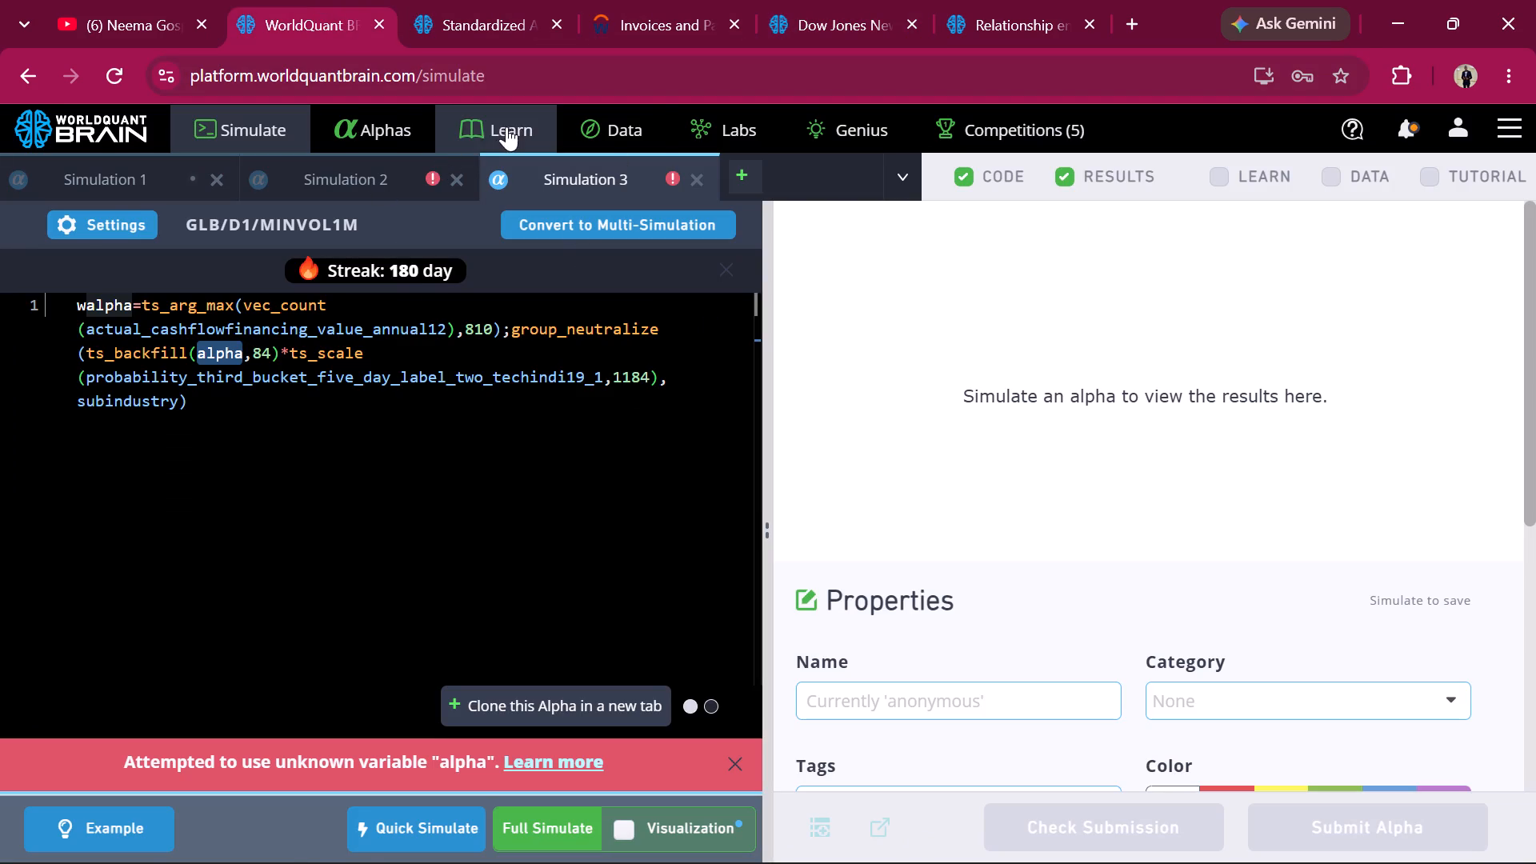
Go to page 3 of the submitted alphas, open the GLB alpha E56Jgwa9 and clone it.
{"action": "left_click", "coordinate": [383, 117]}
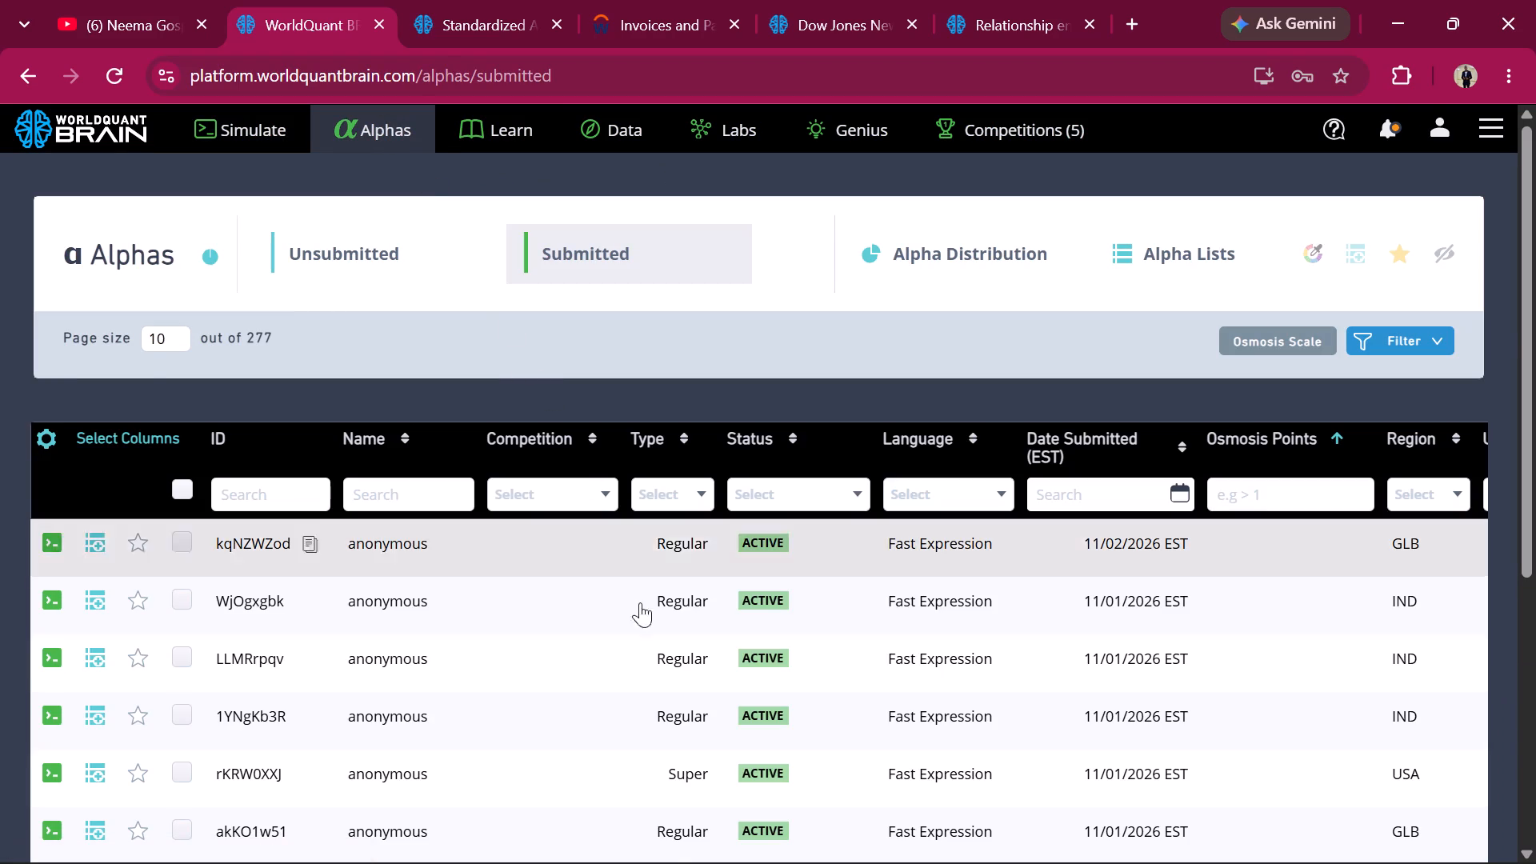
{"action": "scroll", "coordinate": [702, 730], "scroll_direction": "down", "scroll_amount": 3}
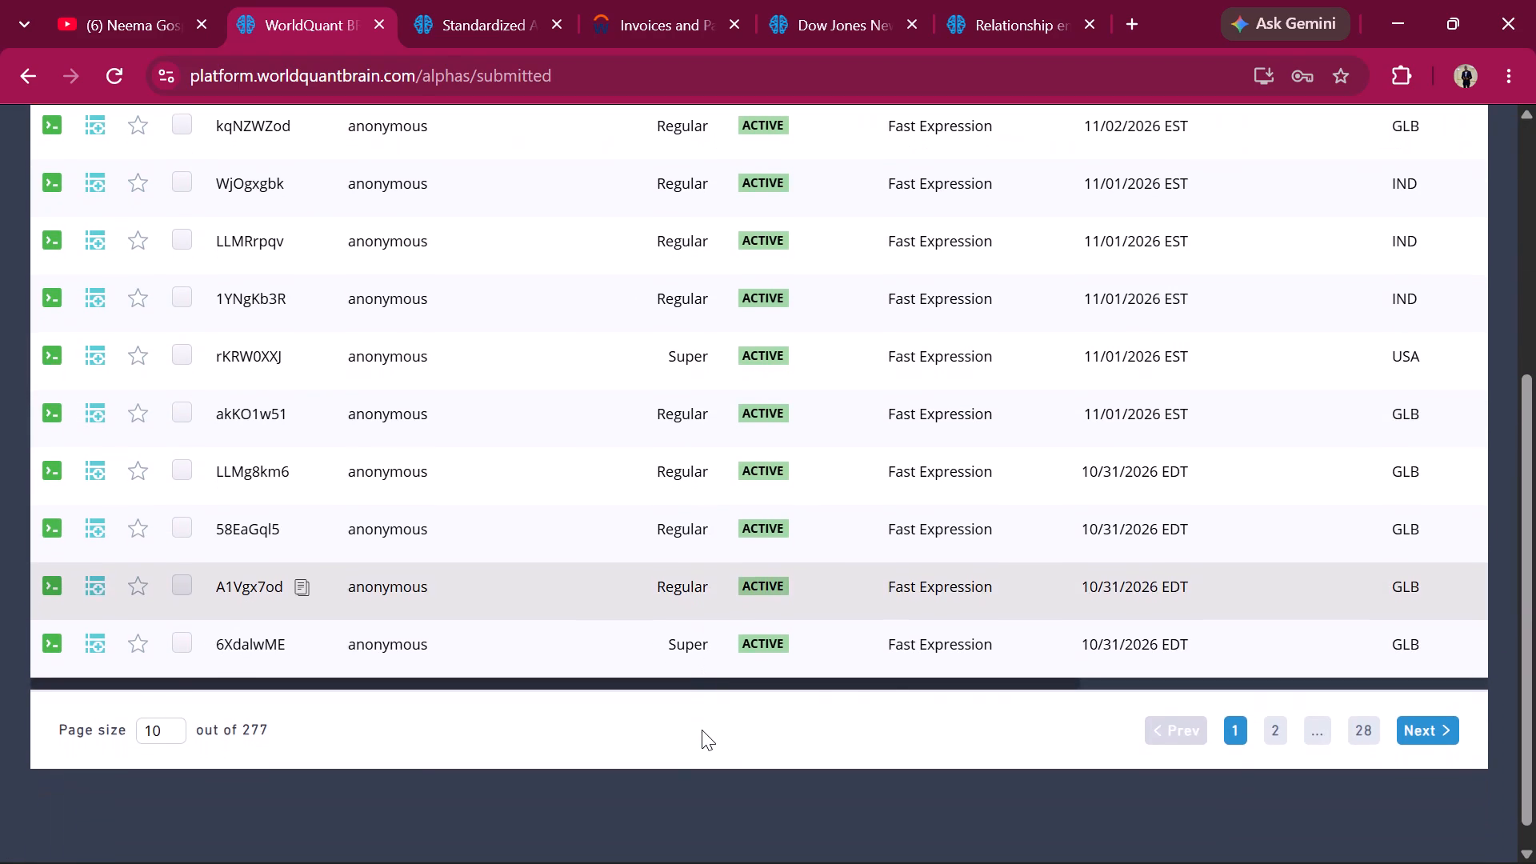
{"action": "left_click", "coordinate": [1273, 725]}
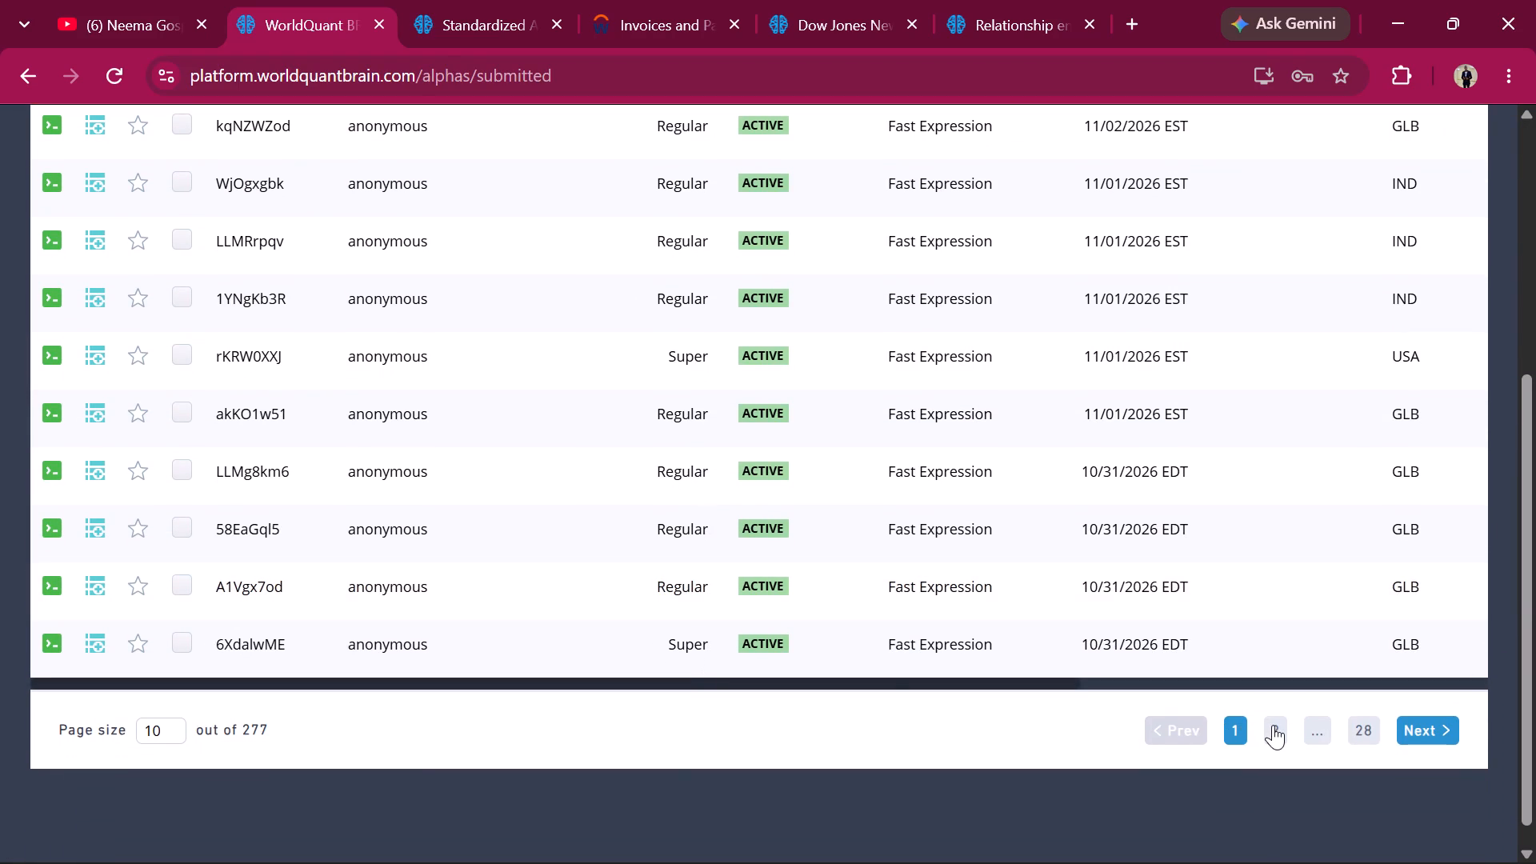
{"action": "left_click", "coordinate": [1273, 725]}
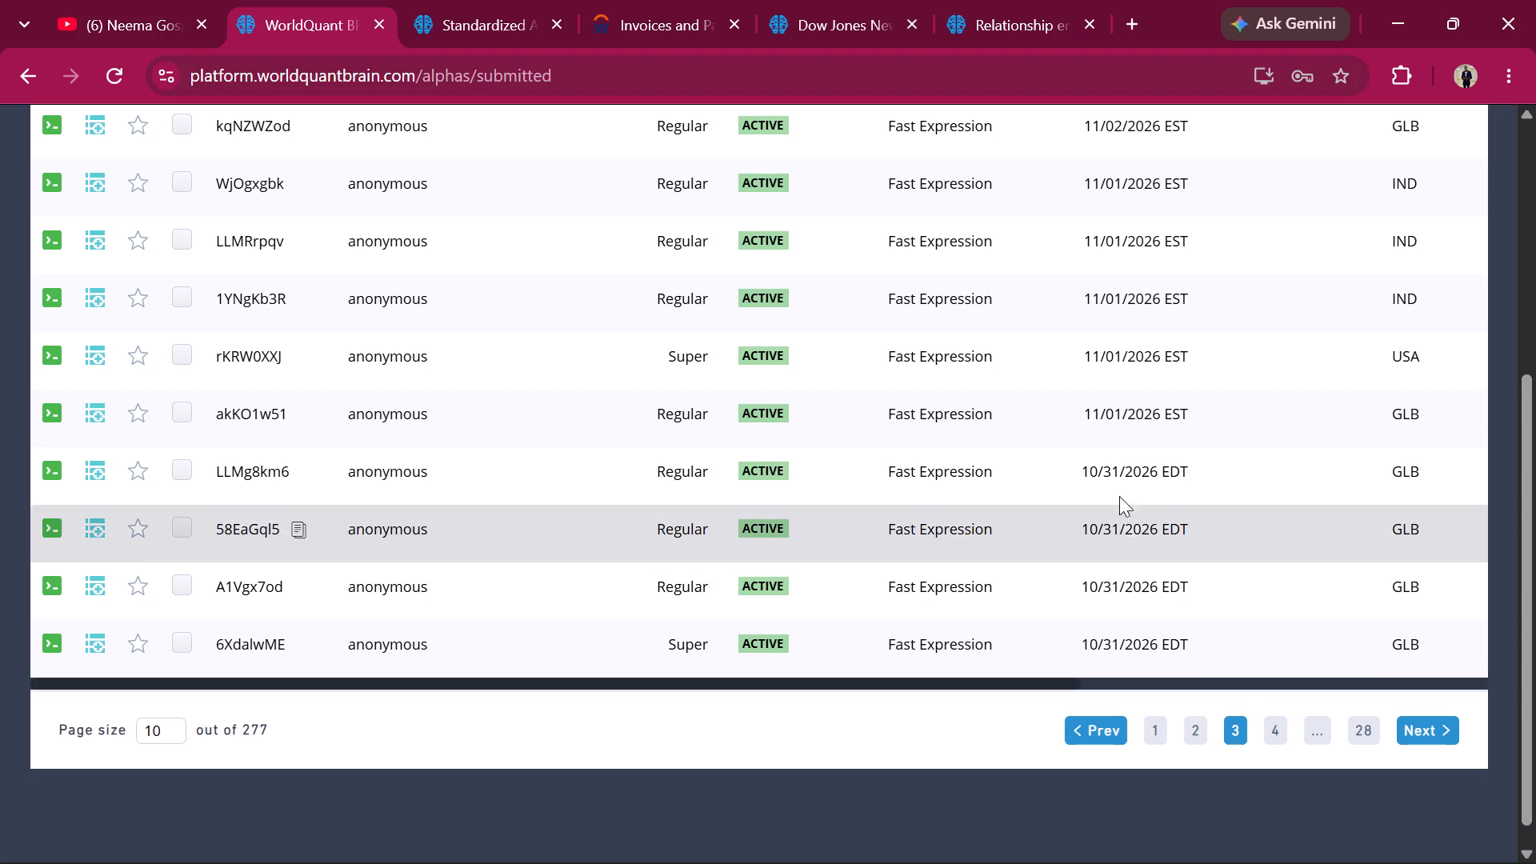
{"action": "scroll", "coordinate": [1014, 420], "scroll_direction": "up", "scroll_amount": 1}
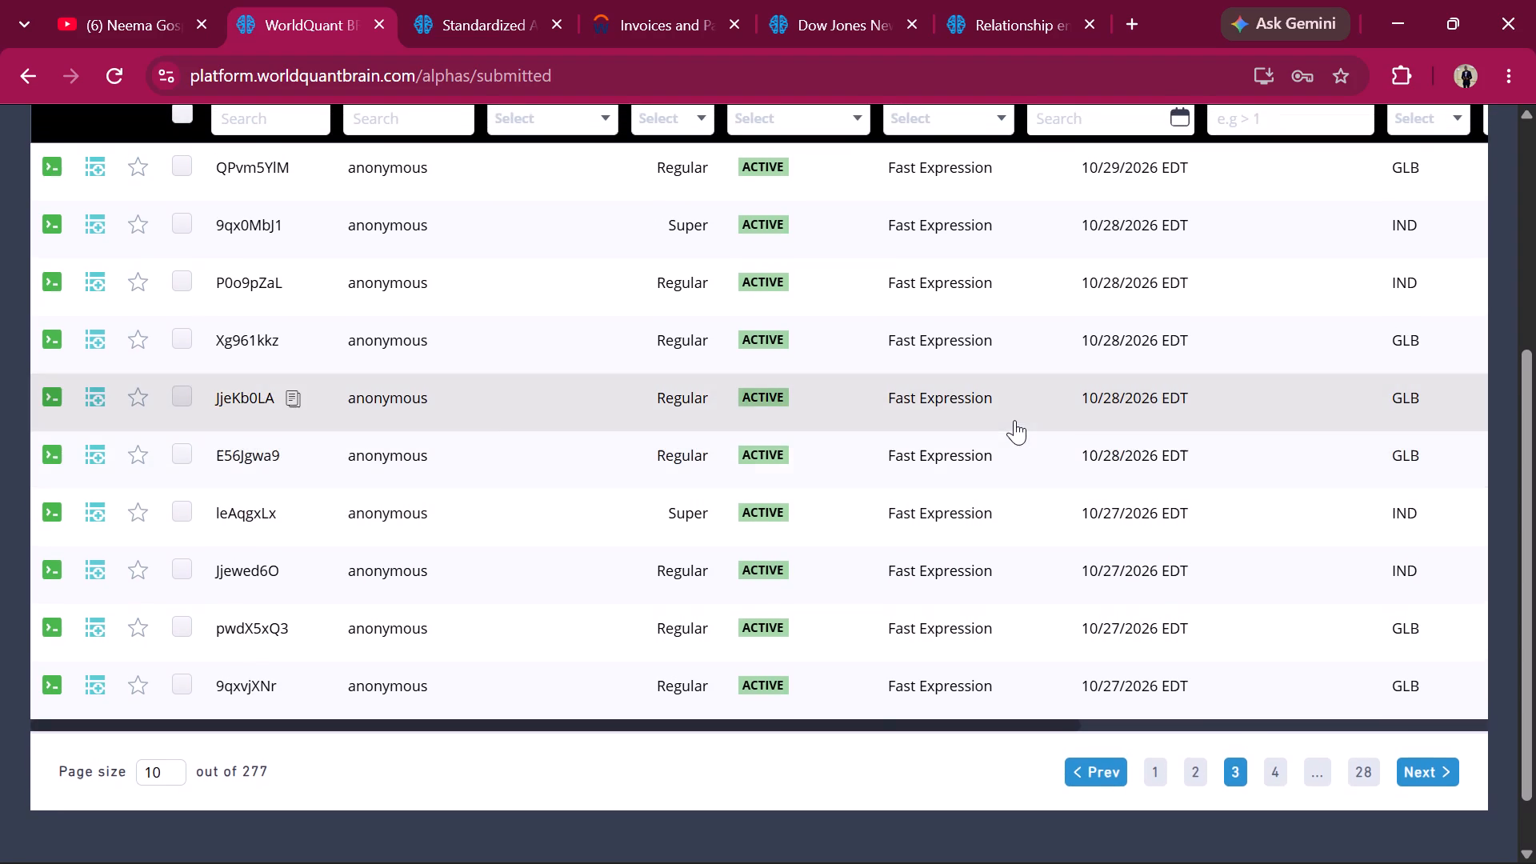
{"action": "left_click", "coordinate": [997, 458]}
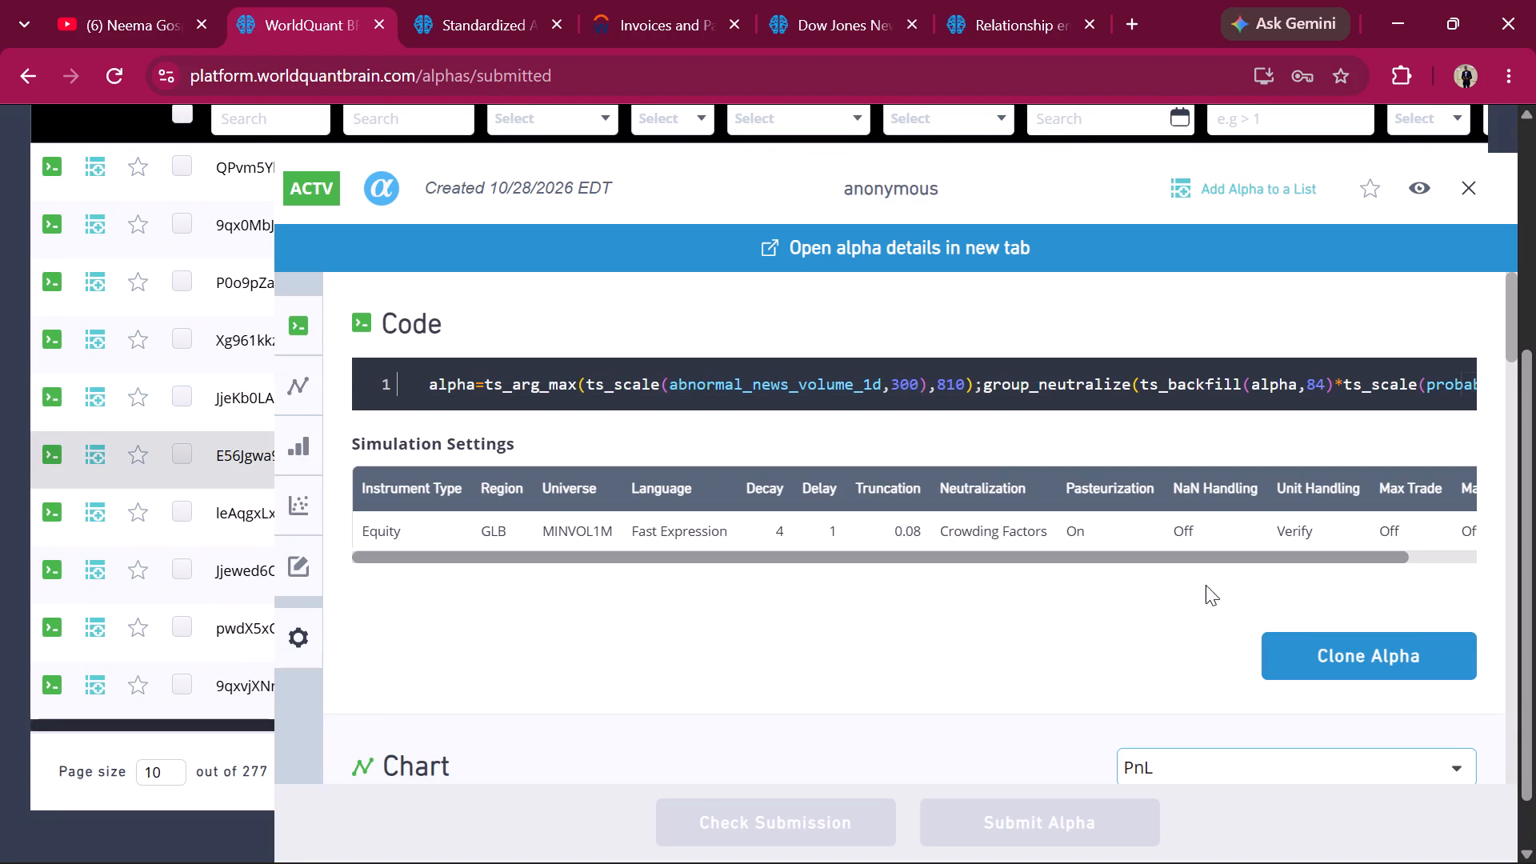
{"action": "left_click", "coordinate": [1314, 650]}
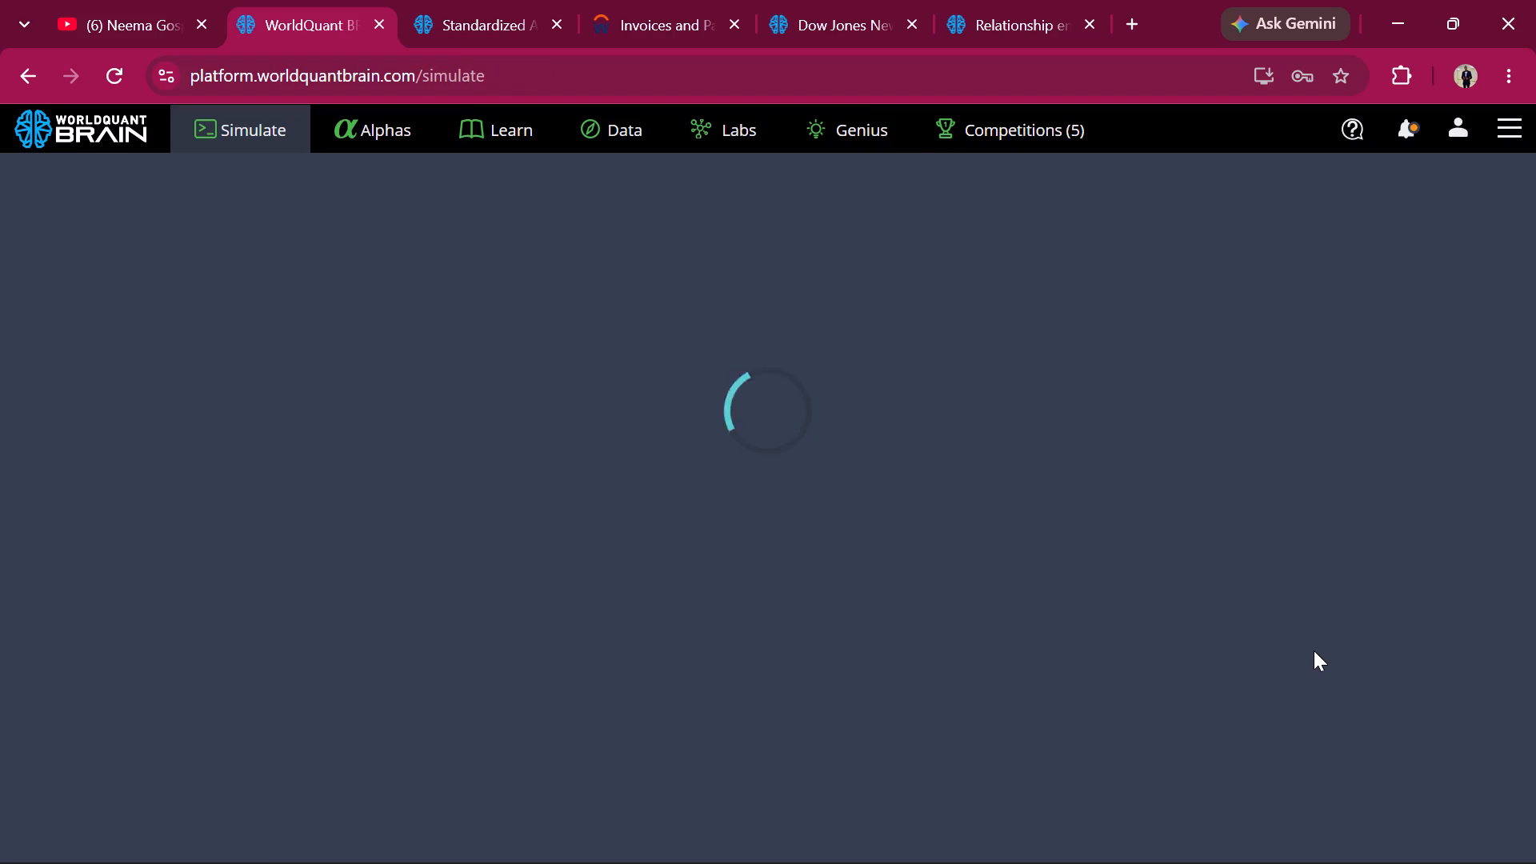
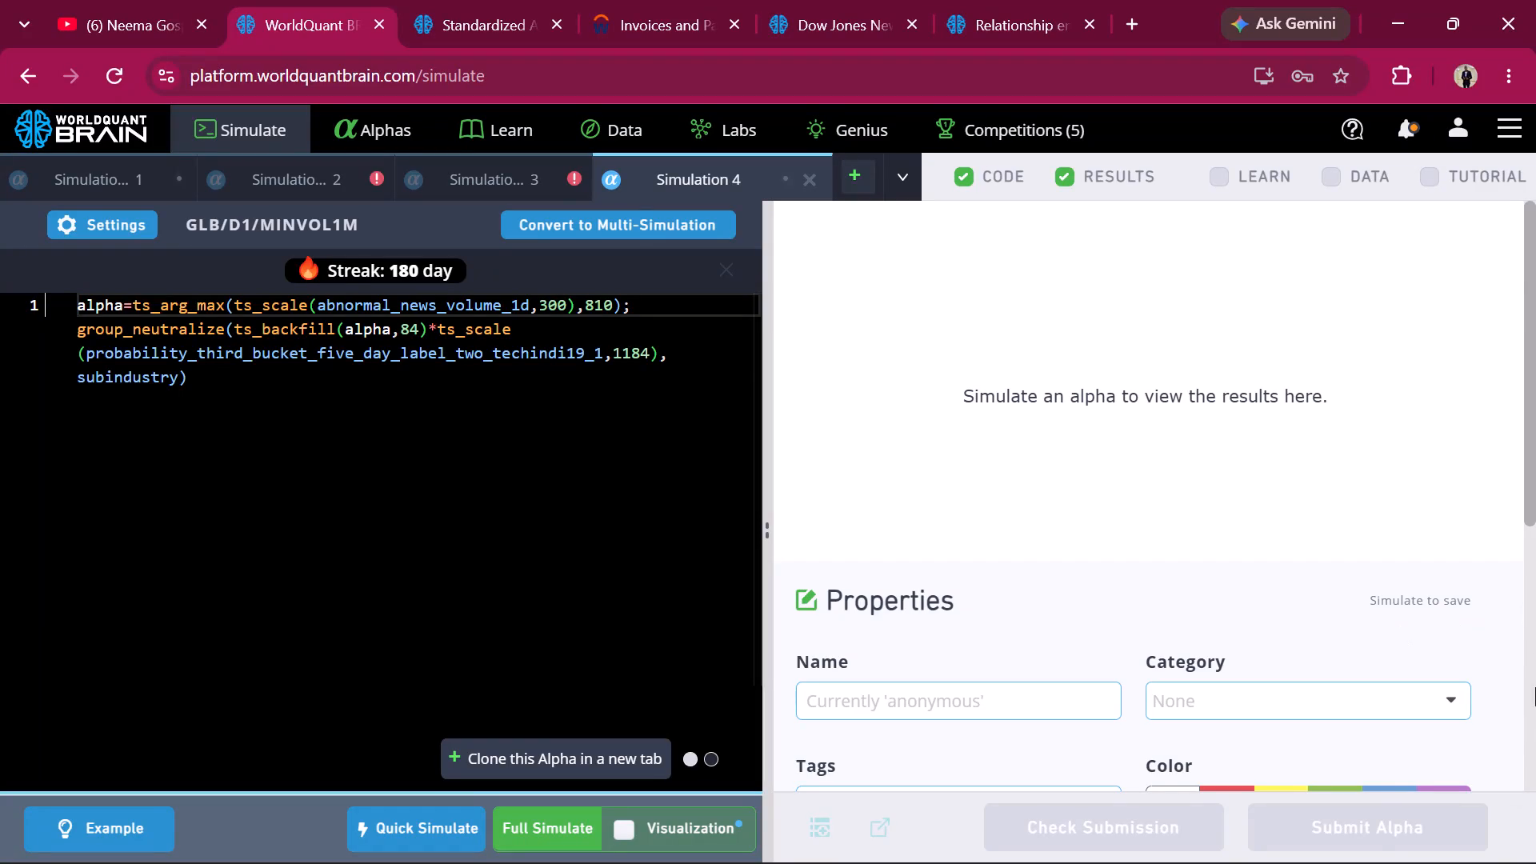
Replace abnormal_news_volume_1d,300 inside the first ts_scale with the previously copied field actual_depreciation_value_annual12.
{"action": "double_click", "coordinate": [566, 300]}
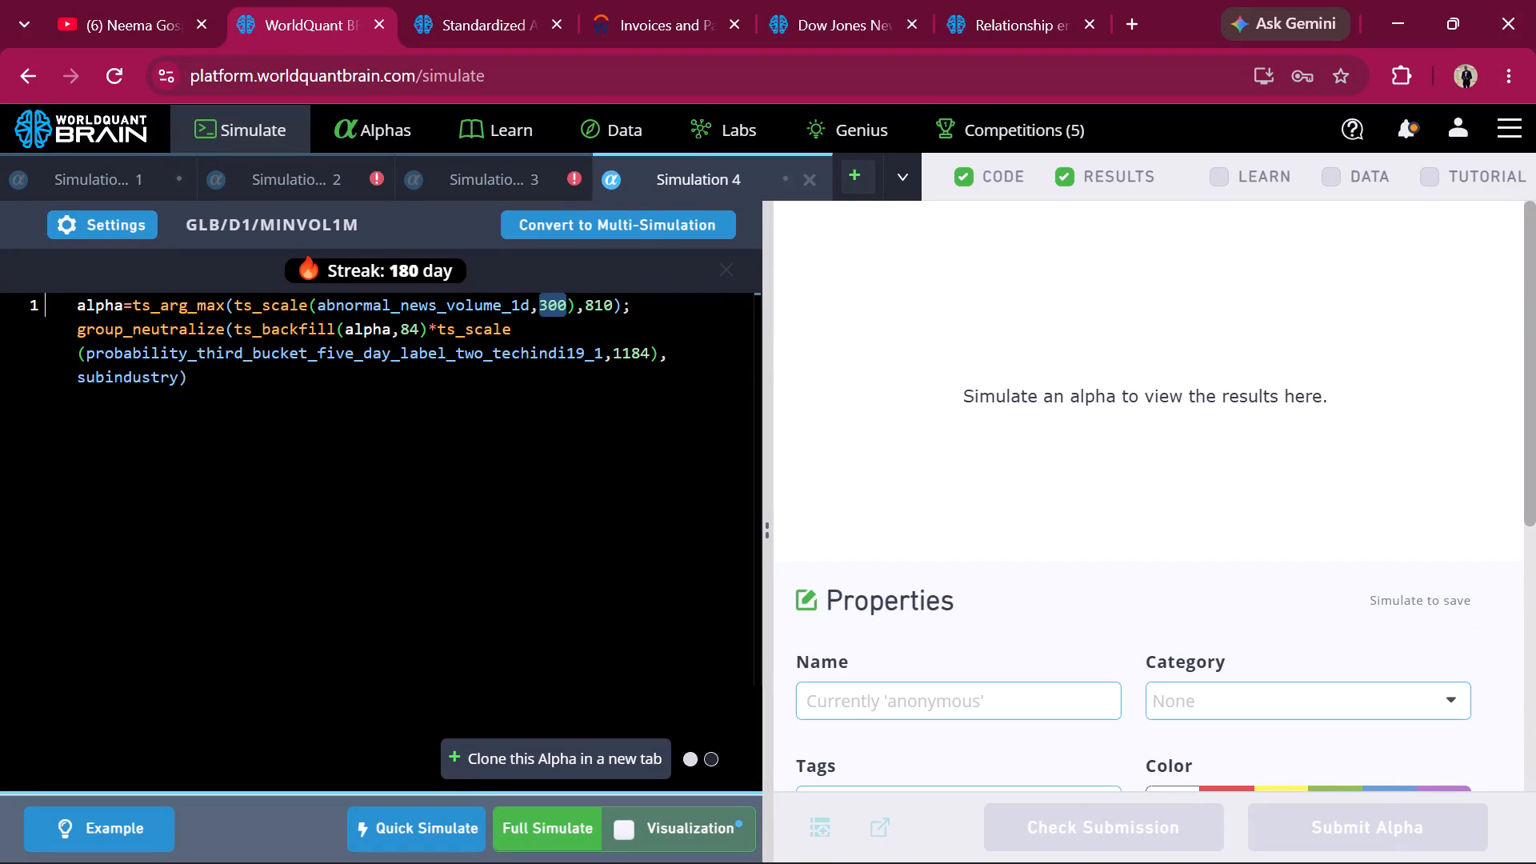
{"action": "key", "text": "BackSpace"}
{"action": "key", "text": "BackSpace"}
{"action": "key", "text": "BackSpace"}
{"action": "key", "text": "BackSpace"}
{"action": "key", "text": "BackSpace"}
{"action": "key", "text": "BackSpace"}
{"action": "key", "text": "BackSpace"}
{"action": "key", "text": "BackSpace"}
{"action": "key", "text": "BackSpace"}
{"action": "key", "text": "BackSpace"}
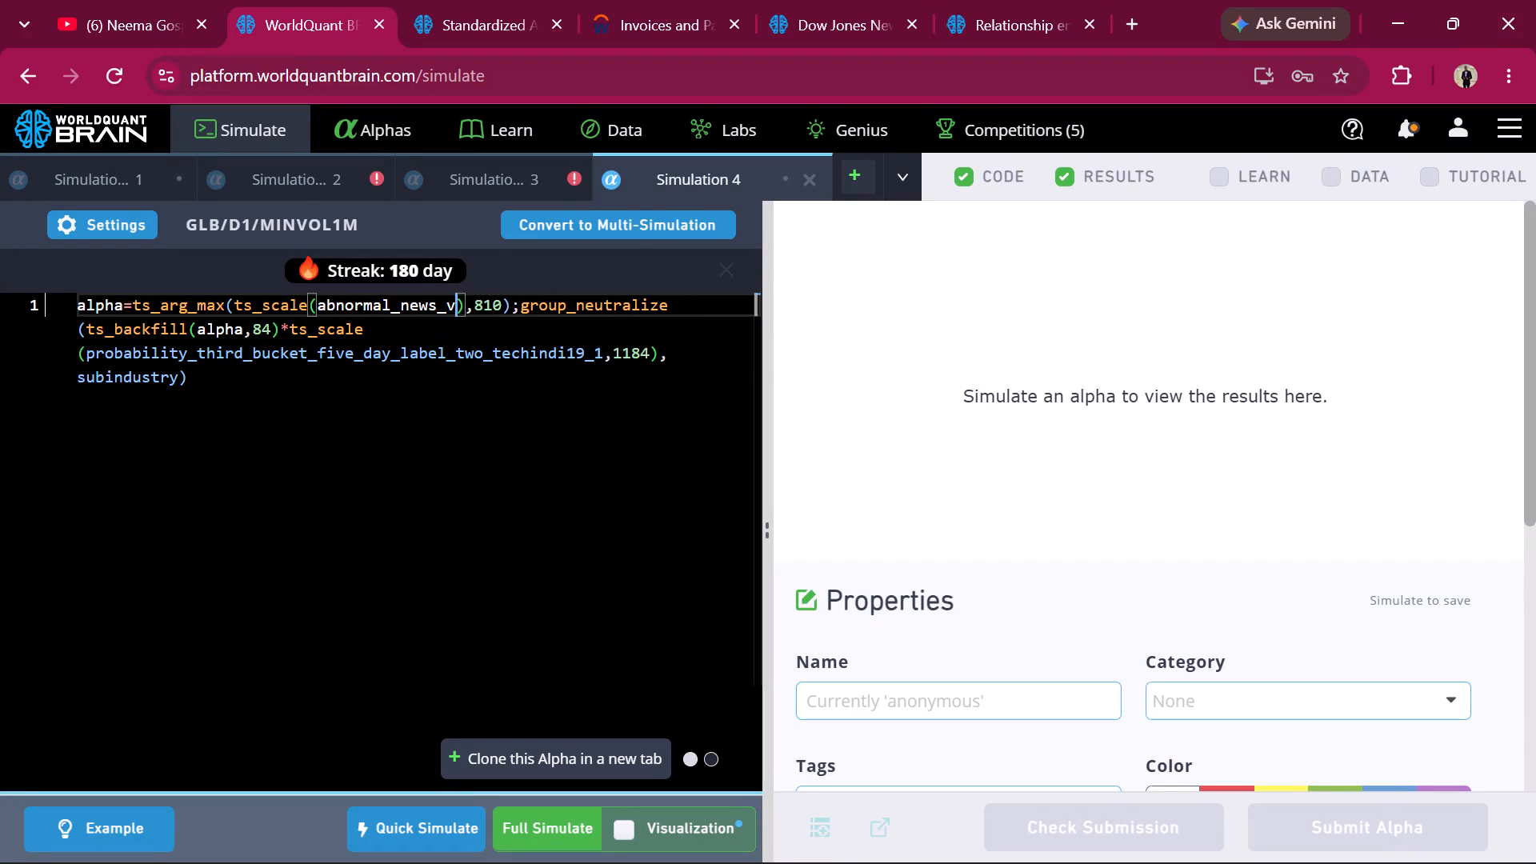
{"action": "key", "text": "BackSpace"}
{"action": "key", "text": "BackSpace"}
{"action": "key", "text": "BackSpace"}
{"action": "key", "text": "BackSpace"}
{"action": "key", "text": "BackSpace"}
{"action": "key", "text": "BackSpace"}
{"action": "key", "text": "BackSpace"}
{"action": "key", "text": "BackSpace"}
{"action": "key", "text": "BackSpace"}
{"action": "key", "text": "BackSpace"}
{"action": "key", "text": "BackSpace"}
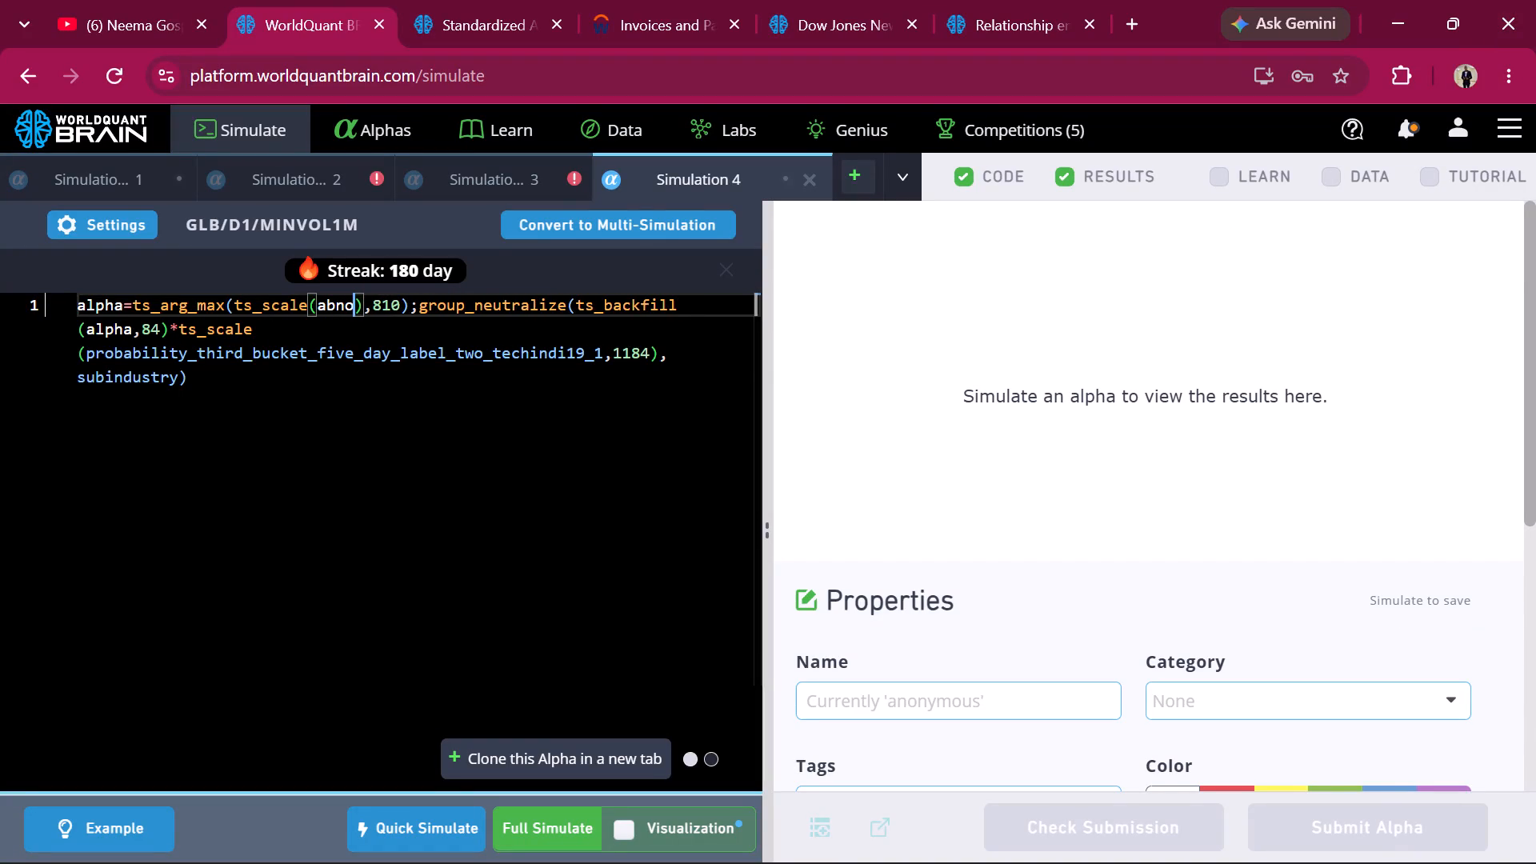
{"action": "key", "text": "BackSpace"}
{"action": "key", "text": "BackSpace"}
{"action": "key", "text": "BackSpace"}
{"action": "key", "text": "BackSpace"}
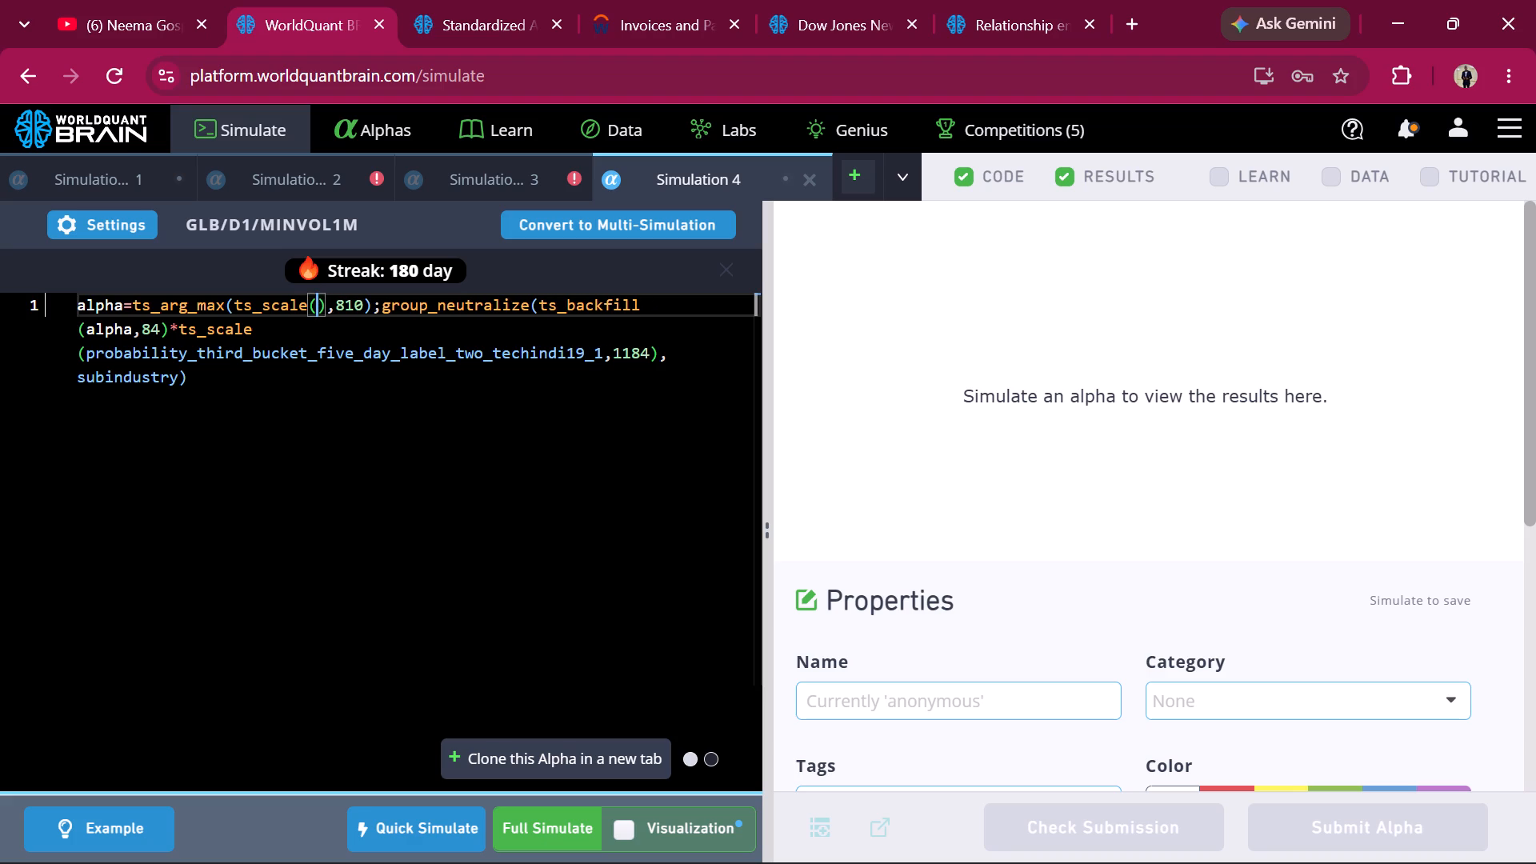
{"action": "key", "text": "super+v"}
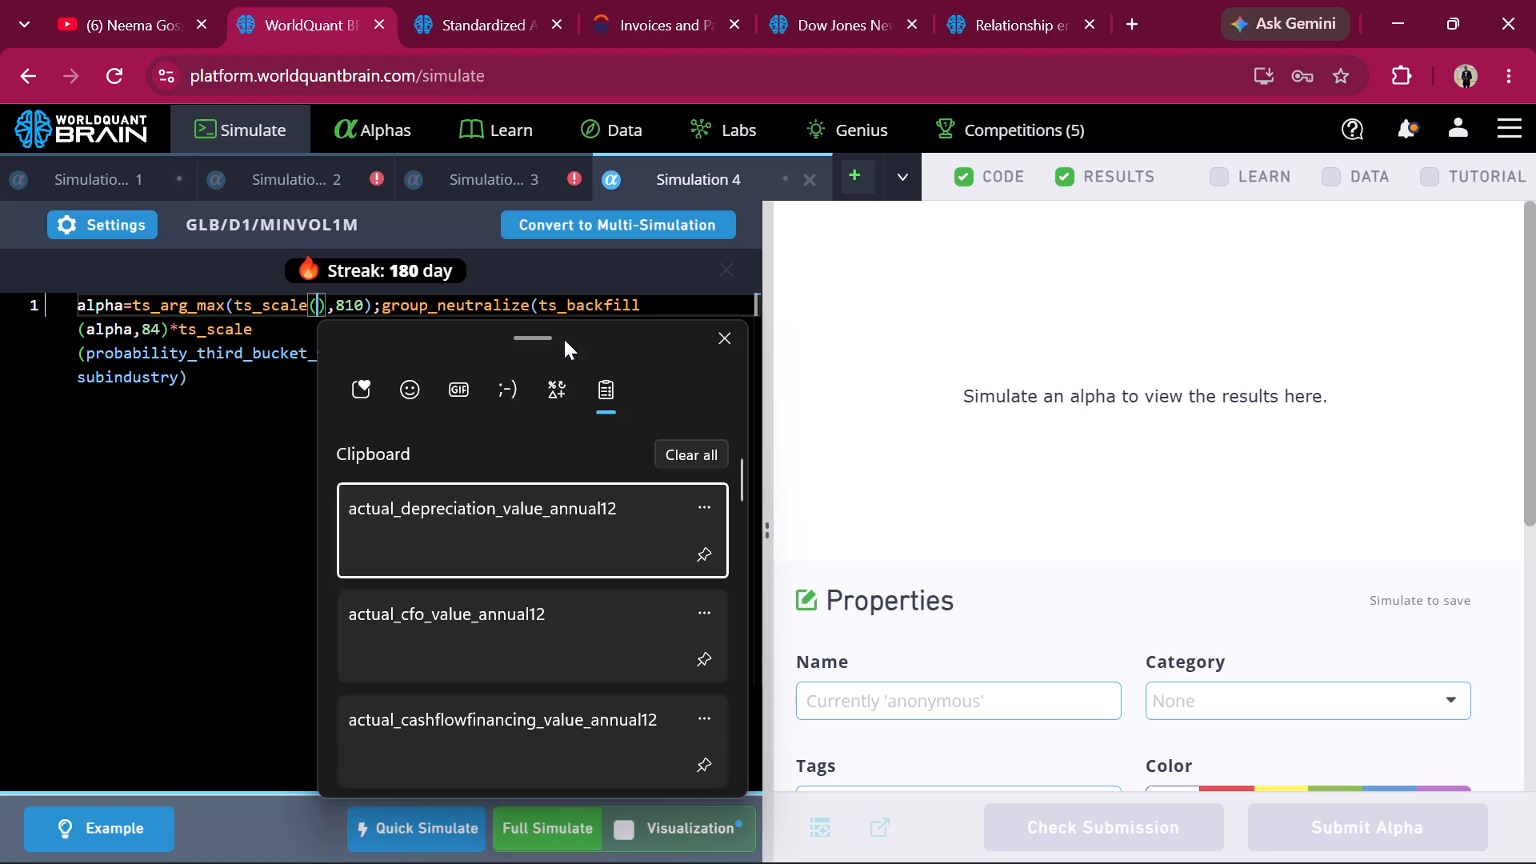
{"action": "left_click", "coordinate": [552, 530]}
{"action": "key", "text": "ctrl+v"}
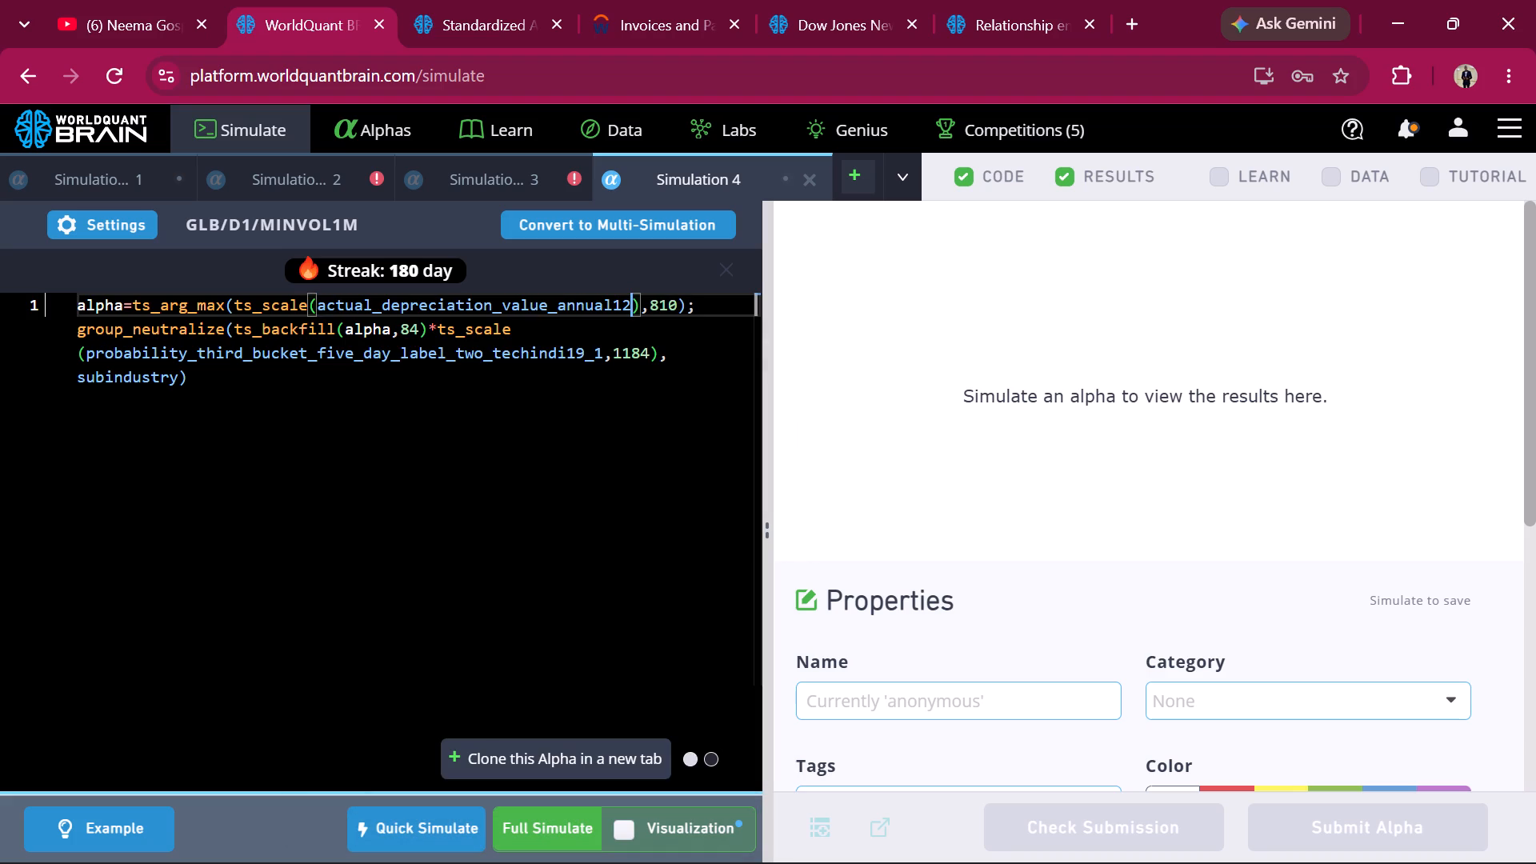
Change the operator around actual_depreciation_value_annual12 from ts_scale to vec_count.
{"action": "double_click", "coordinate": [306, 300]}
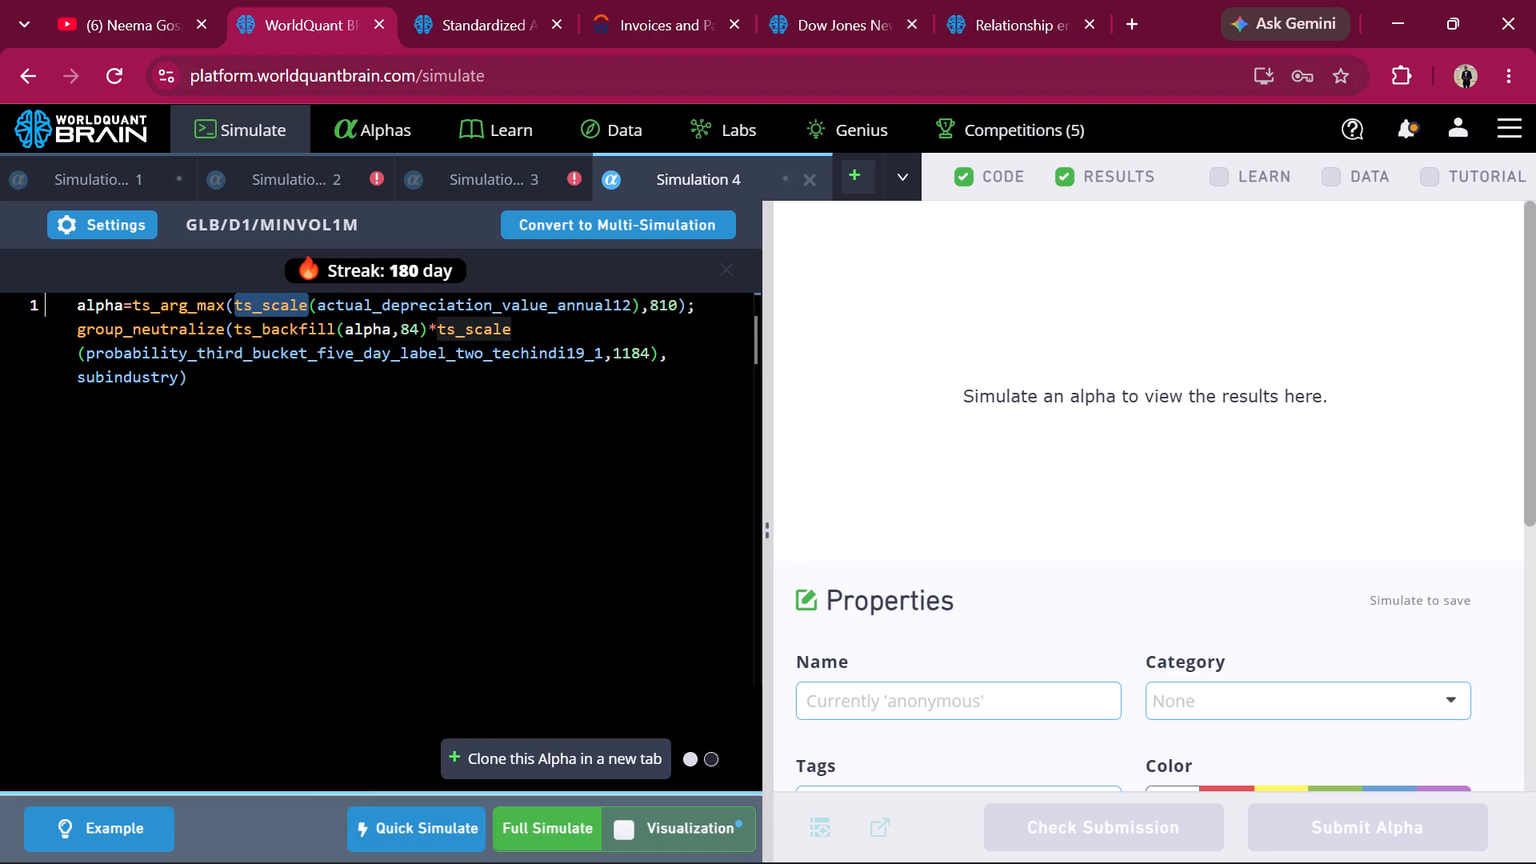
{"action": "key", "text": "BackSpace"}
{"action": "type", "text": "vec"}
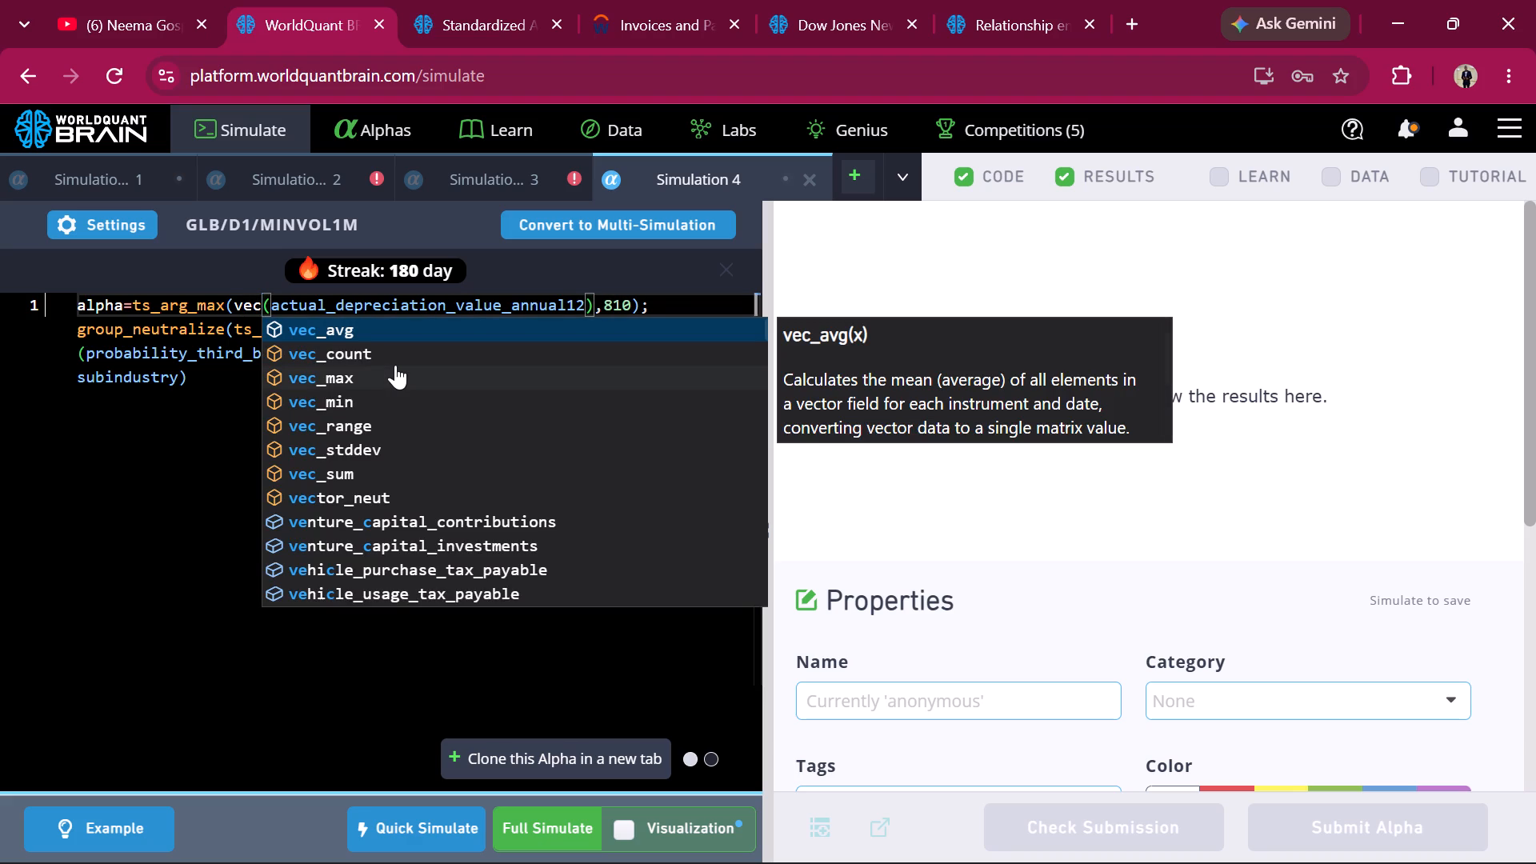
{"action": "left_click", "coordinate": [393, 356]}
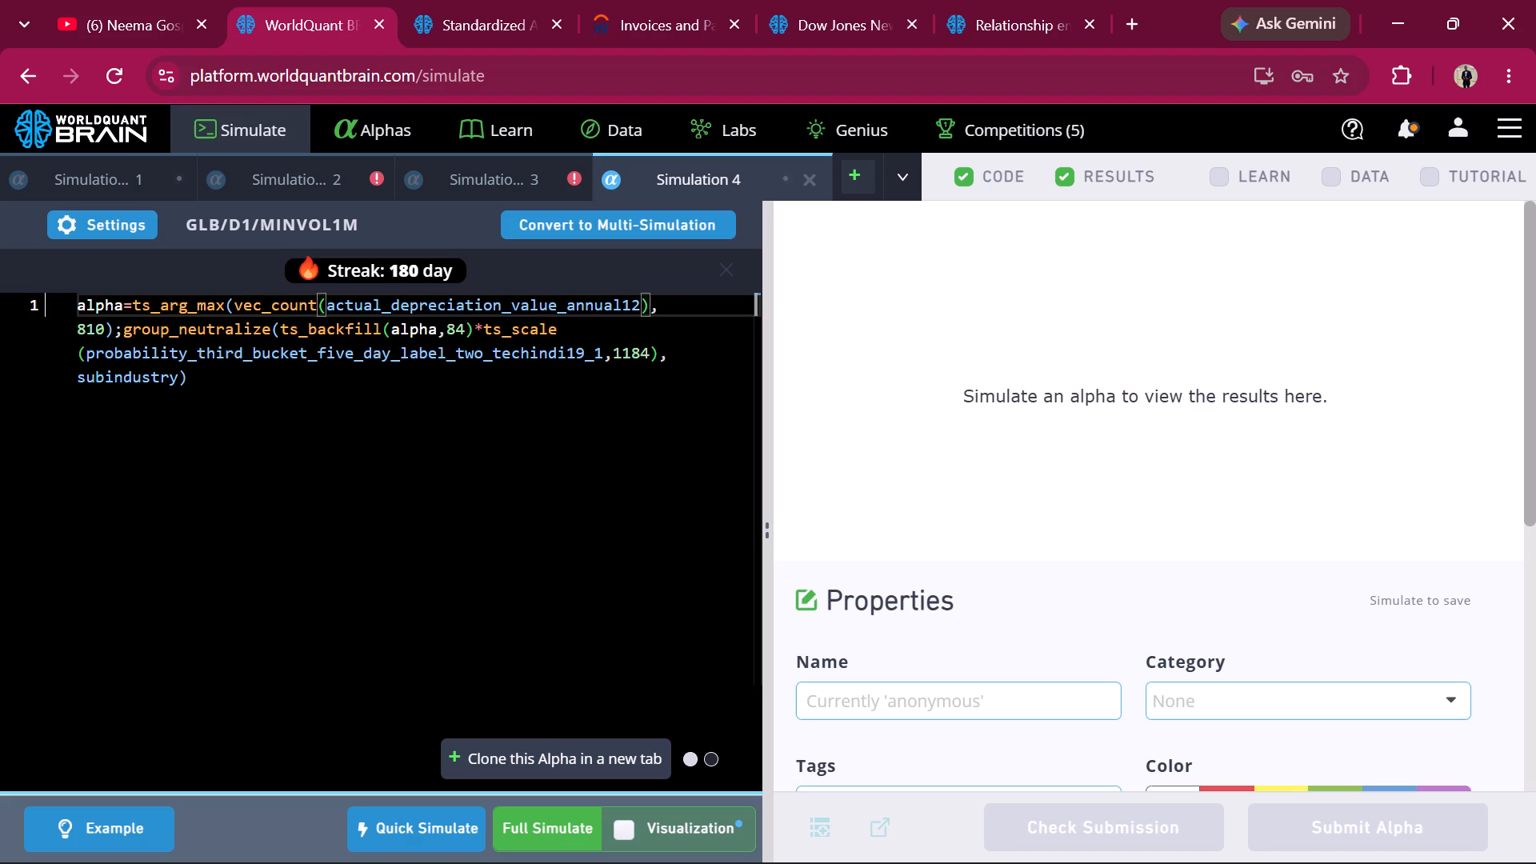
Run a full simulation of the Simulation 4 expression.
{"action": "left_click", "coordinate": [535, 828]}
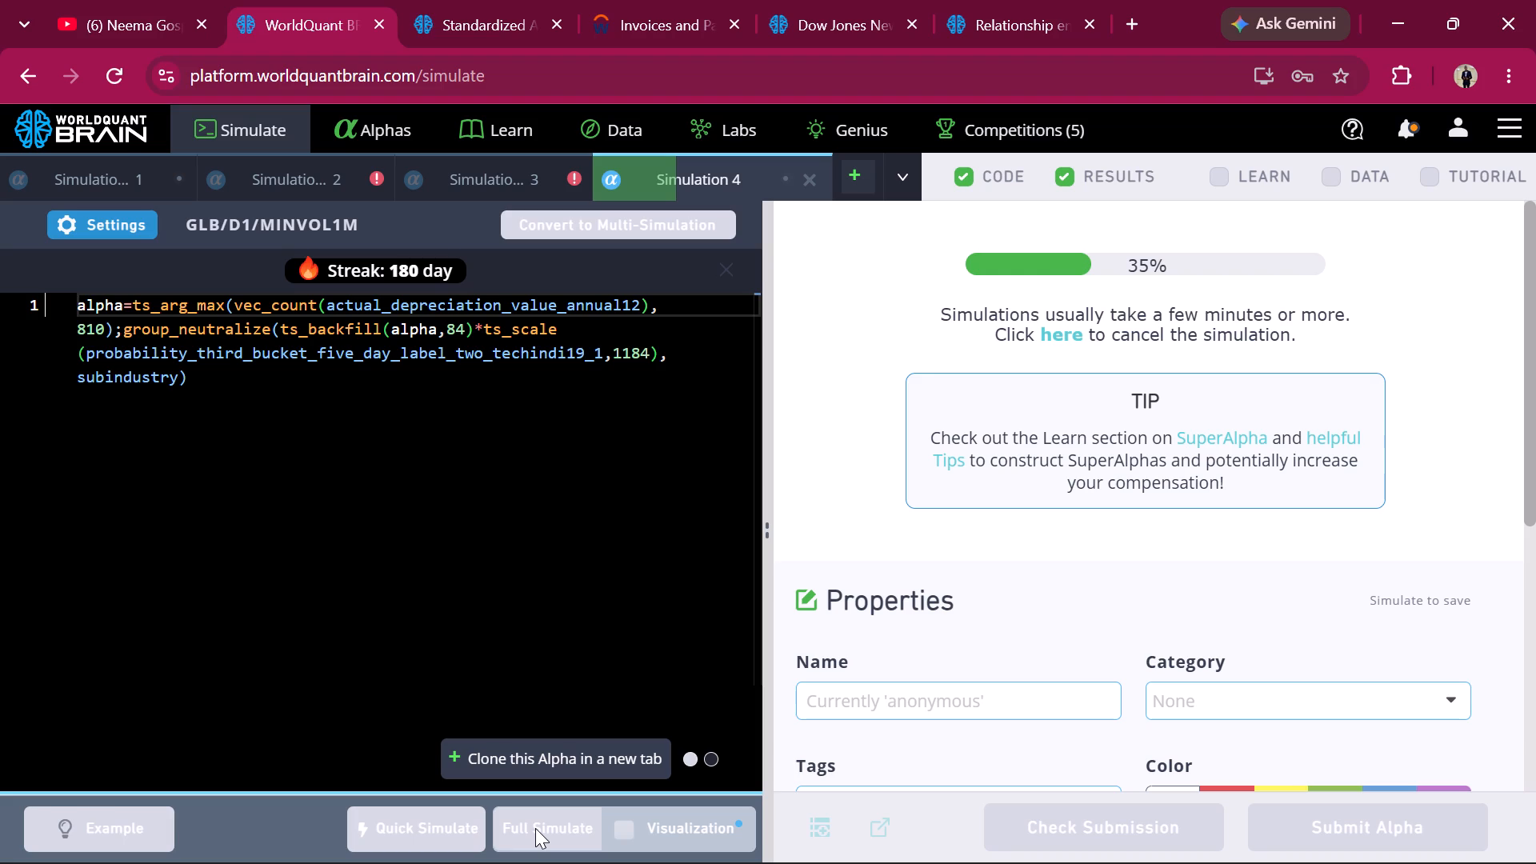
Clone this alpha in a new simulation tab and replace its vec_count field with the previously copied actual_cfo_value_annual12.
{"action": "left_click", "coordinate": [490, 752]}
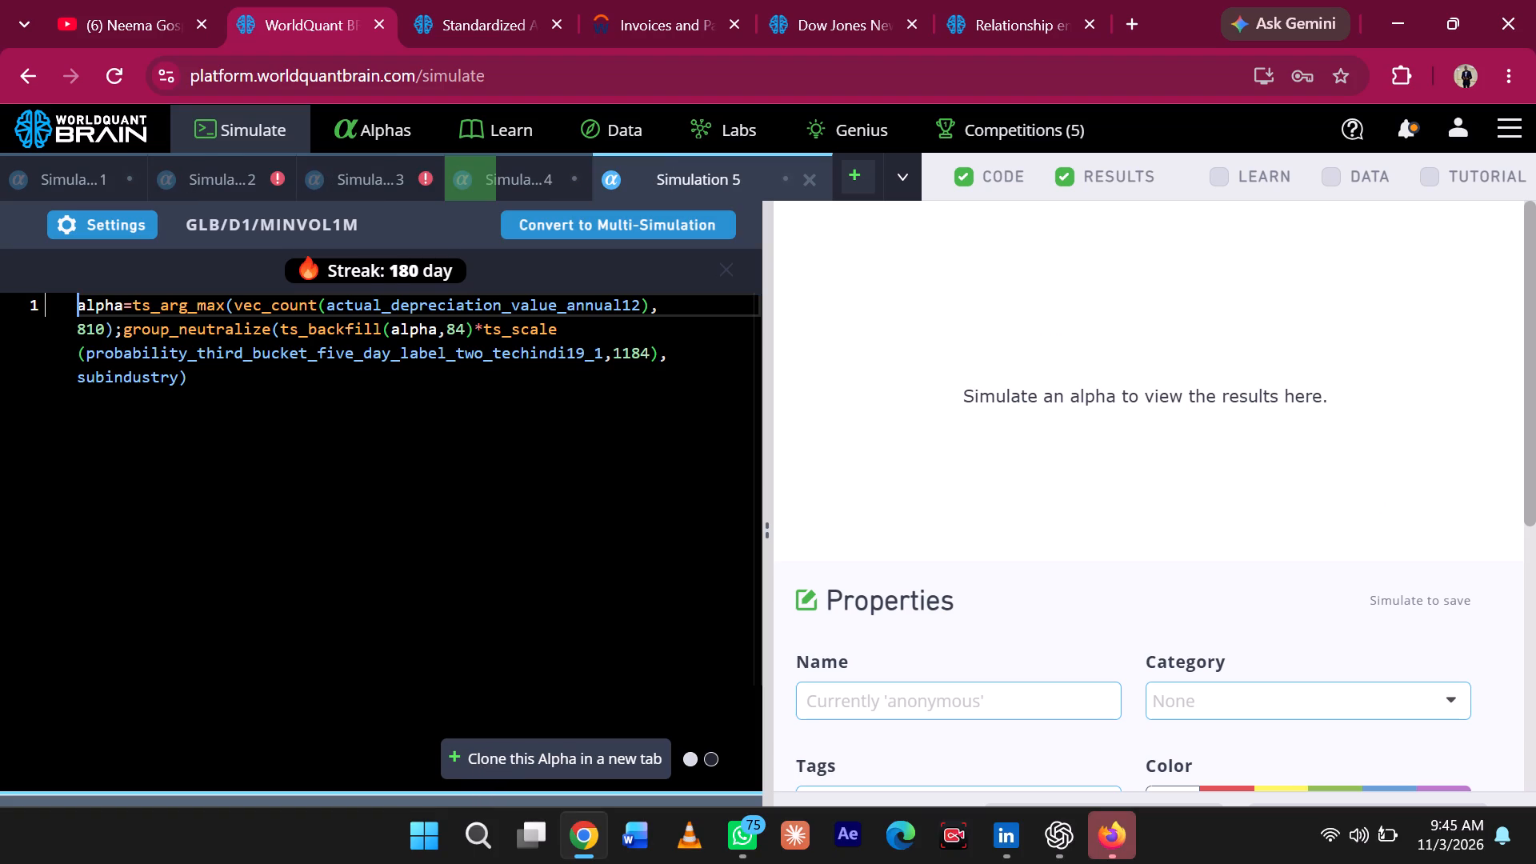
{"action": "double_click", "coordinate": [637, 306]}
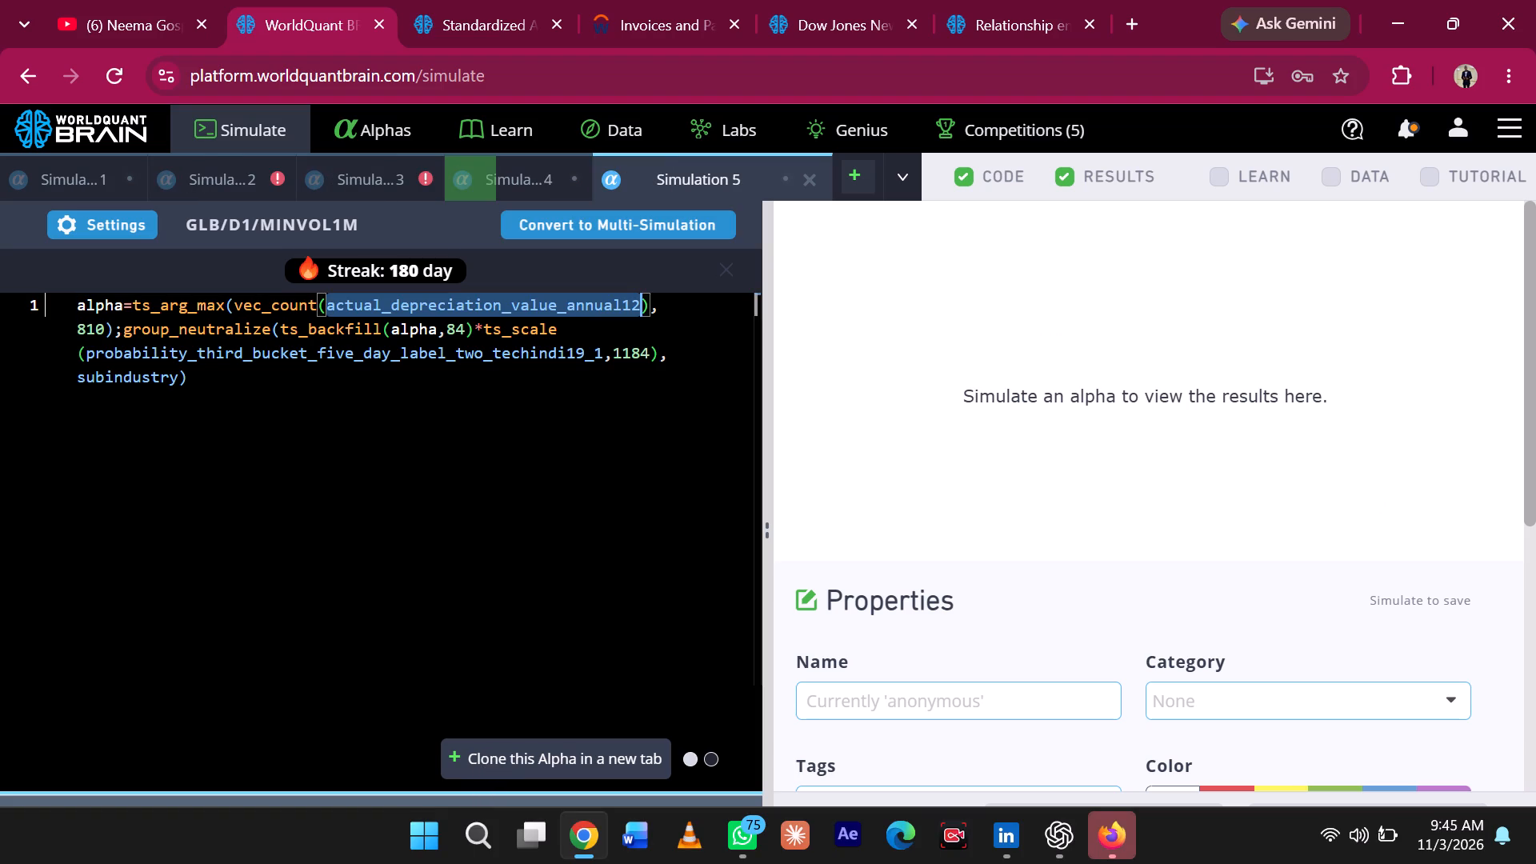
{"action": "key", "text": "v"}
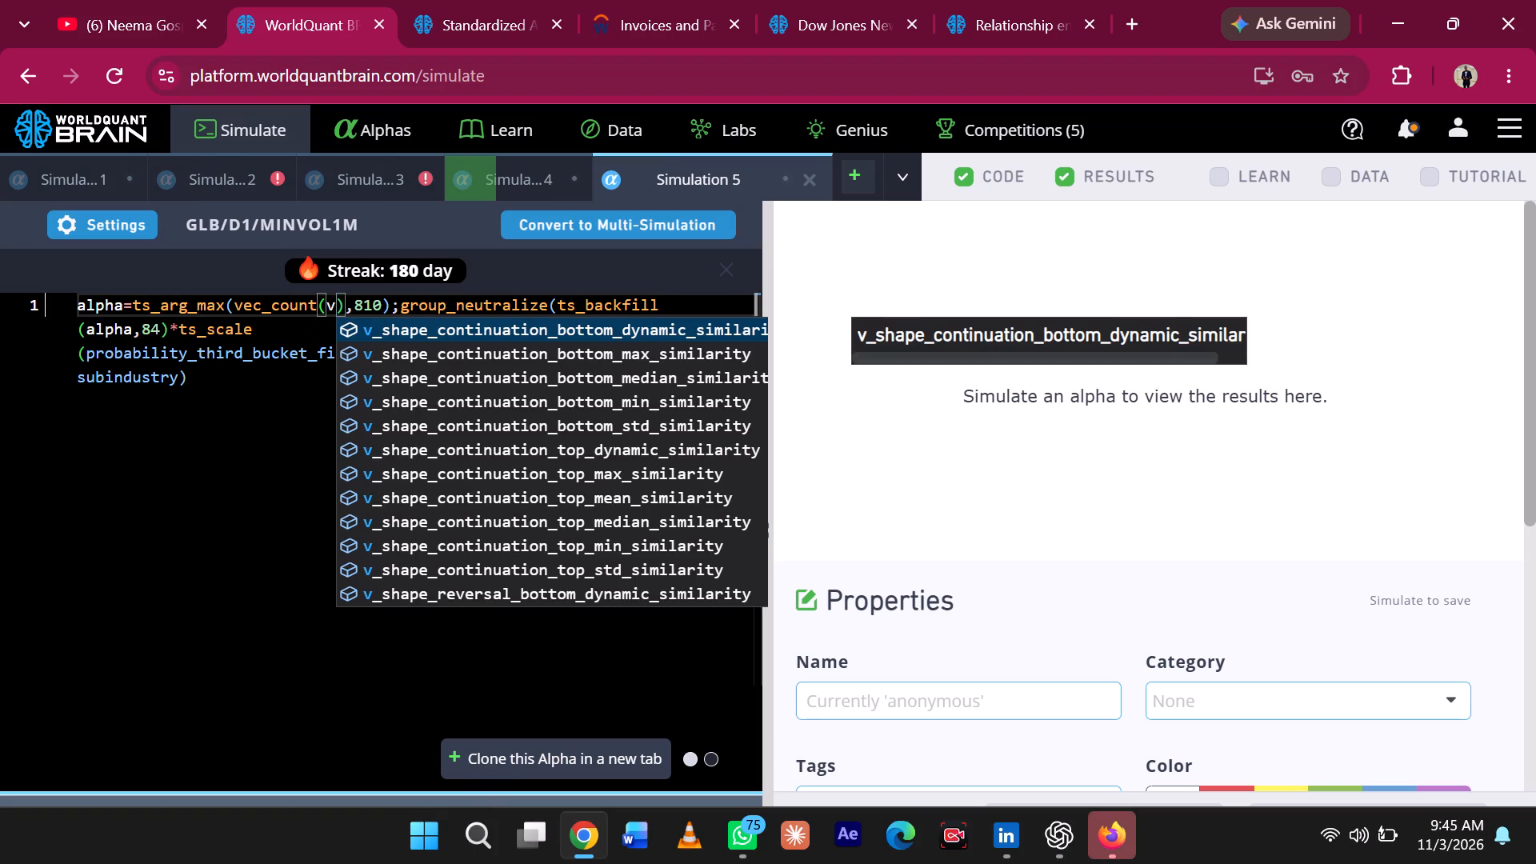
{"action": "key", "text": "BackSpace"}
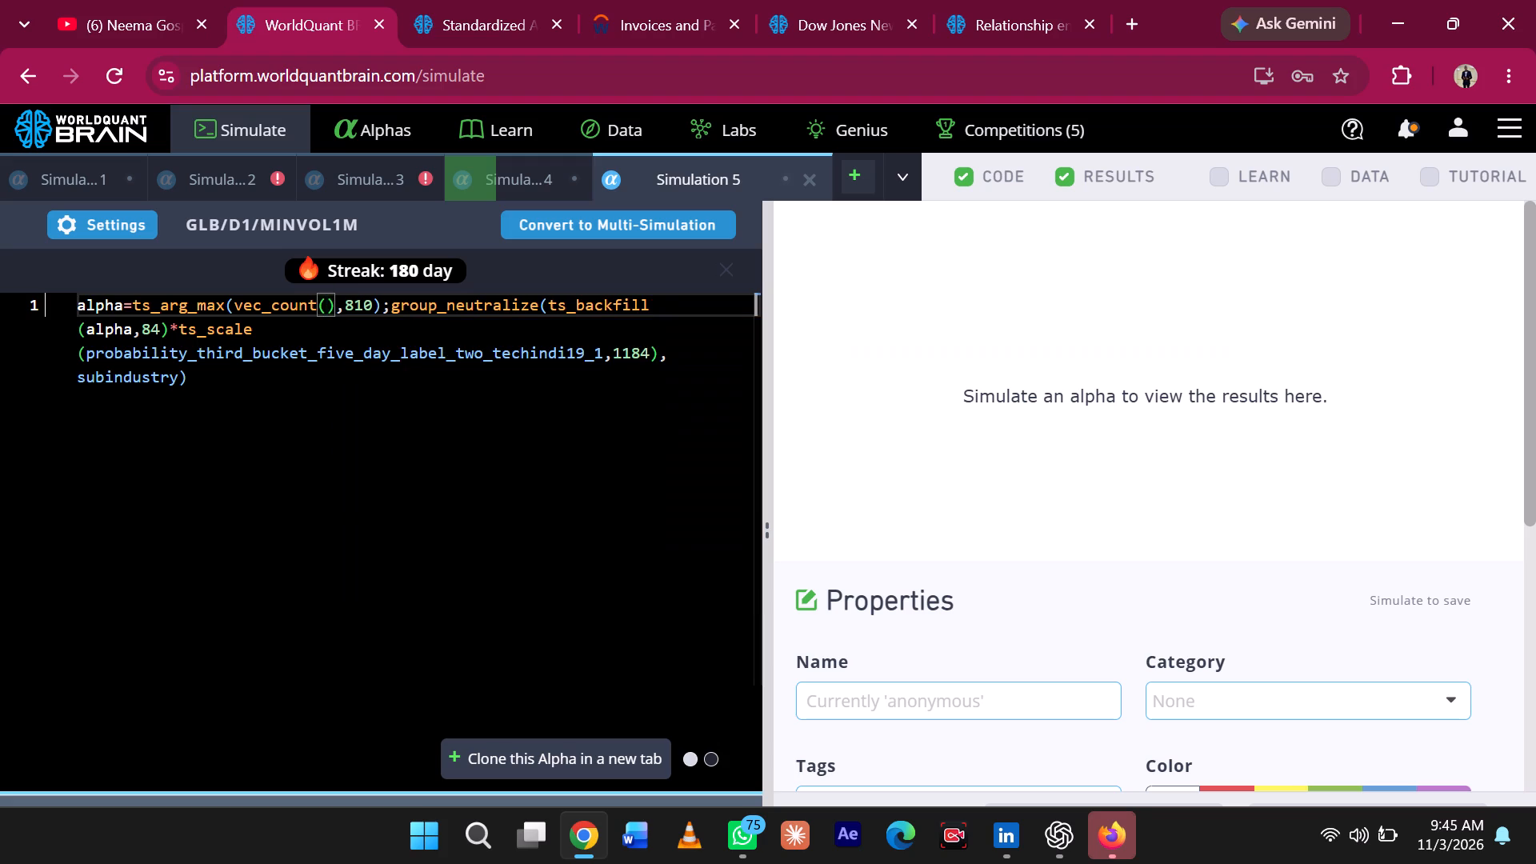
{"action": "key", "text": "super+v"}
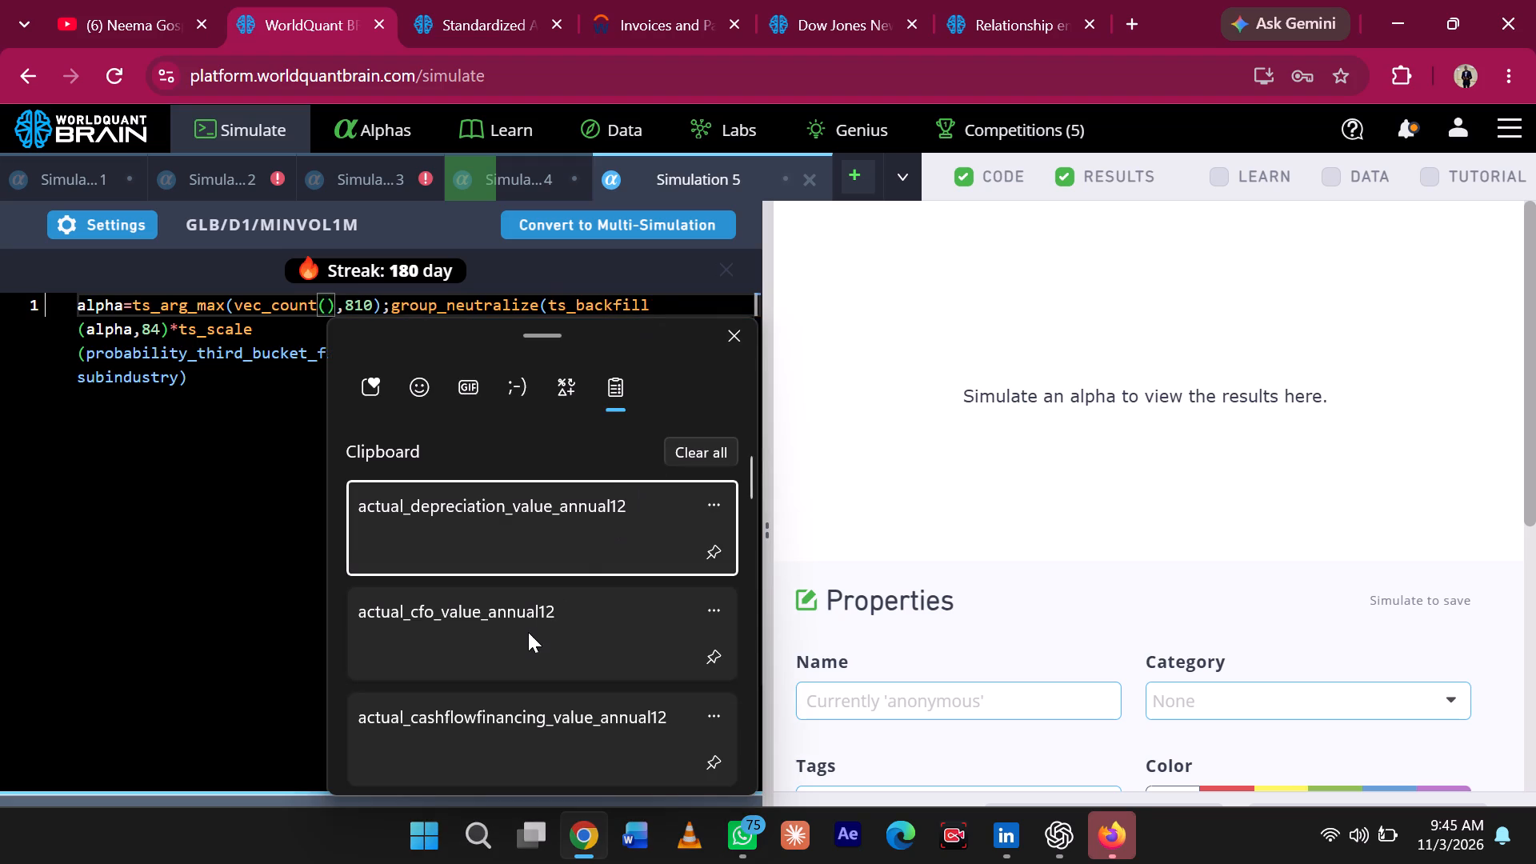
{"action": "left_click", "coordinate": [528, 632]}
{"action": "key", "text": "ctrl+v"}
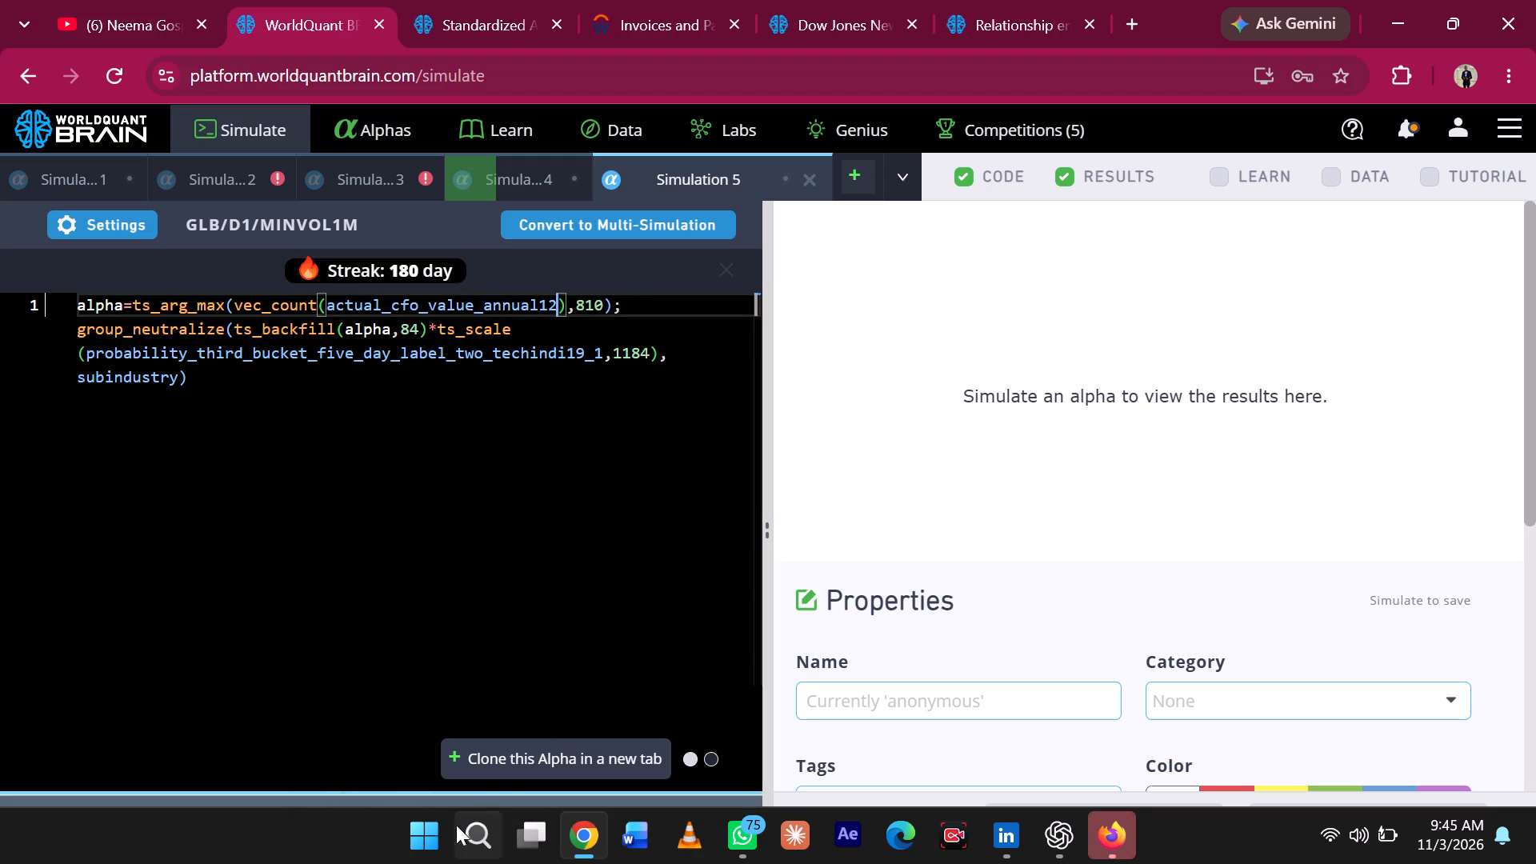
Run a full simulation of the Simulation 5 expression.
{"action": "left_click", "coordinate": [431, 845]}
{"action": "left_click", "coordinate": [431, 845]}
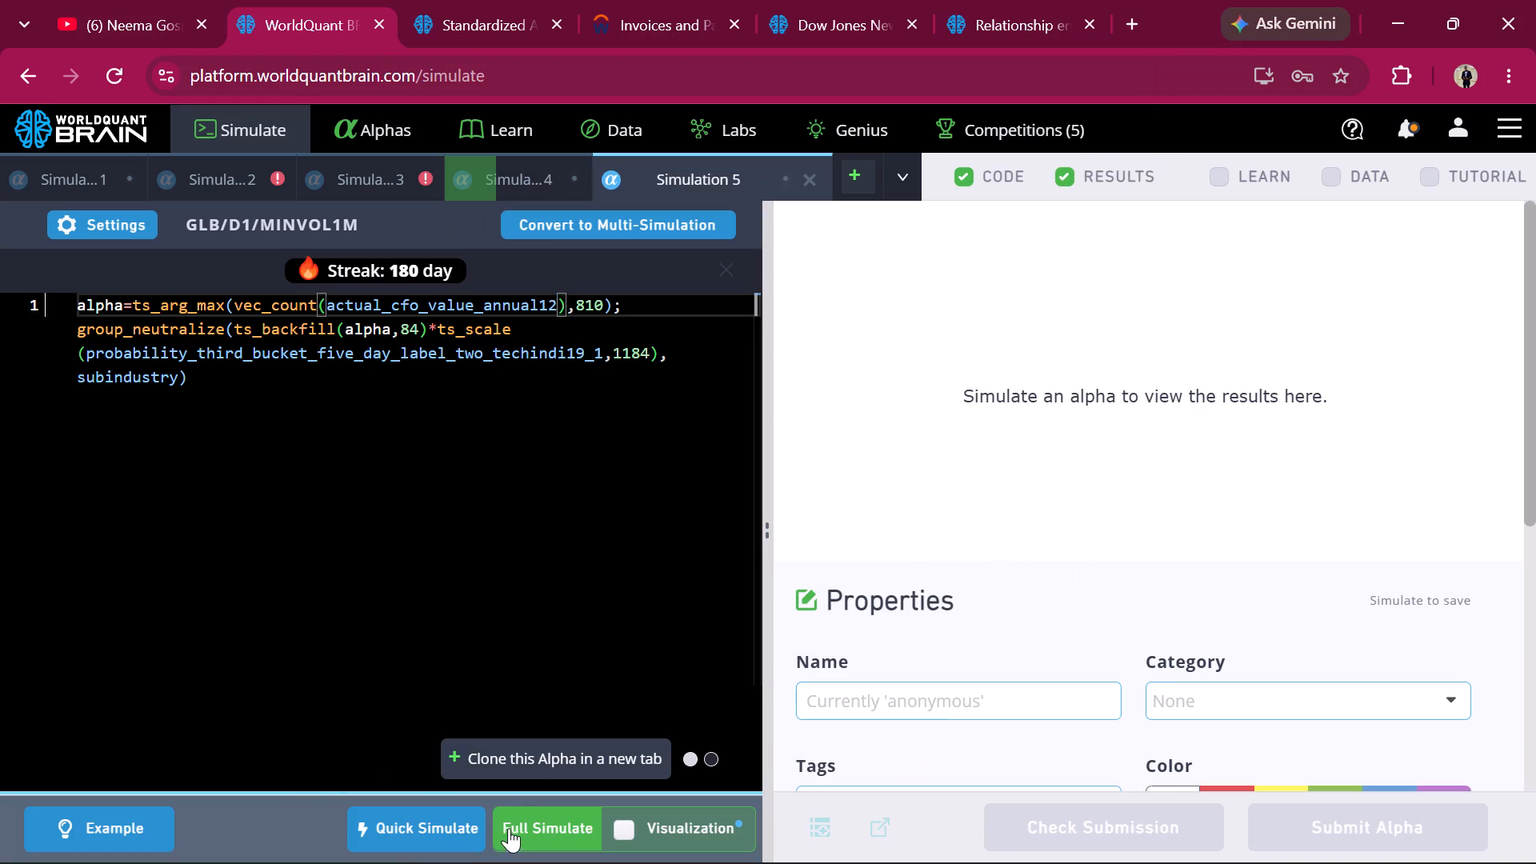
{"action": "left_click", "coordinate": [522, 817]}
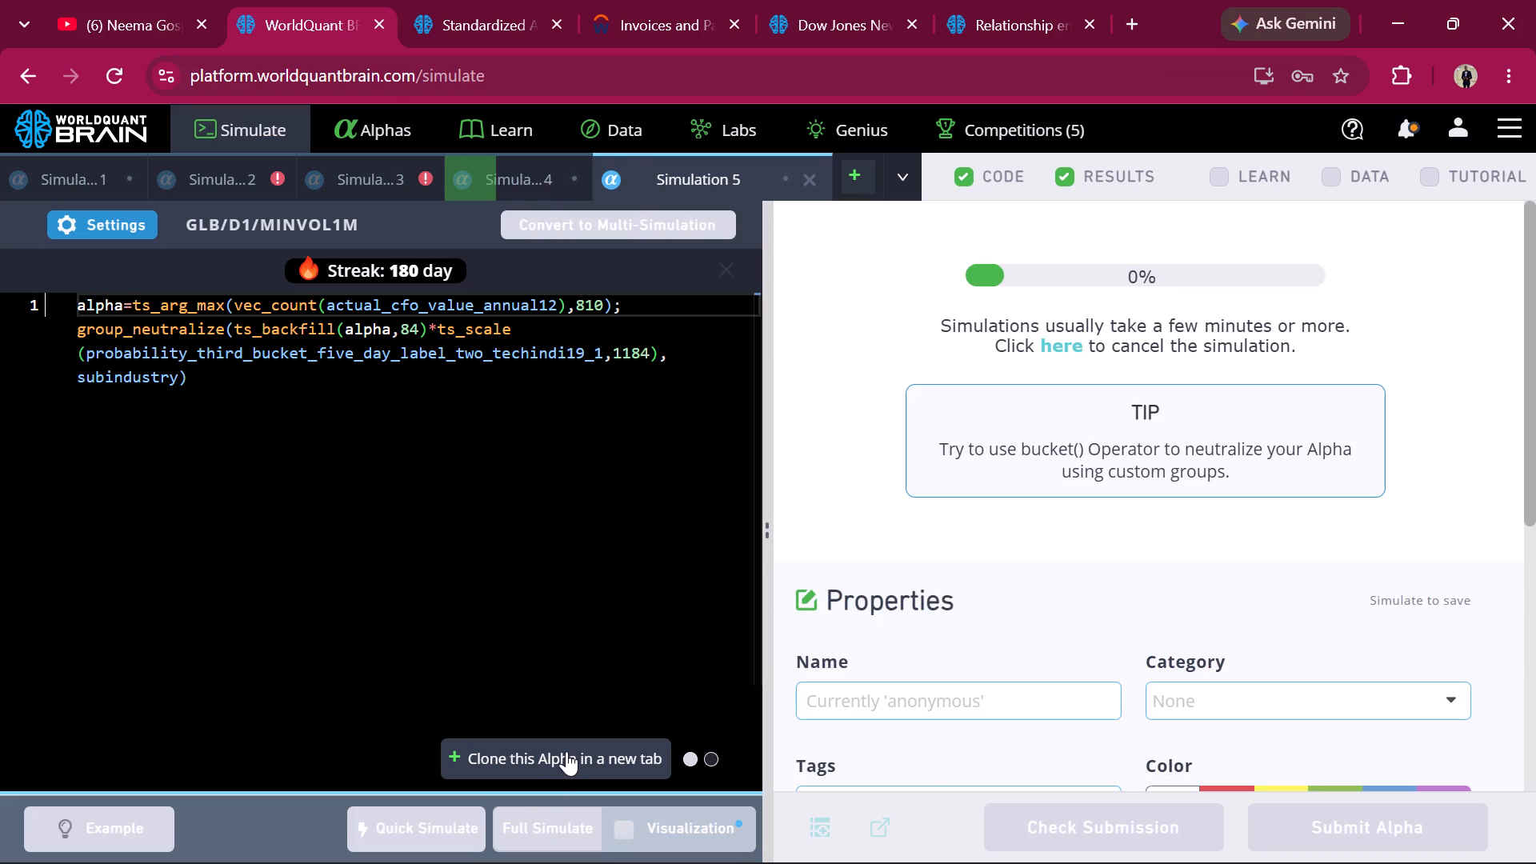
Clone this alpha in a new simulation tab and replace its vec_count field with the previously copied actual_bvps_value_annual12_tribes.
{"action": "left_click", "coordinate": [566, 751]}
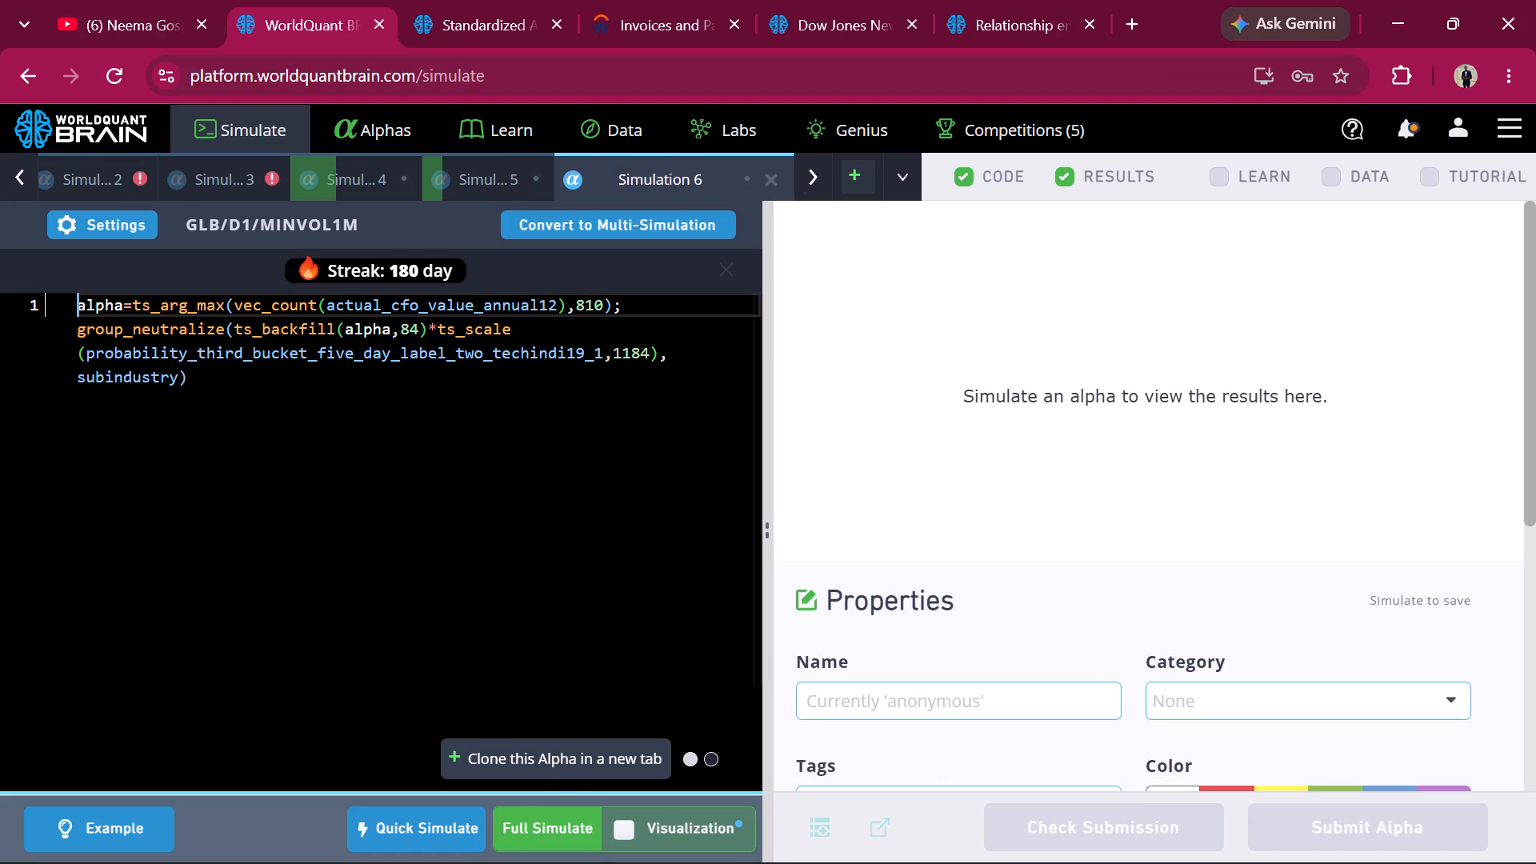
{"action": "double_click", "coordinate": [563, 304]}
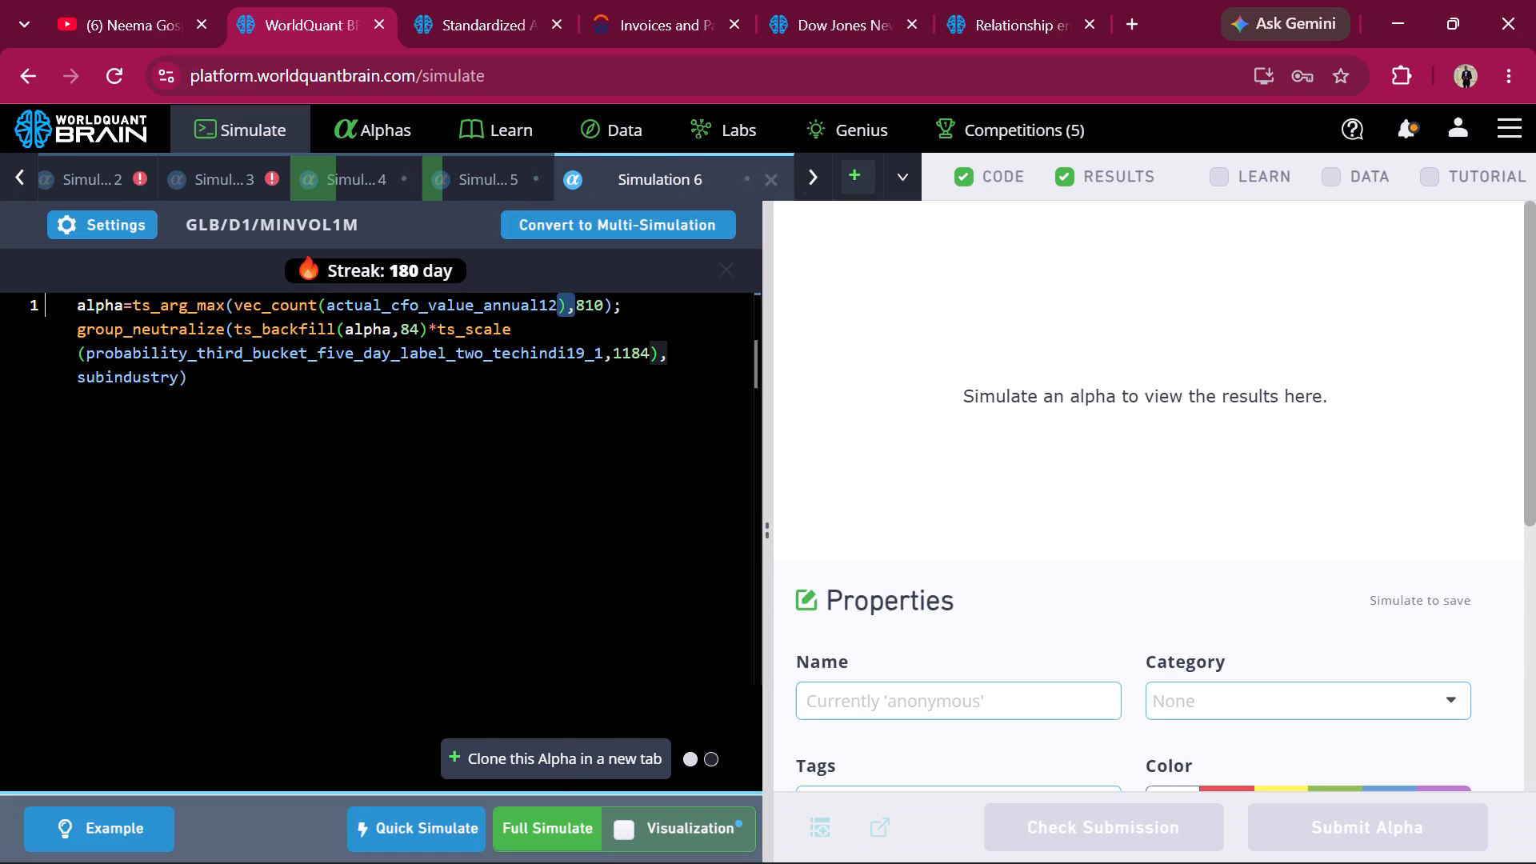
{"action": "double_click", "coordinate": [555, 310]}
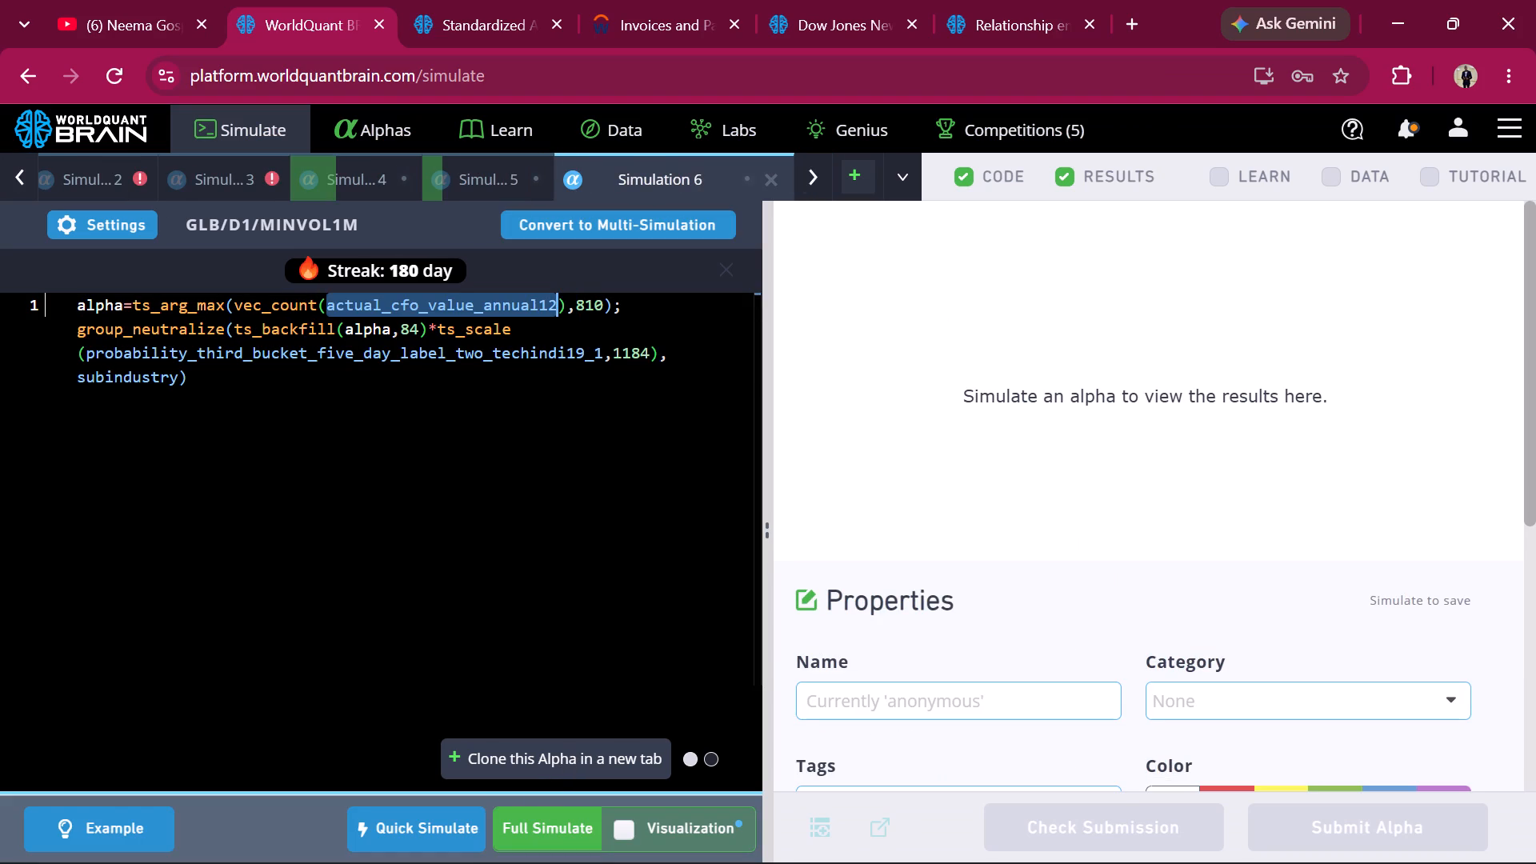
{"action": "key", "text": "super+v"}
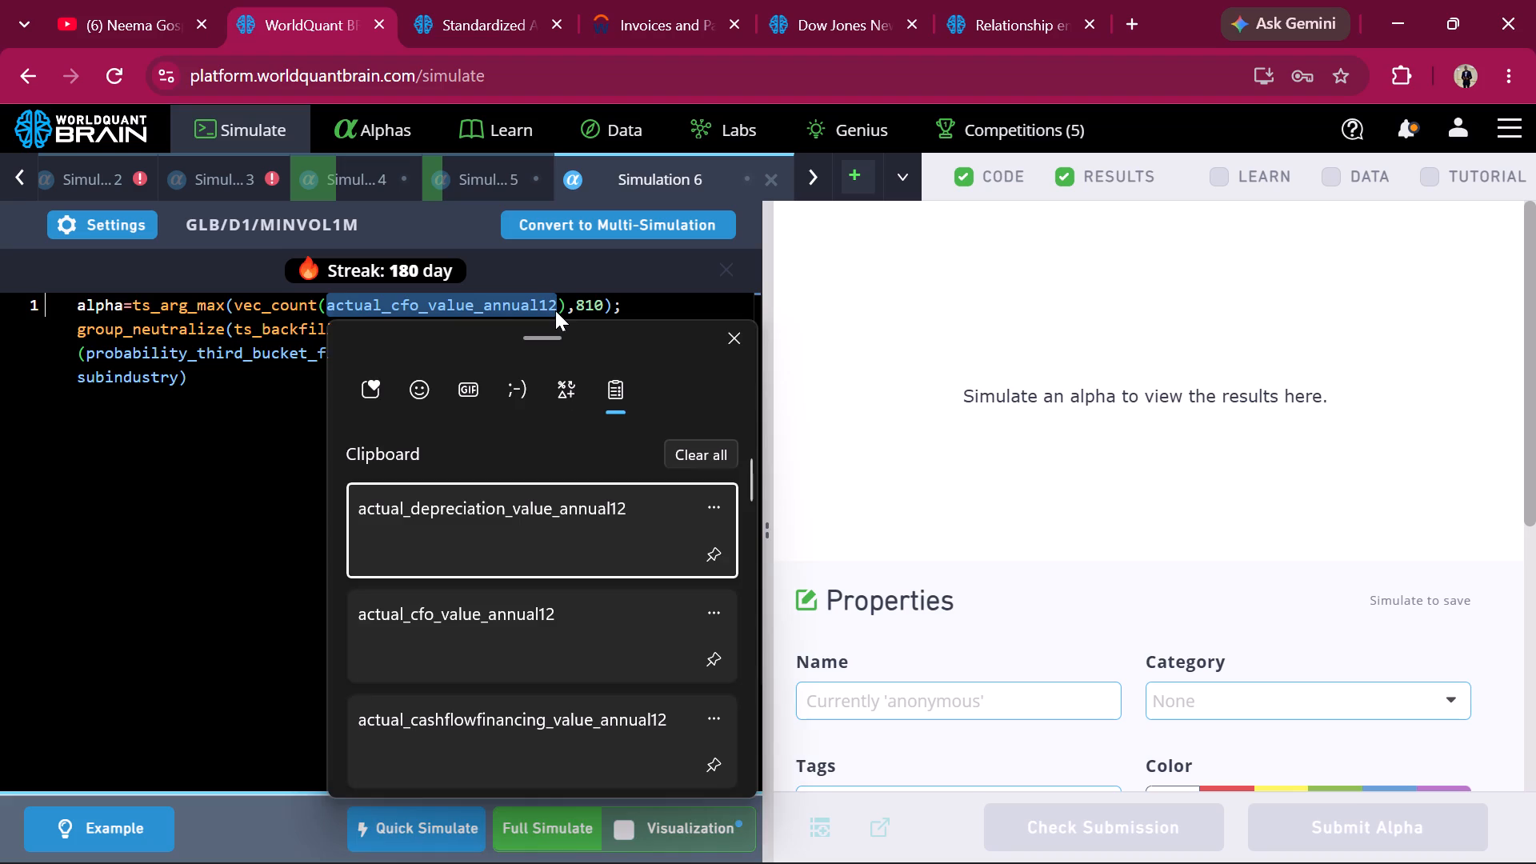
{"action": "scroll", "coordinate": [512, 712], "scroll_direction": "down", "scroll_amount": 2}
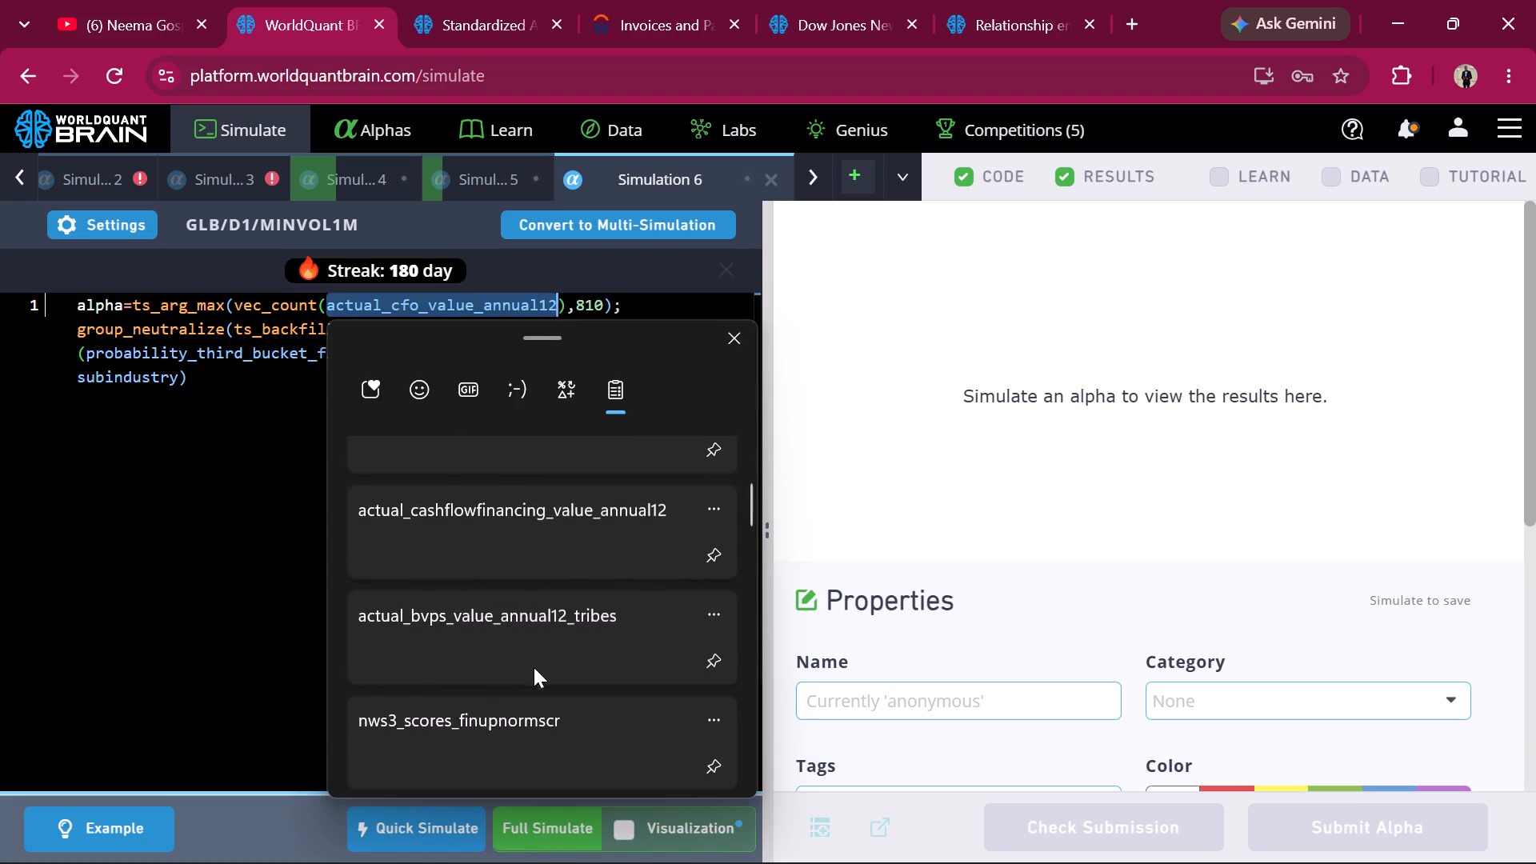
{"action": "left_click", "coordinate": [564, 617]}
{"action": "key", "text": "ctrl+v"}
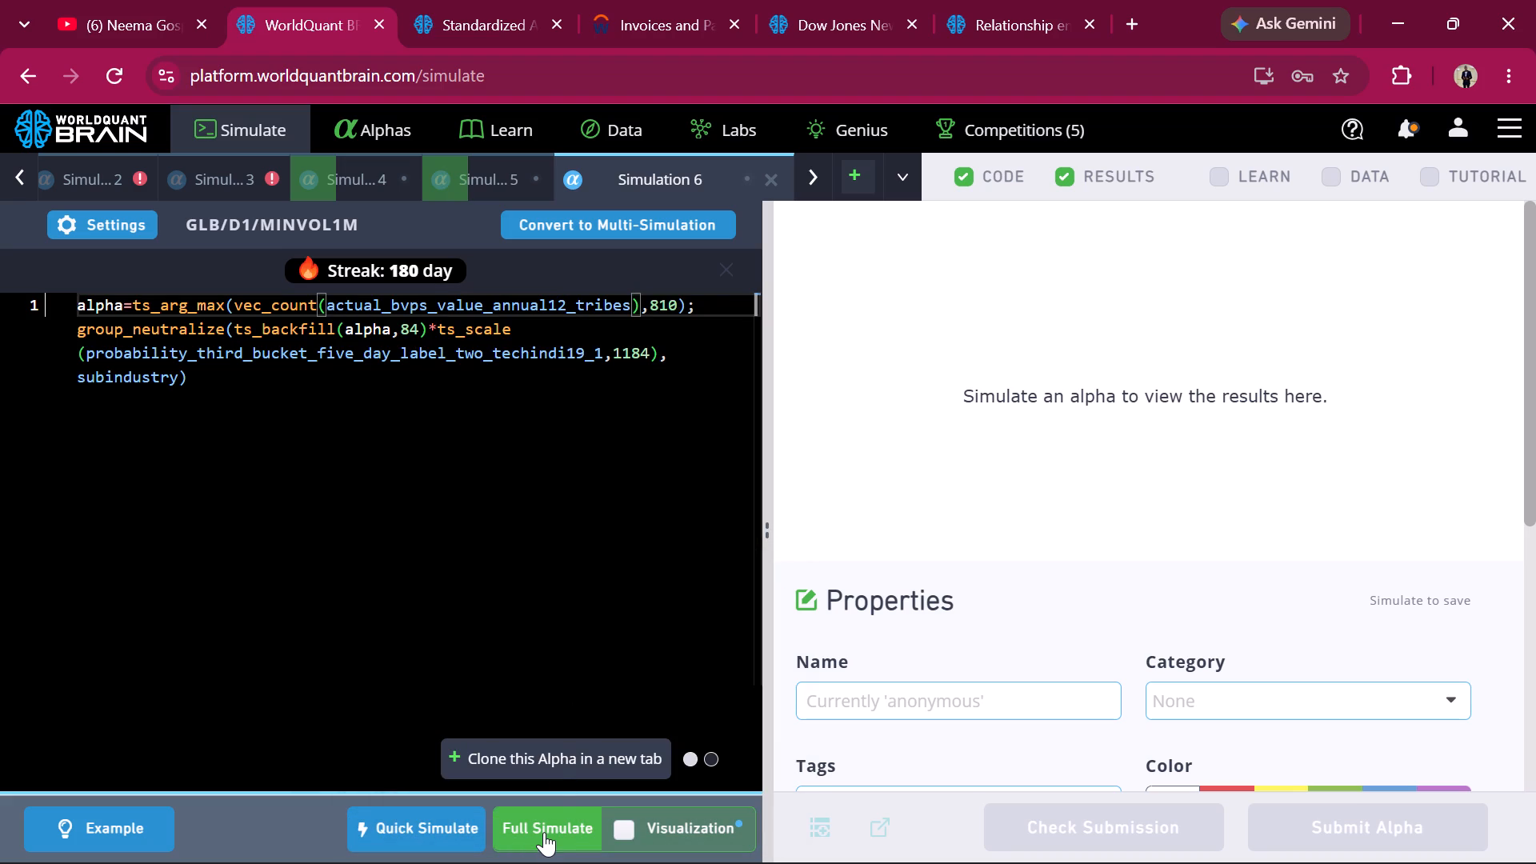
Set the neutralization of Simulation 6 to RAM and apply the settings.
{"action": "left_click", "coordinate": [108, 225]}
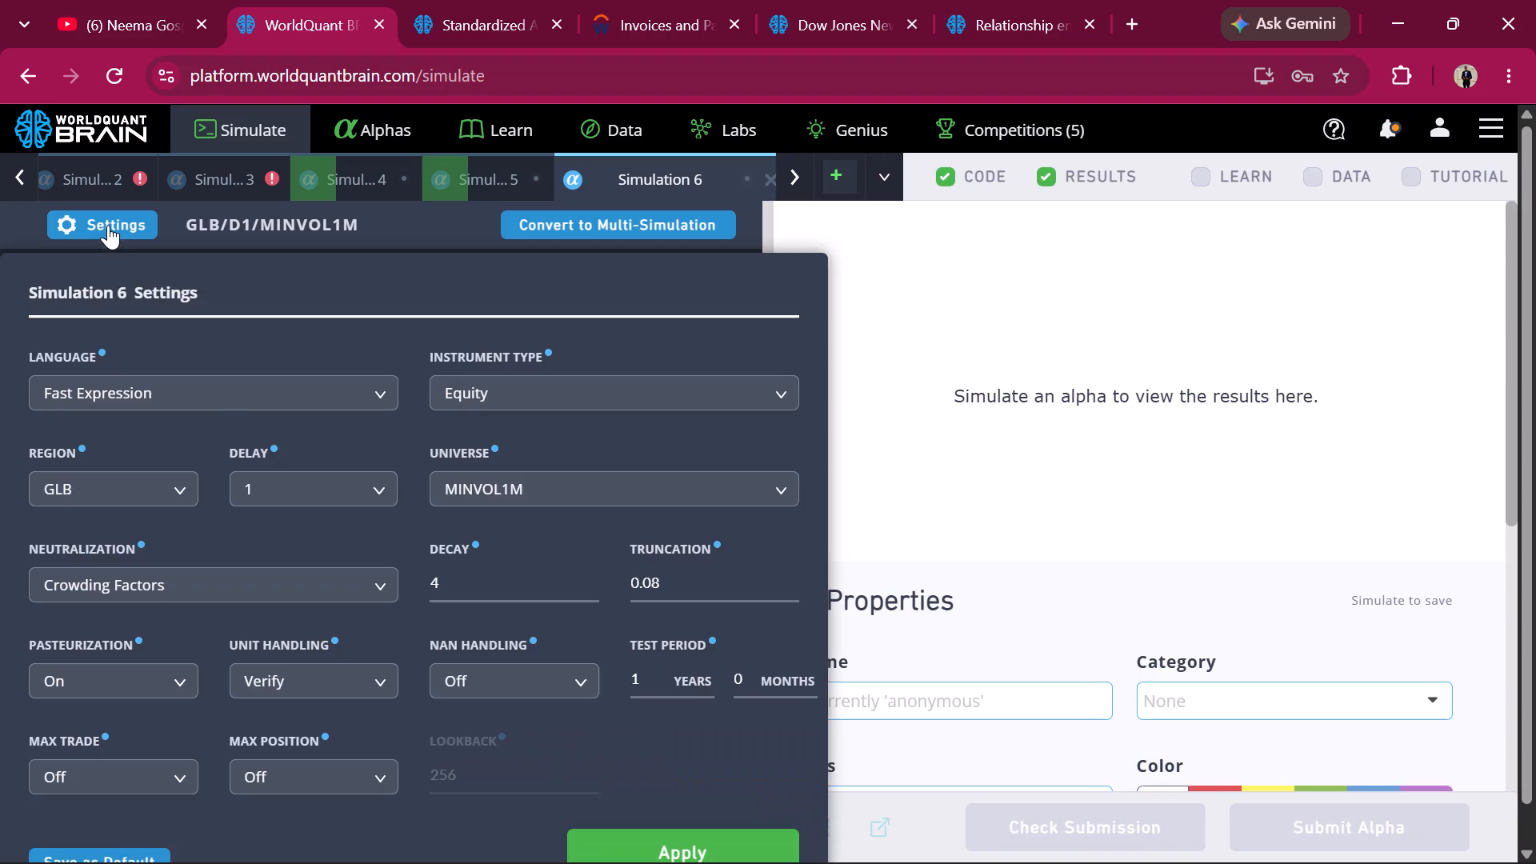
{"action": "left_click", "coordinate": [282, 590]}
{"action": "left_click", "coordinate": [222, 672]}
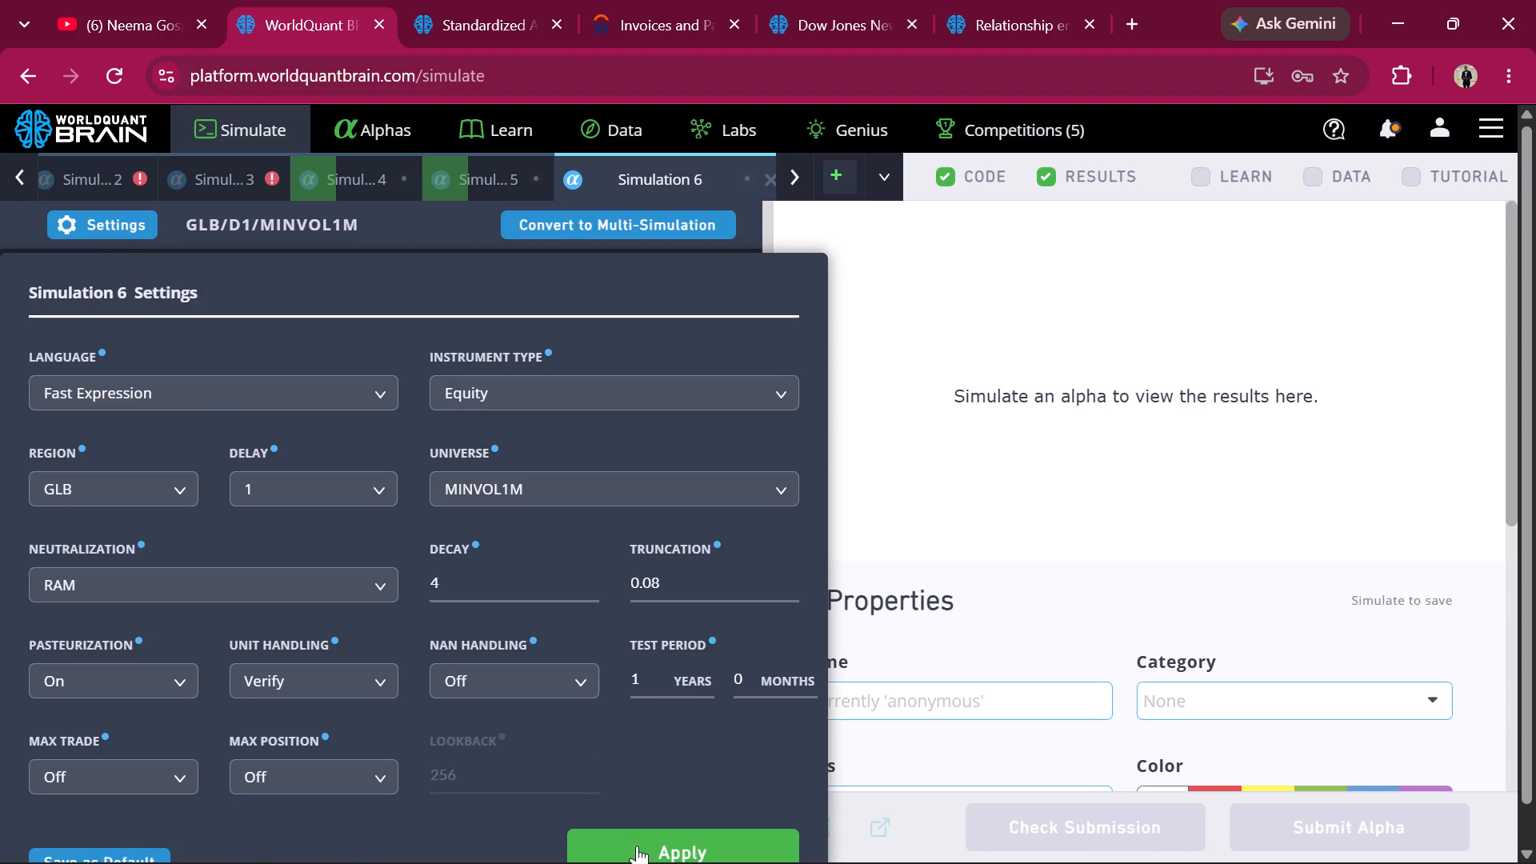
{"action": "left_click", "coordinate": [641, 846]}
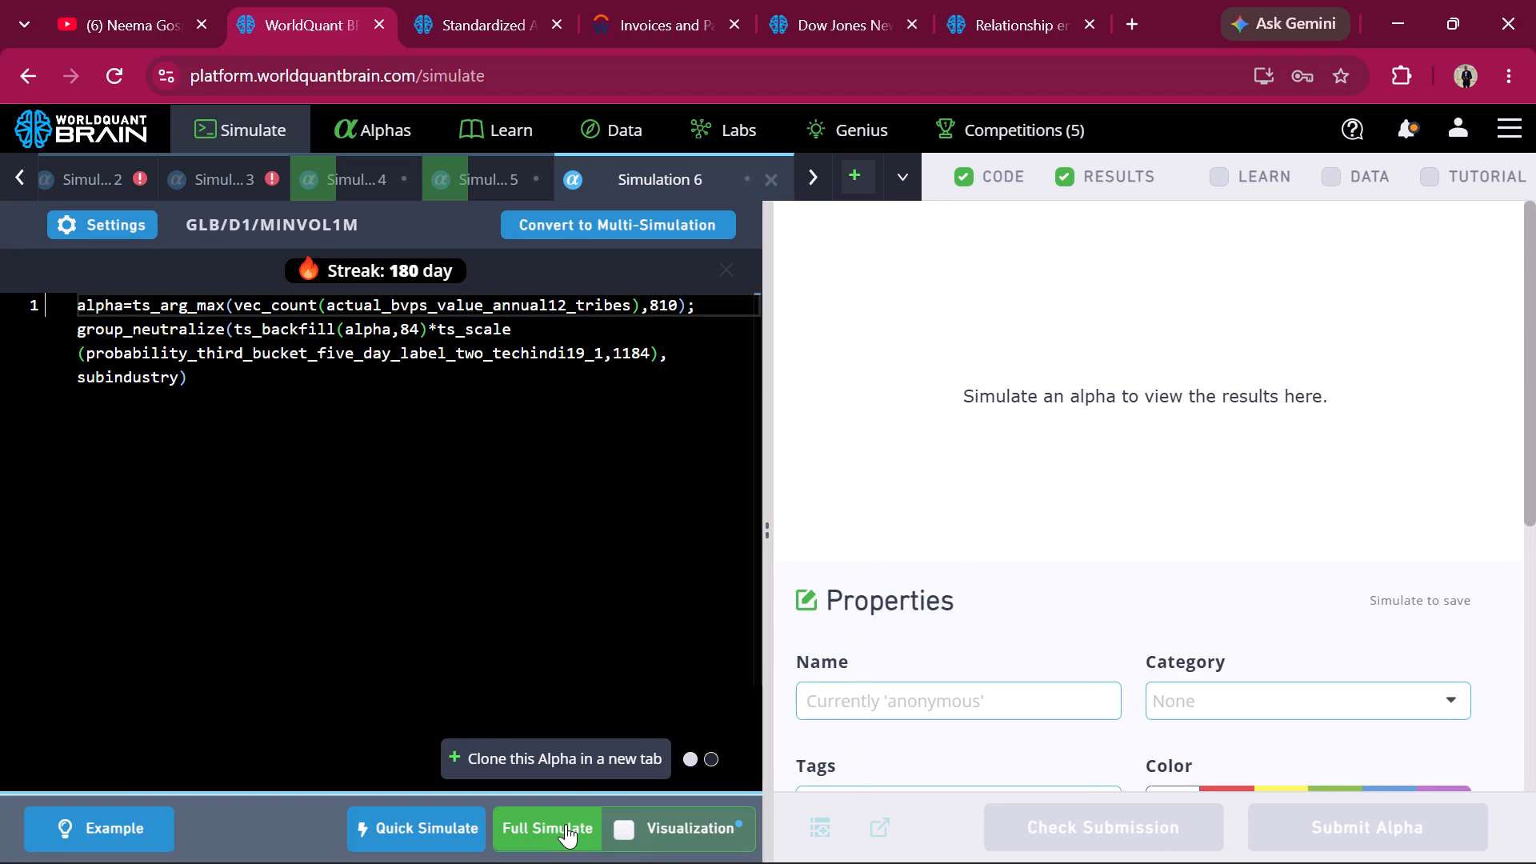
Run a full simulation of the Simulation 6 expression.
{"action": "left_click", "coordinate": [566, 824]}
Clone this alpha in a new simulation tab and replace its vec_count field with the previously copied actual_cashflowfinancing_value_annual12.
{"action": "left_click", "coordinate": [585, 754]}
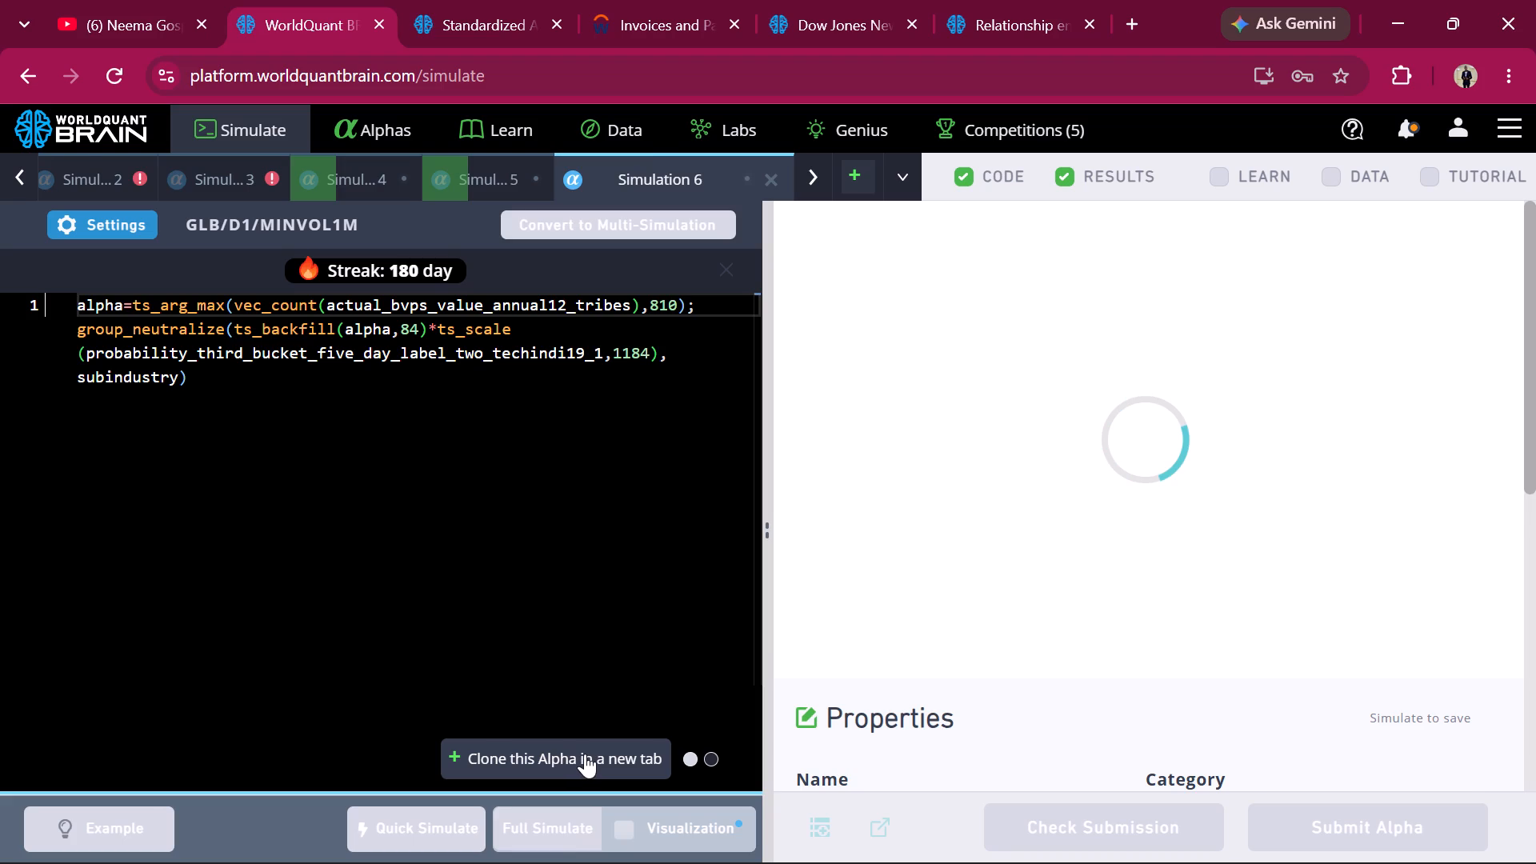
{"action": "double_click", "coordinate": [629, 299]}
{"action": "key", "text": "super+v"}
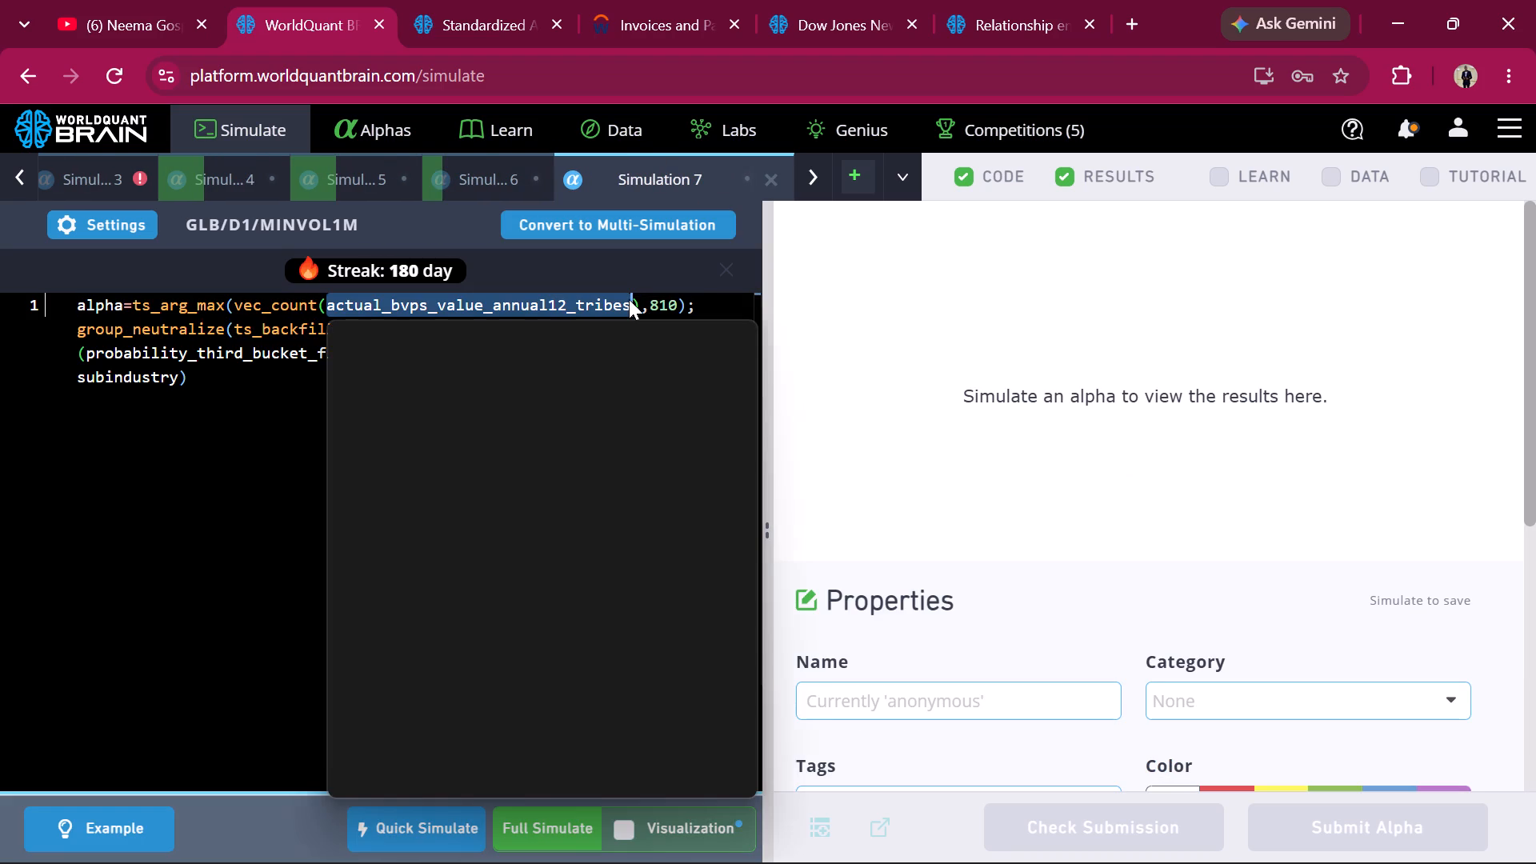
{"action": "scroll", "coordinate": [478, 665], "scroll_direction": "down", "scroll_amount": 2}
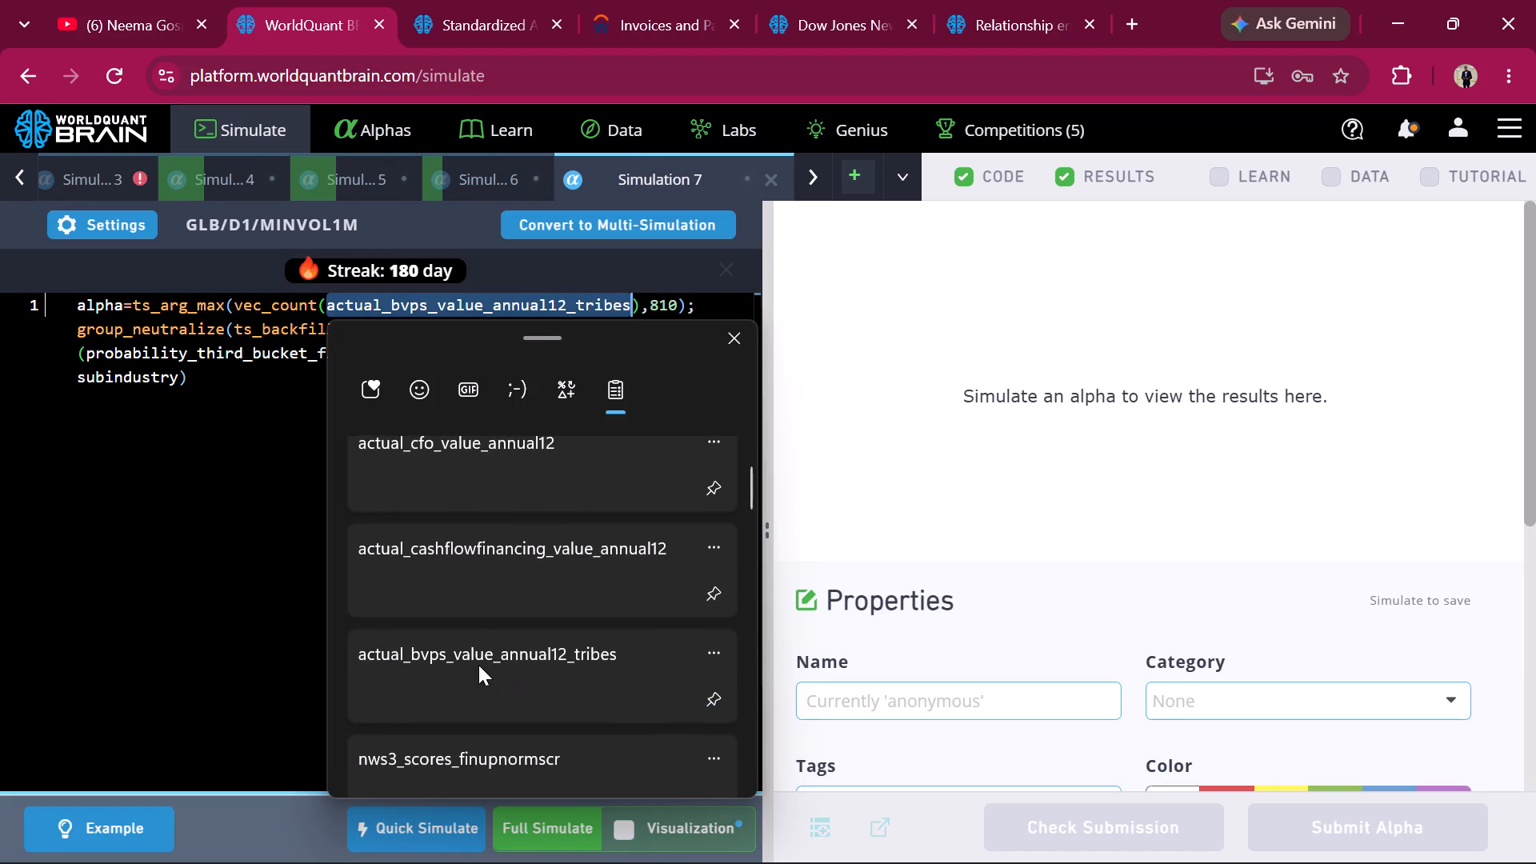
{"action": "scroll", "coordinate": [478, 665], "scroll_direction": "down", "scroll_amount": 3}
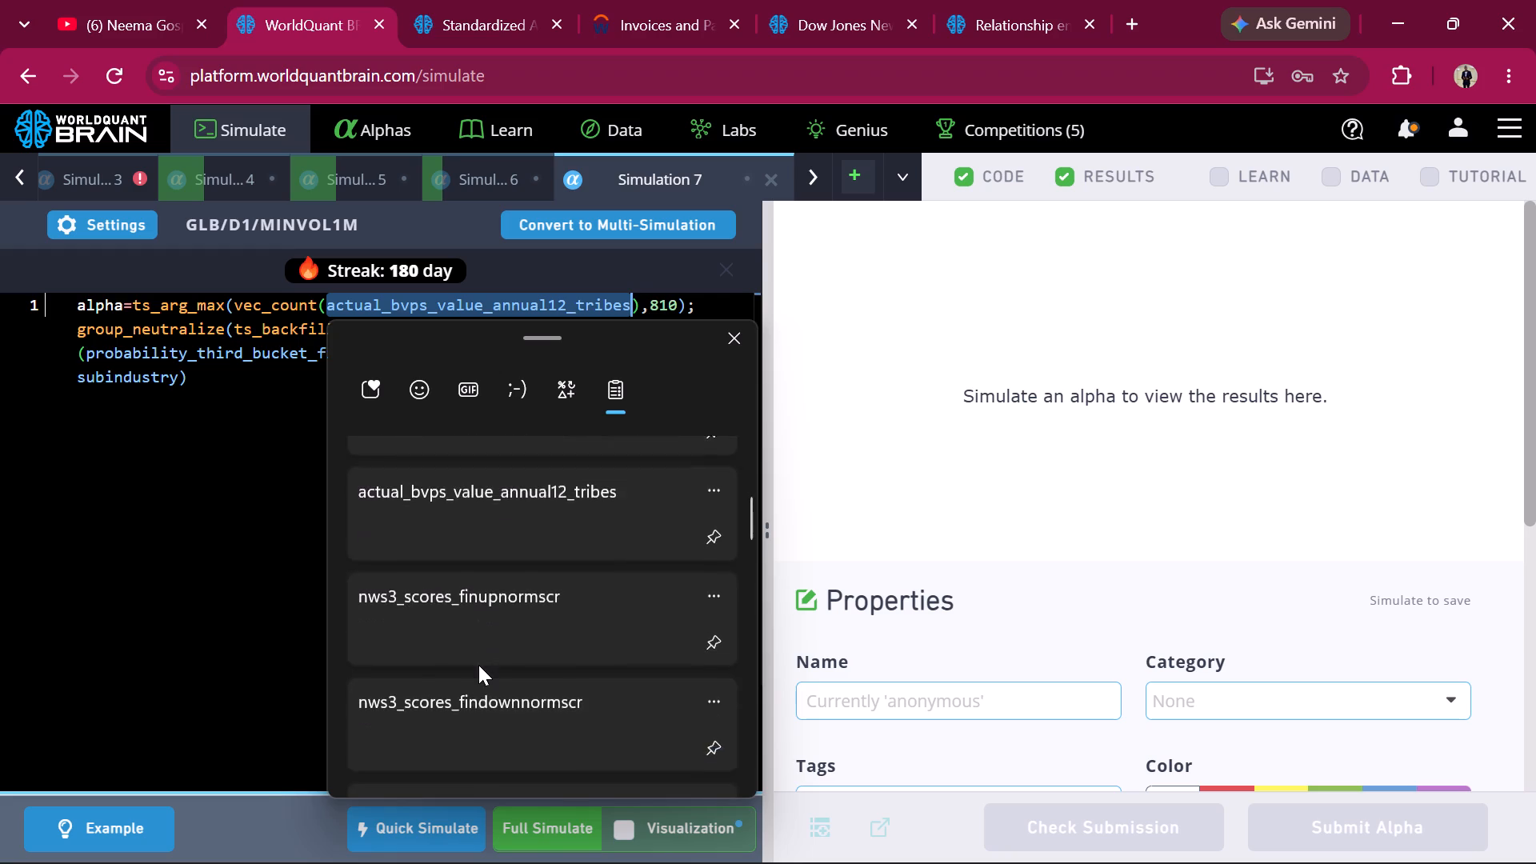
{"action": "scroll", "coordinate": [478, 665], "scroll_direction": "down", "scroll_amount": 1}
{"action": "scroll", "coordinate": [478, 665], "scroll_direction": "up", "scroll_amount": 5}
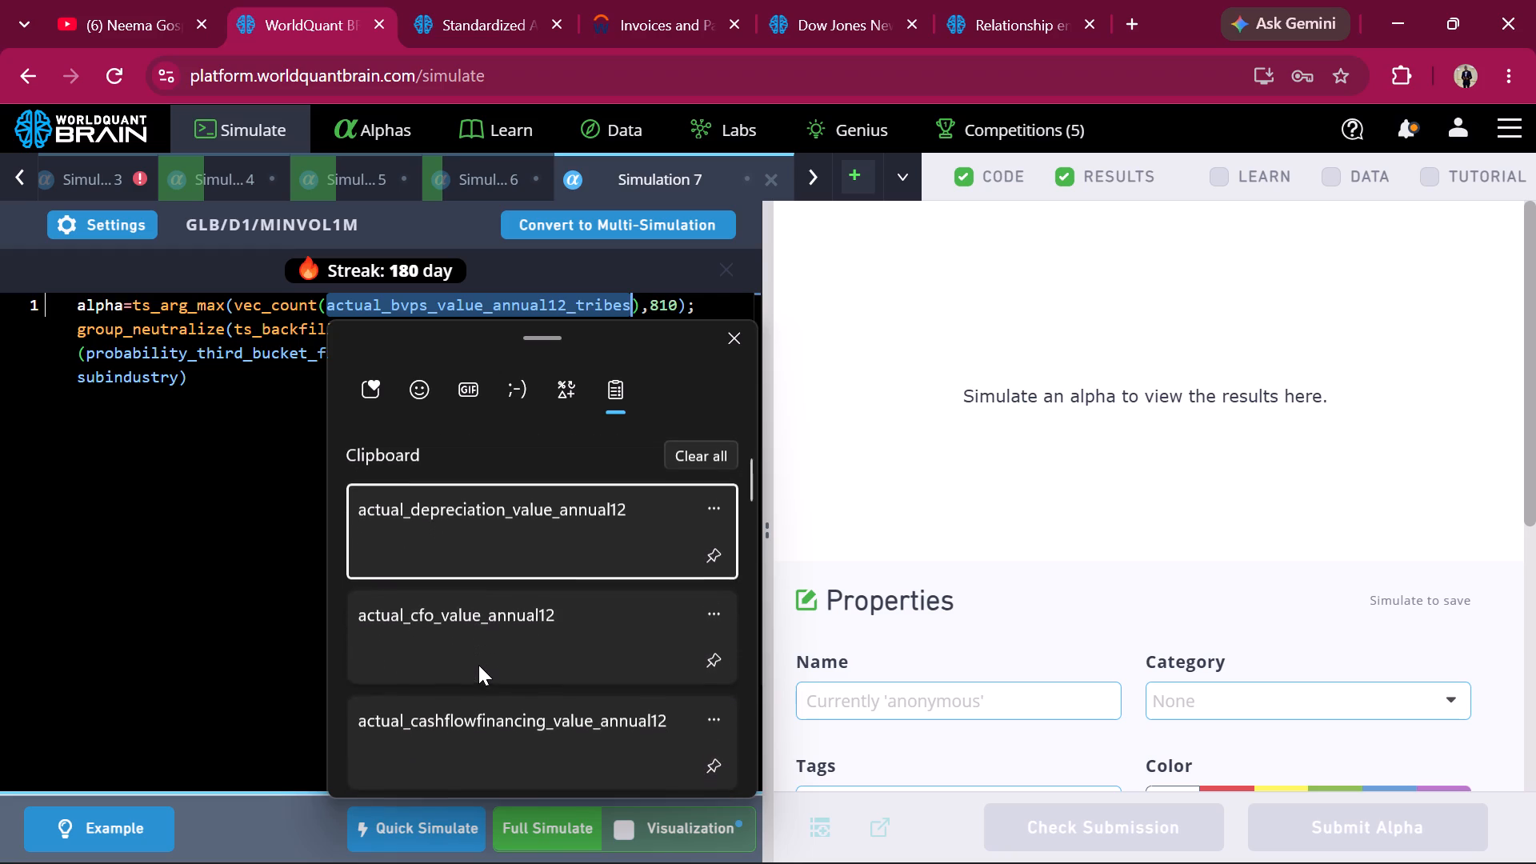
{"action": "scroll", "coordinate": [478, 665], "scroll_direction": "up", "scroll_amount": 1}
{"action": "scroll", "coordinate": [478, 665], "scroll_direction": "down", "scroll_amount": 2}
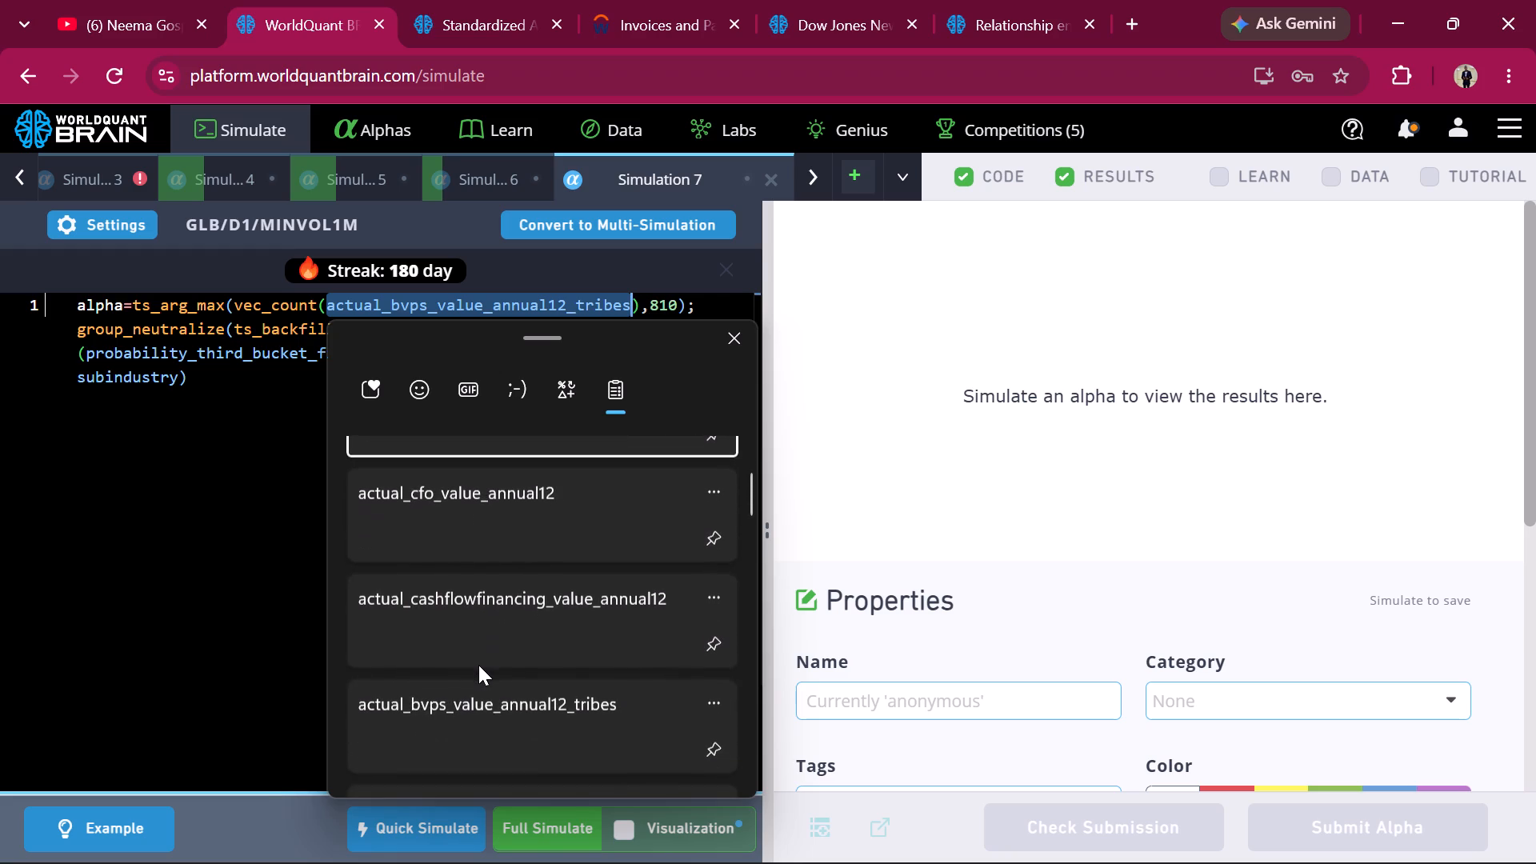
{"action": "scroll", "coordinate": [478, 665], "scroll_direction": "down", "scroll_amount": 1}
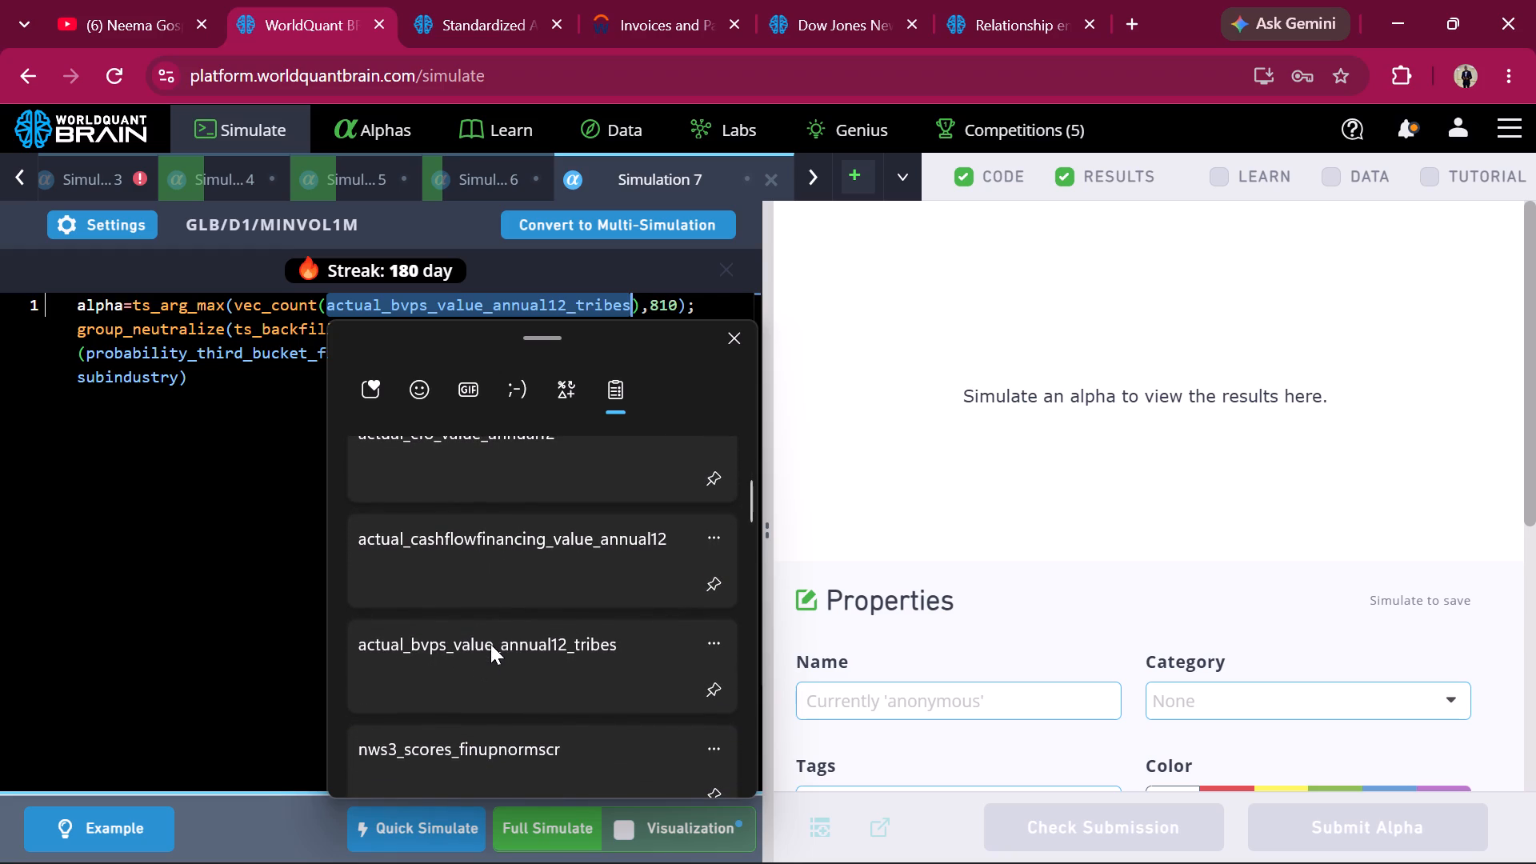
{"action": "left_click", "coordinate": [574, 546]}
{"action": "key", "text": "ctrl+v"}
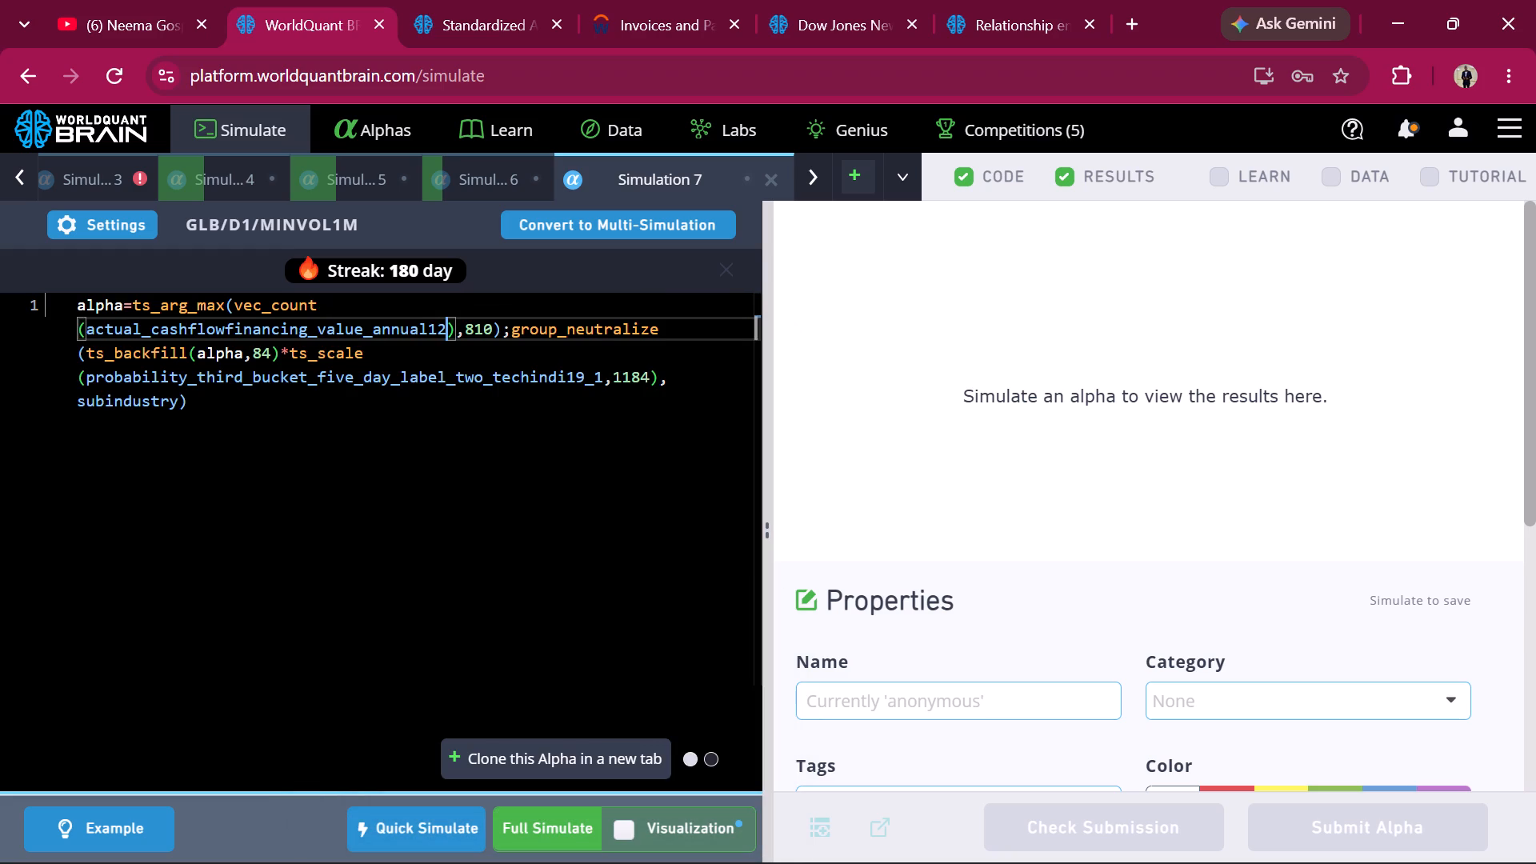
Set the neutralization of Simulation 7 to Statistical and apply the settings.
{"action": "left_click", "coordinate": [134, 220]}
{"action": "left_click", "coordinate": [219, 582]}
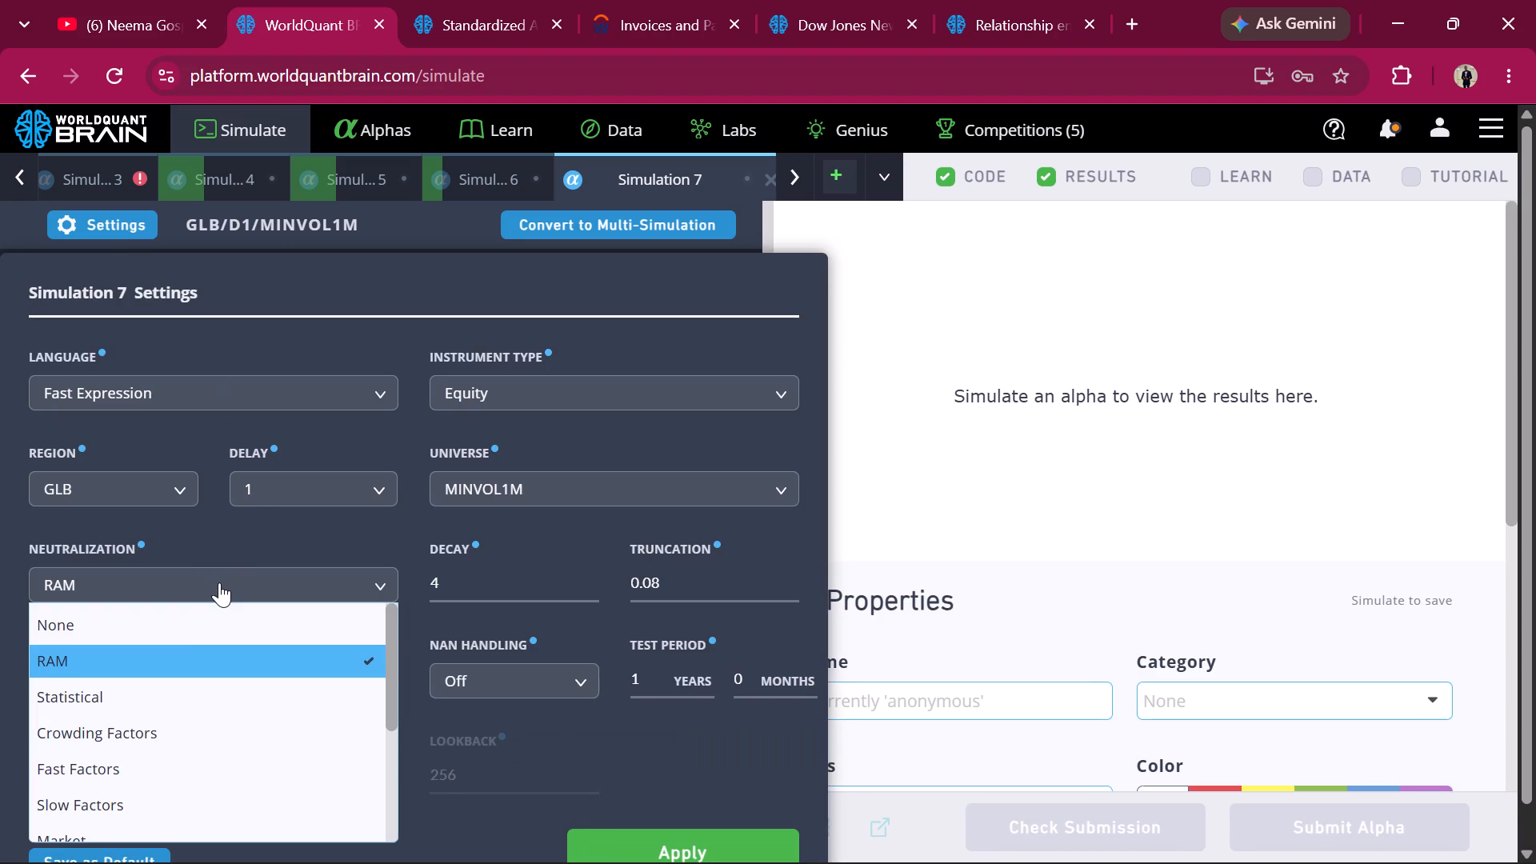
{"action": "left_click", "coordinate": [156, 686]}
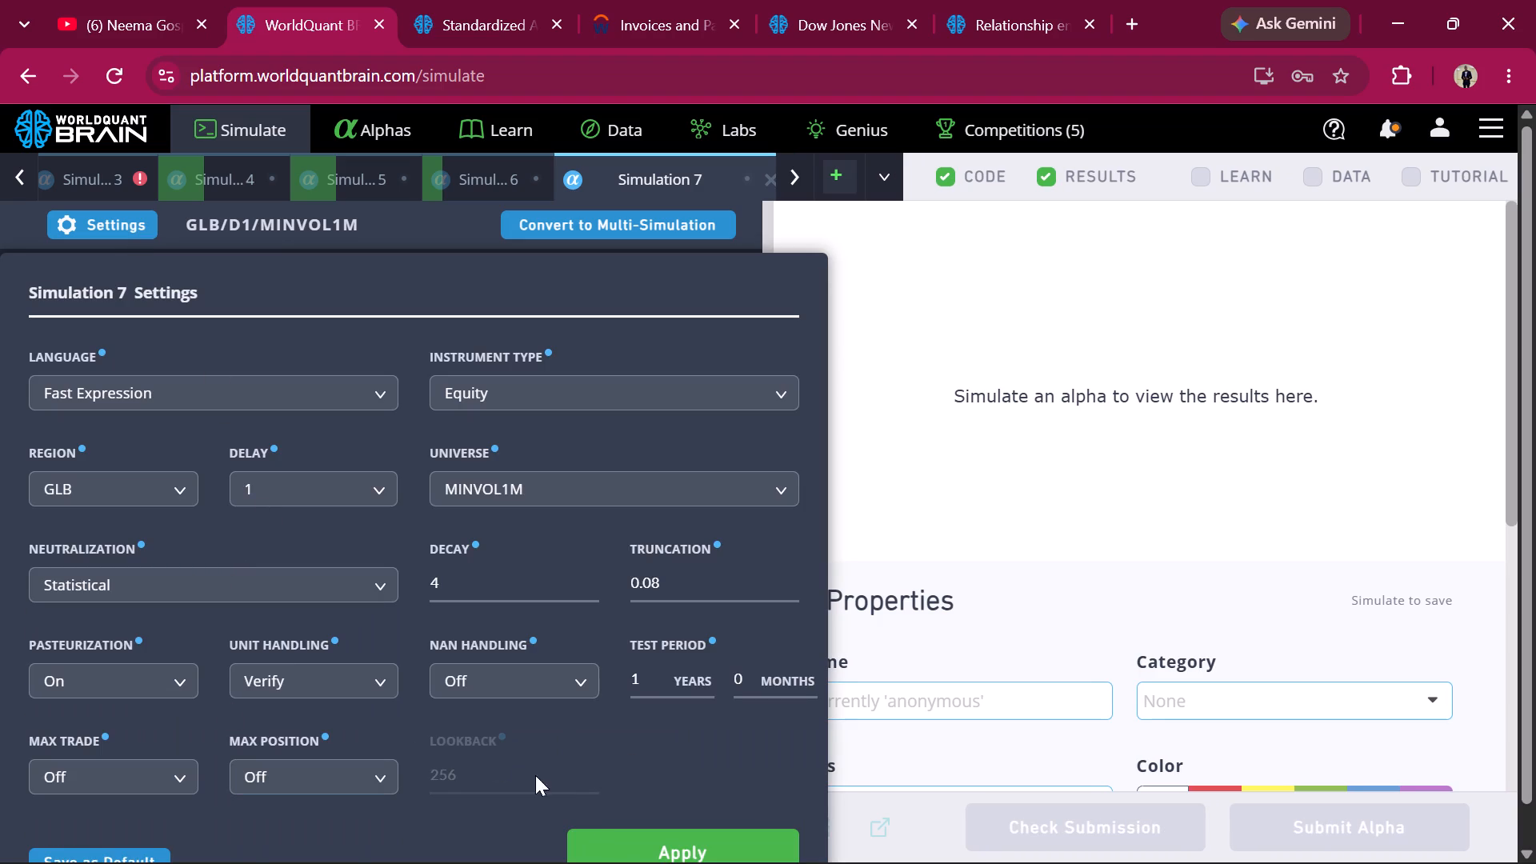
{"action": "left_click", "coordinate": [582, 842]}
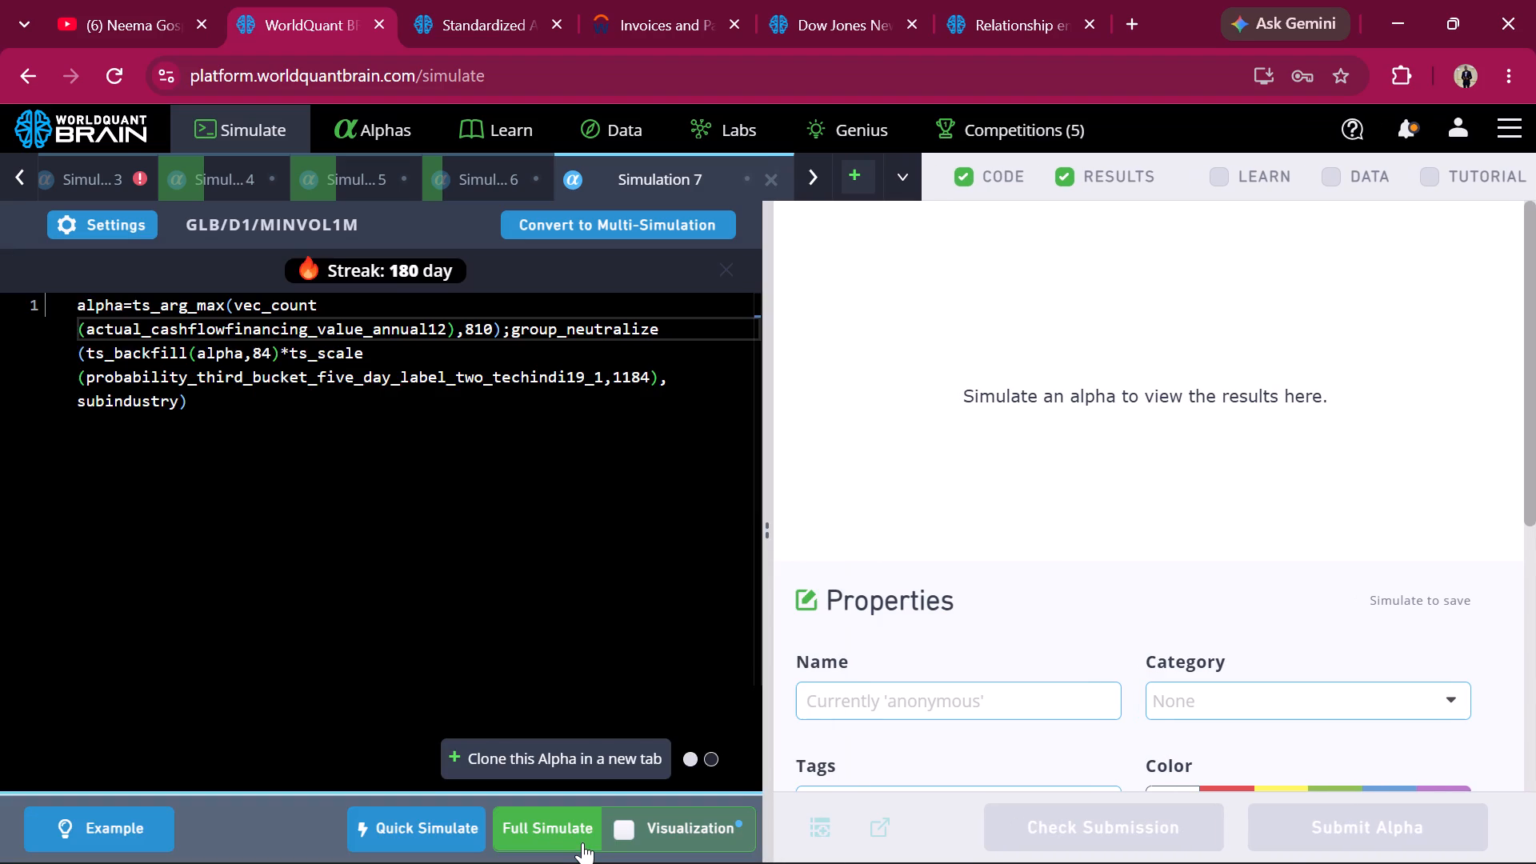
Run a full simulation of the Simulation 7 expression.
{"action": "left_click", "coordinate": [545, 823]}
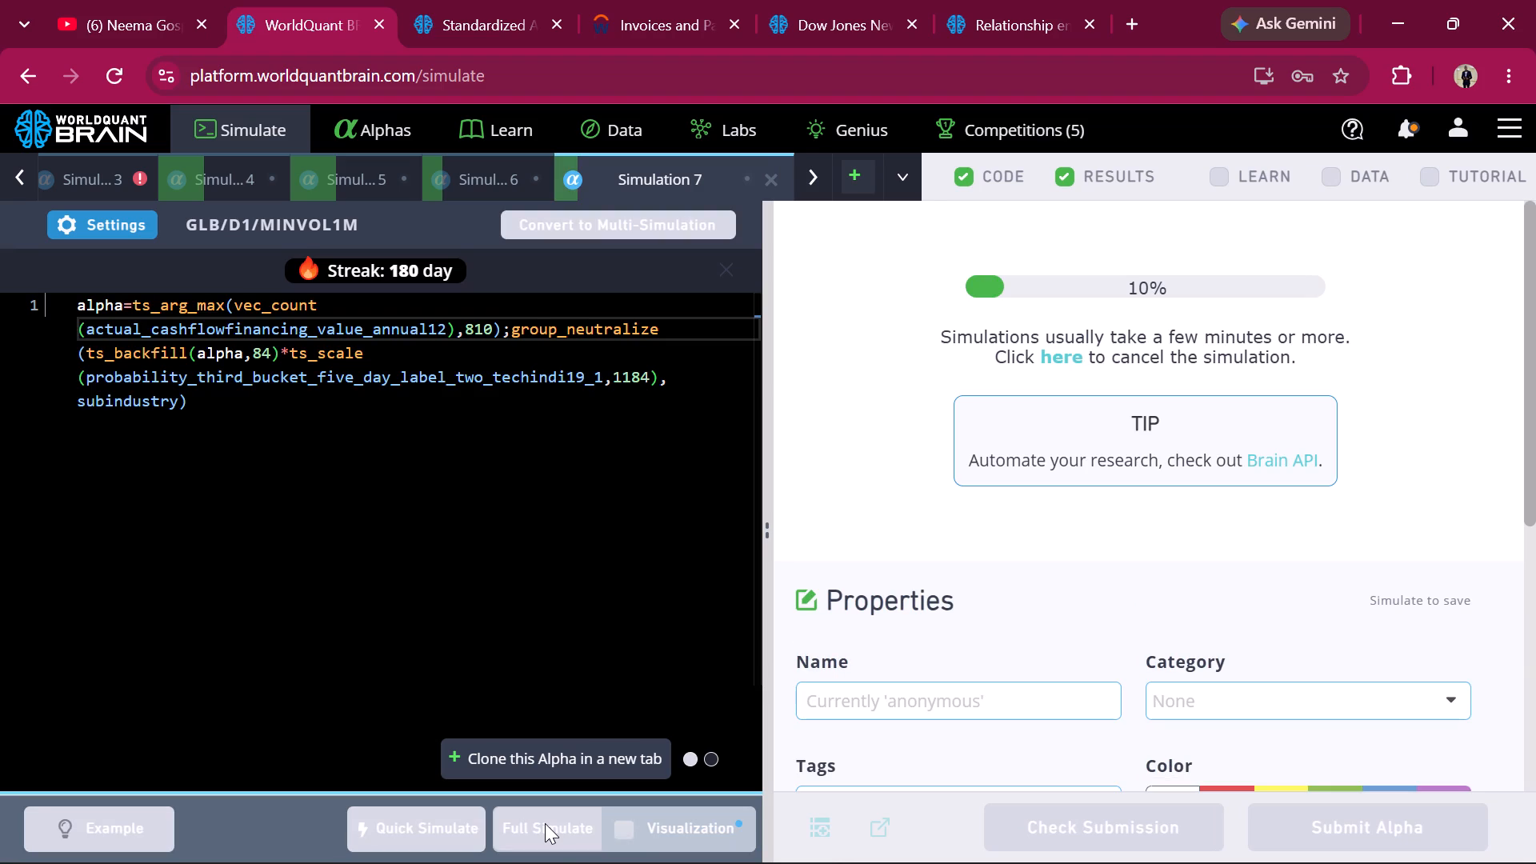
{"action": "left_click", "coordinate": [545, 825]}
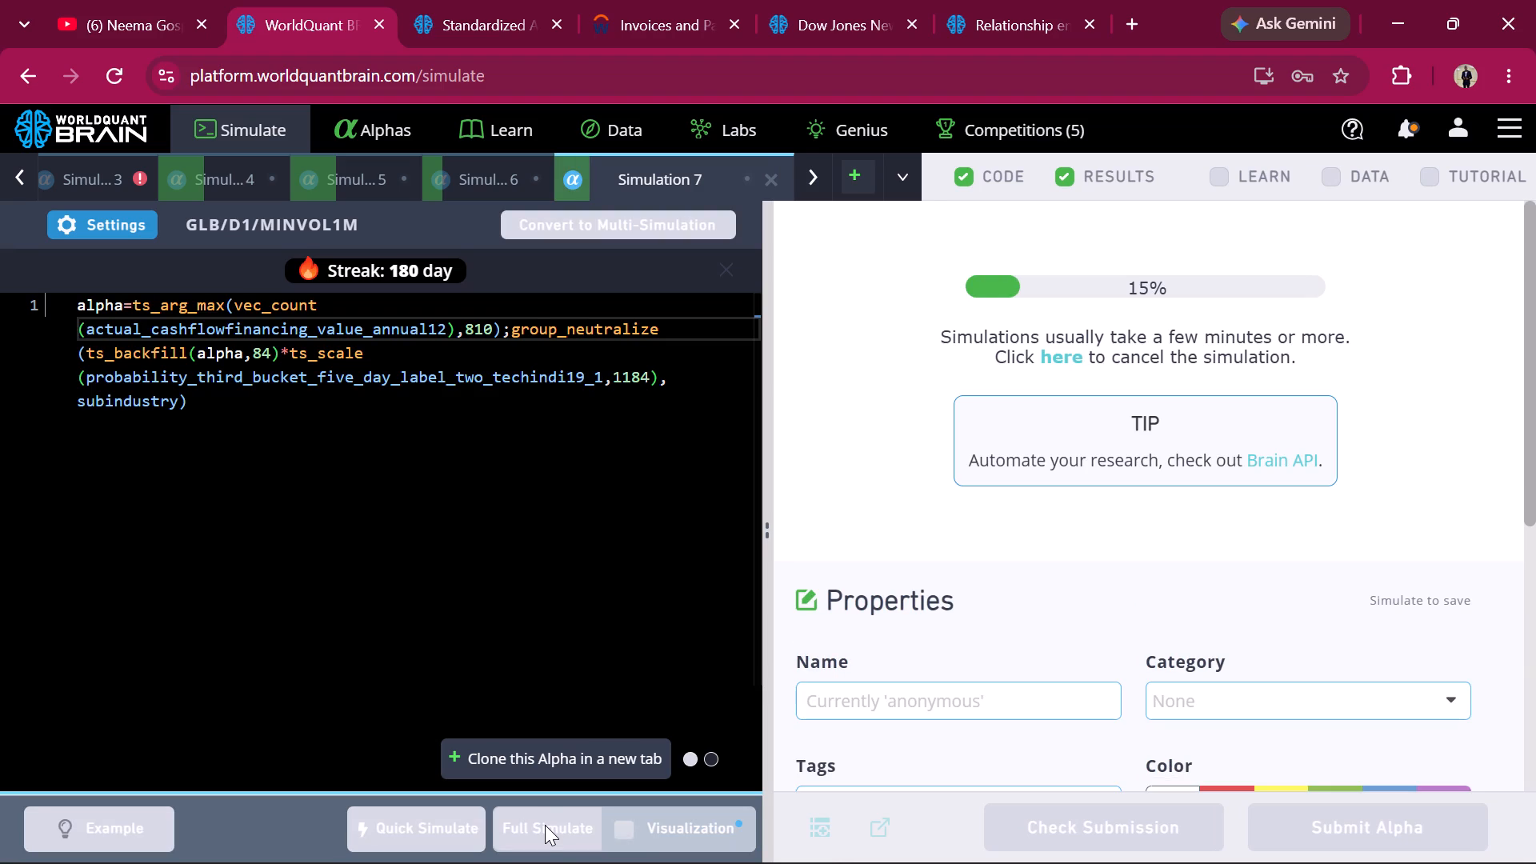
{"action": "left_click", "coordinate": [545, 825]}
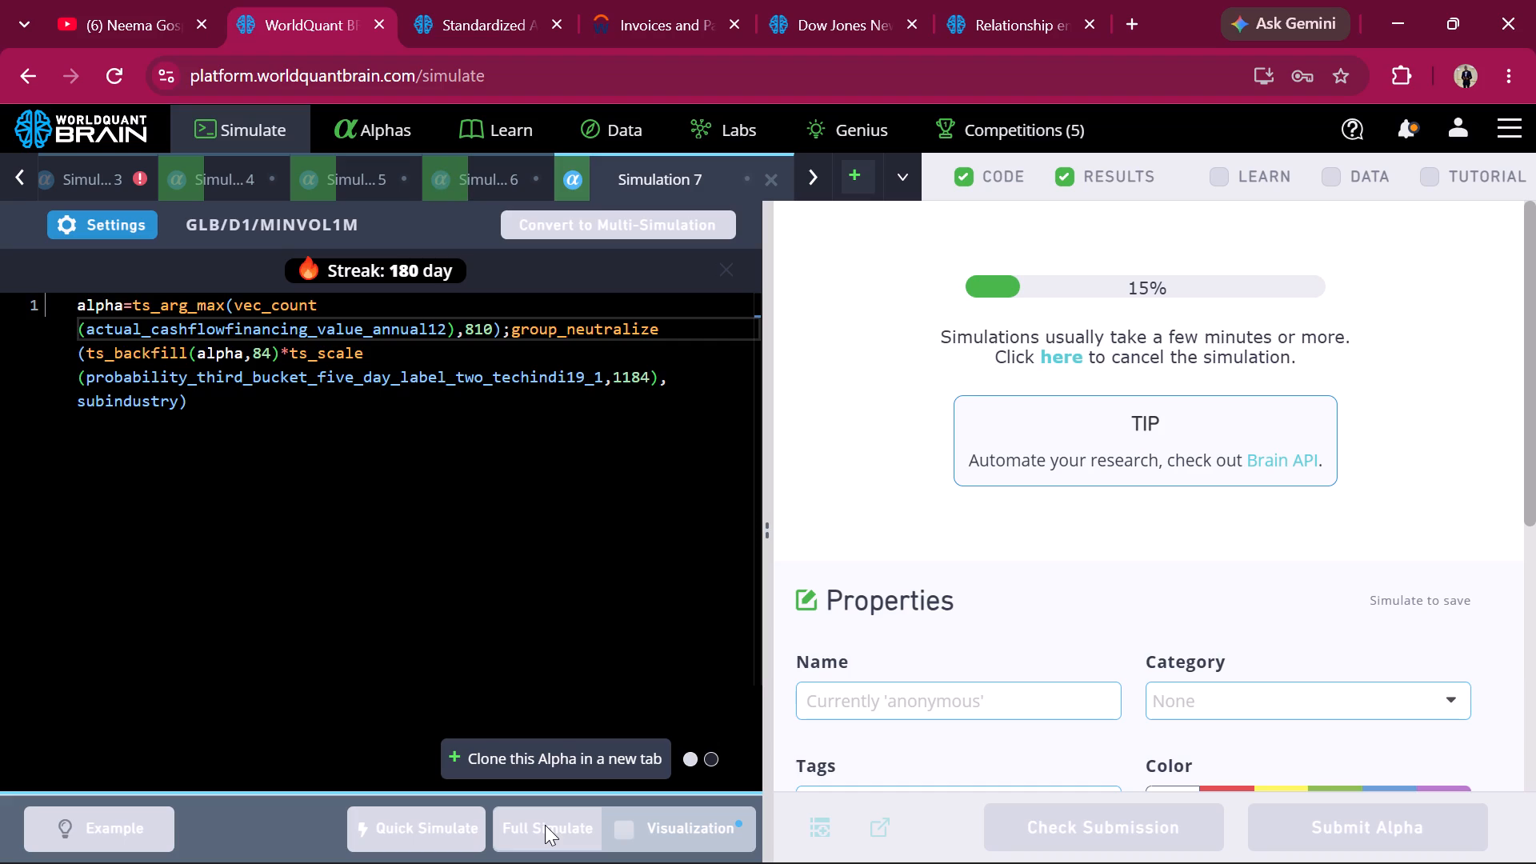
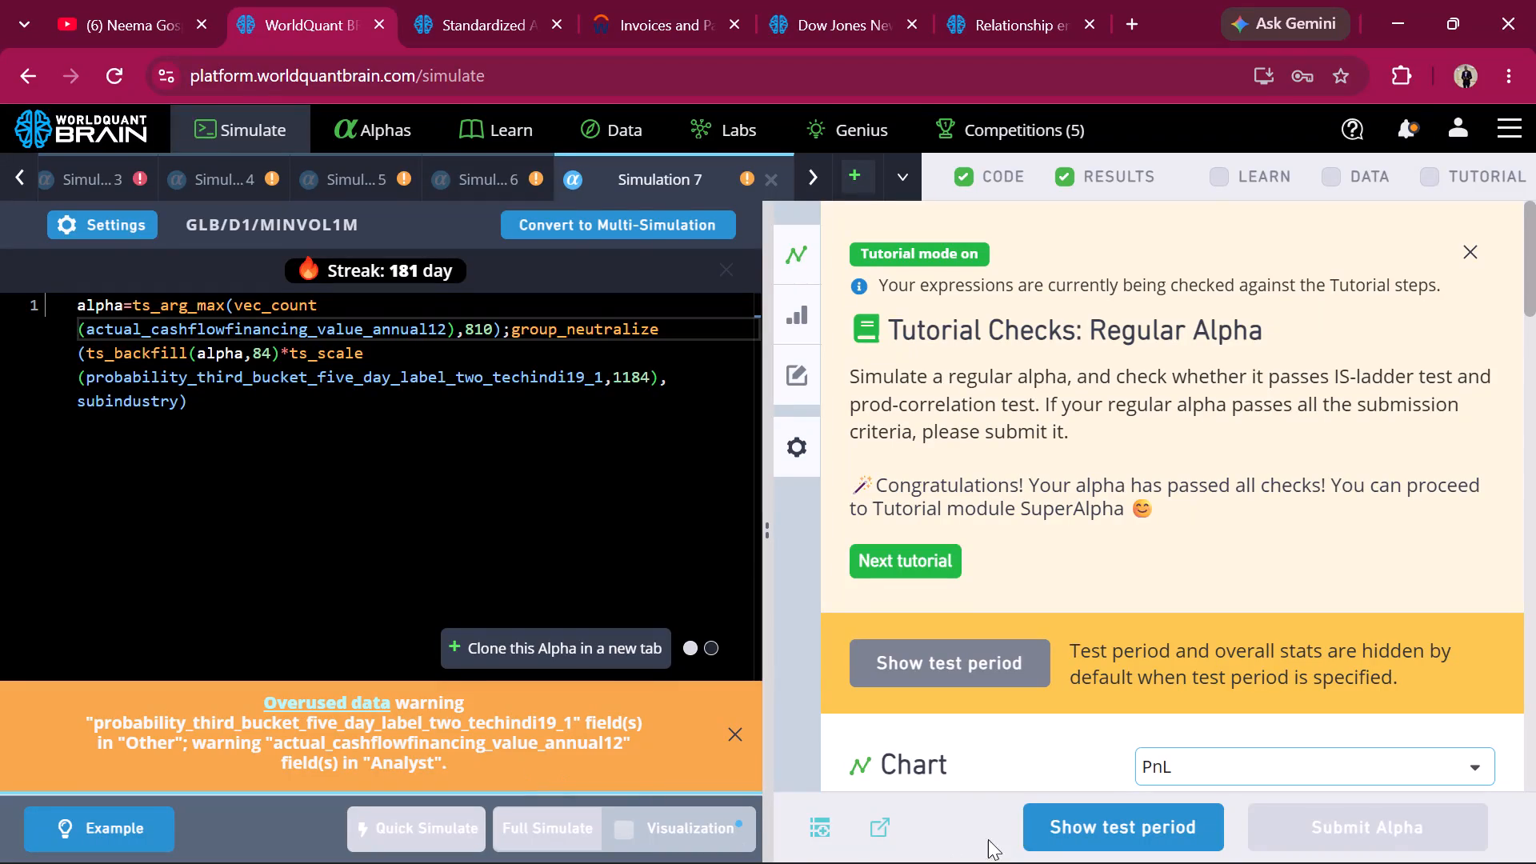
Show the test period for Simulation 7 and switch its IS Summary to the IS period.
{"action": "left_click", "coordinate": [1048, 818]}
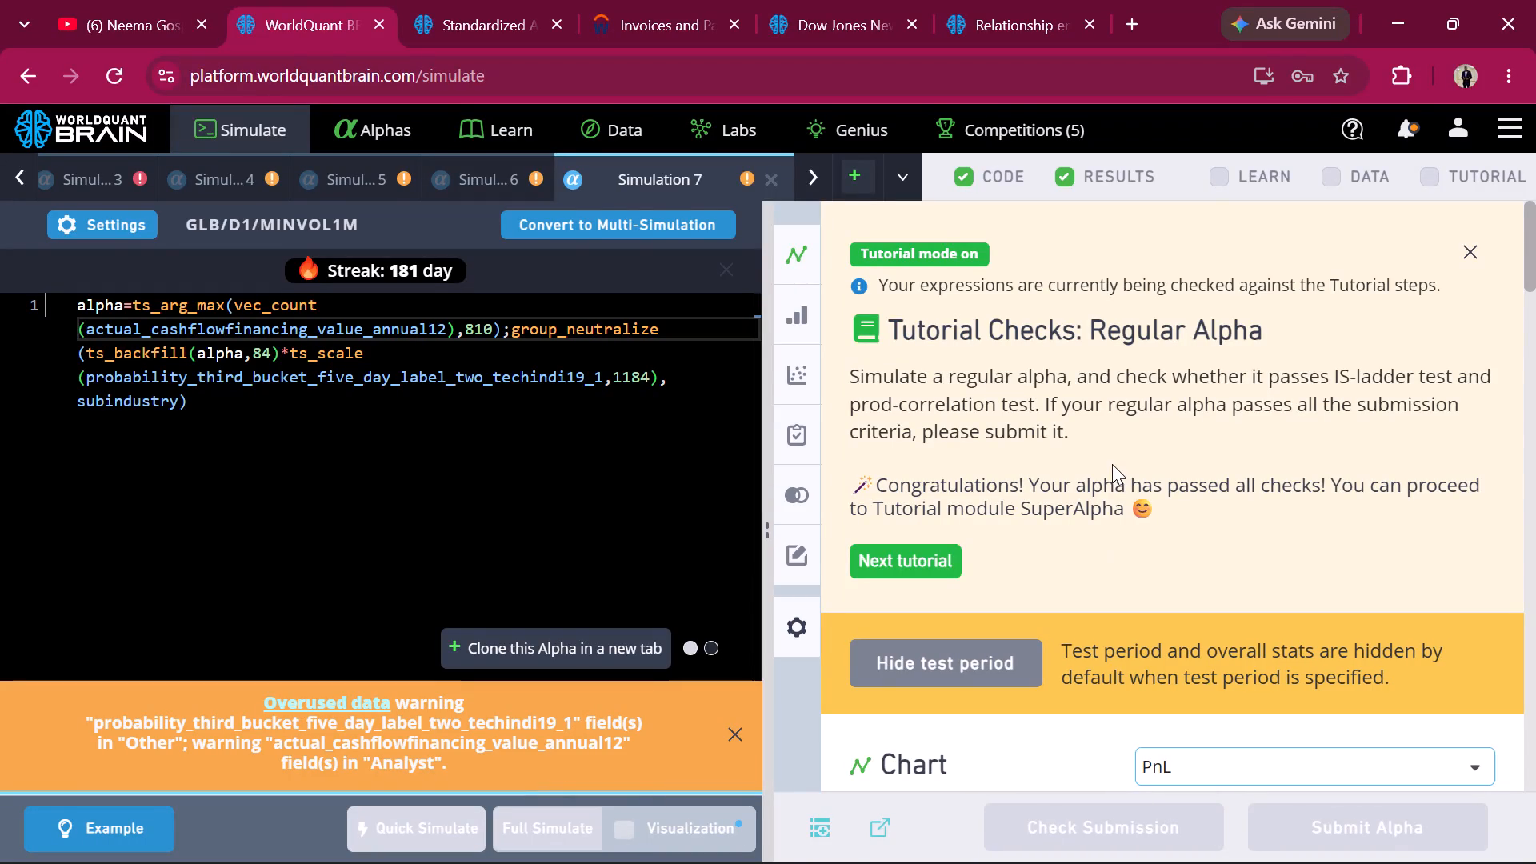
{"action": "scroll", "coordinate": [1112, 464], "scroll_direction": "down", "scroll_amount": 7}
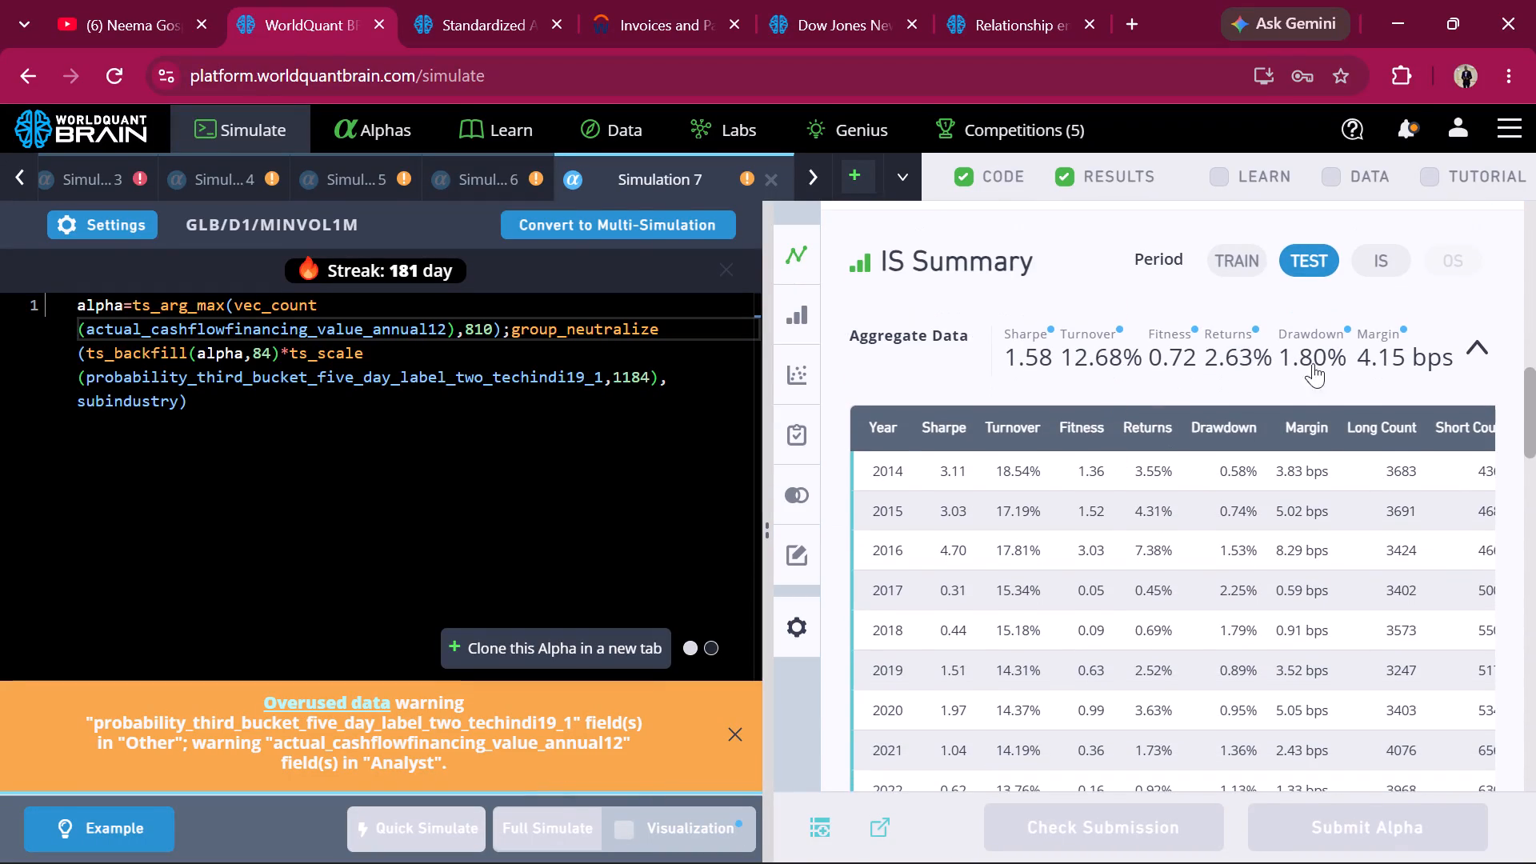
{"action": "left_click", "coordinate": [1381, 243]}
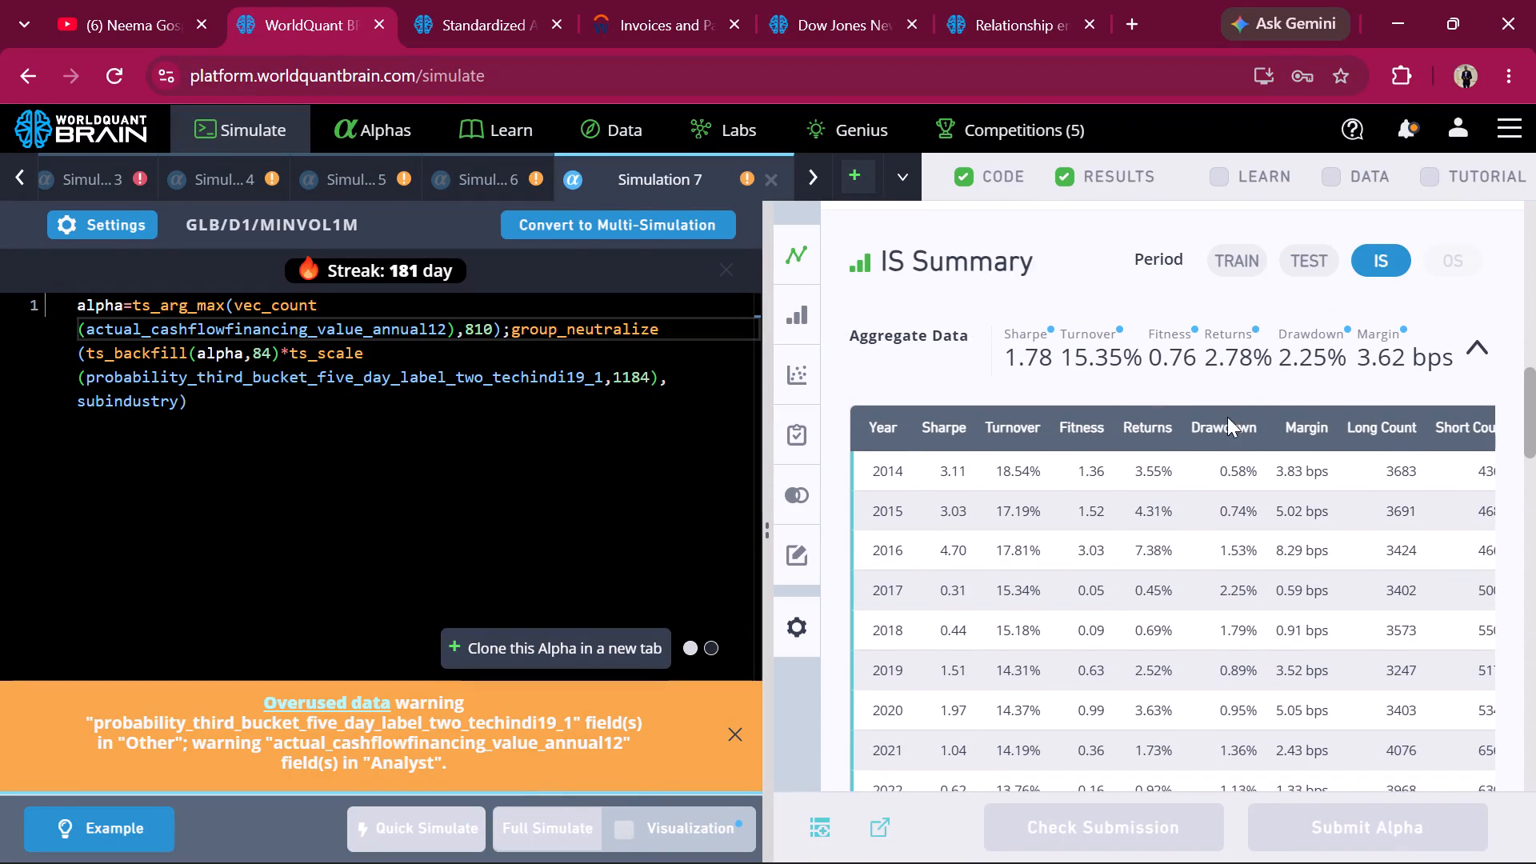
Run the Prod Correlation and Self Correlation checks for Simulation 7.
{"action": "scroll", "coordinate": [1158, 504], "scroll_direction": "down", "scroll_amount": 9}
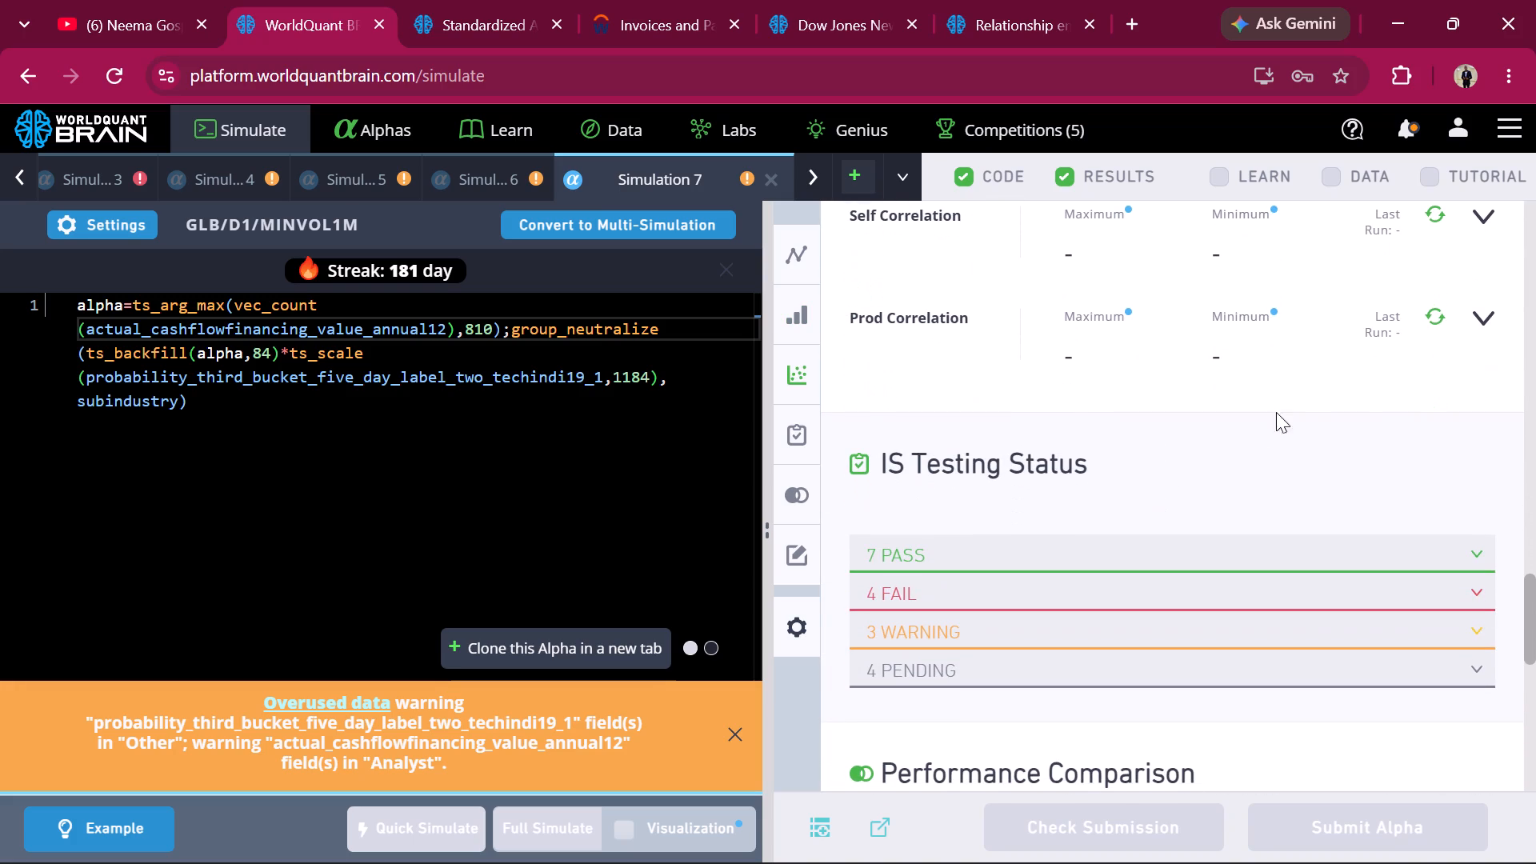
{"action": "left_click", "coordinate": [1437, 316]}
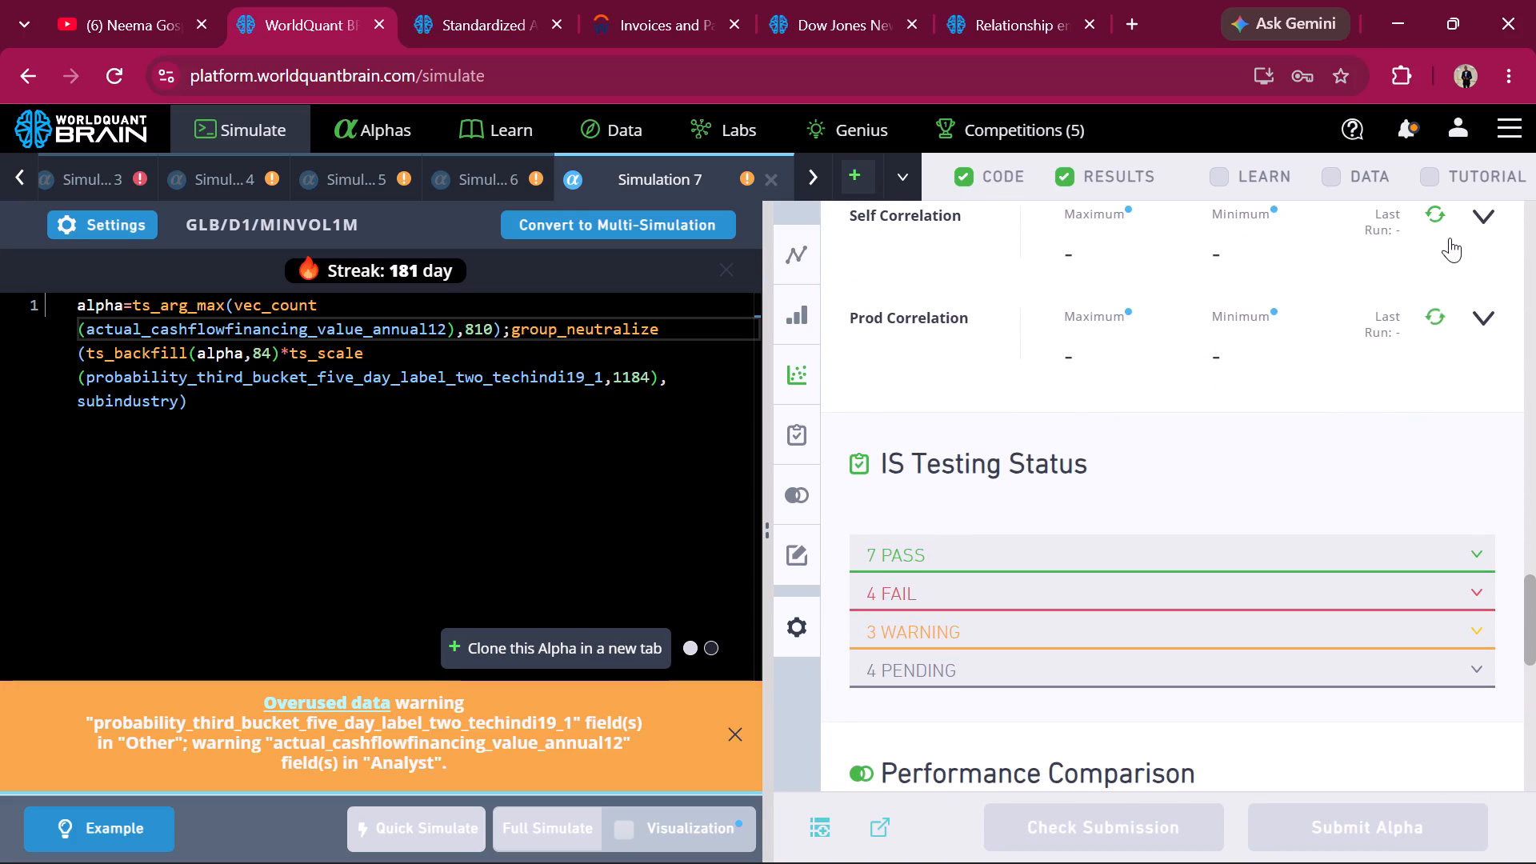
{"action": "left_click", "coordinate": [1439, 207]}
Open Simulation 6, show its test period, and run its Prod, Power Pool and Self Correlation checks.
{"action": "left_click", "coordinate": [493, 174]}
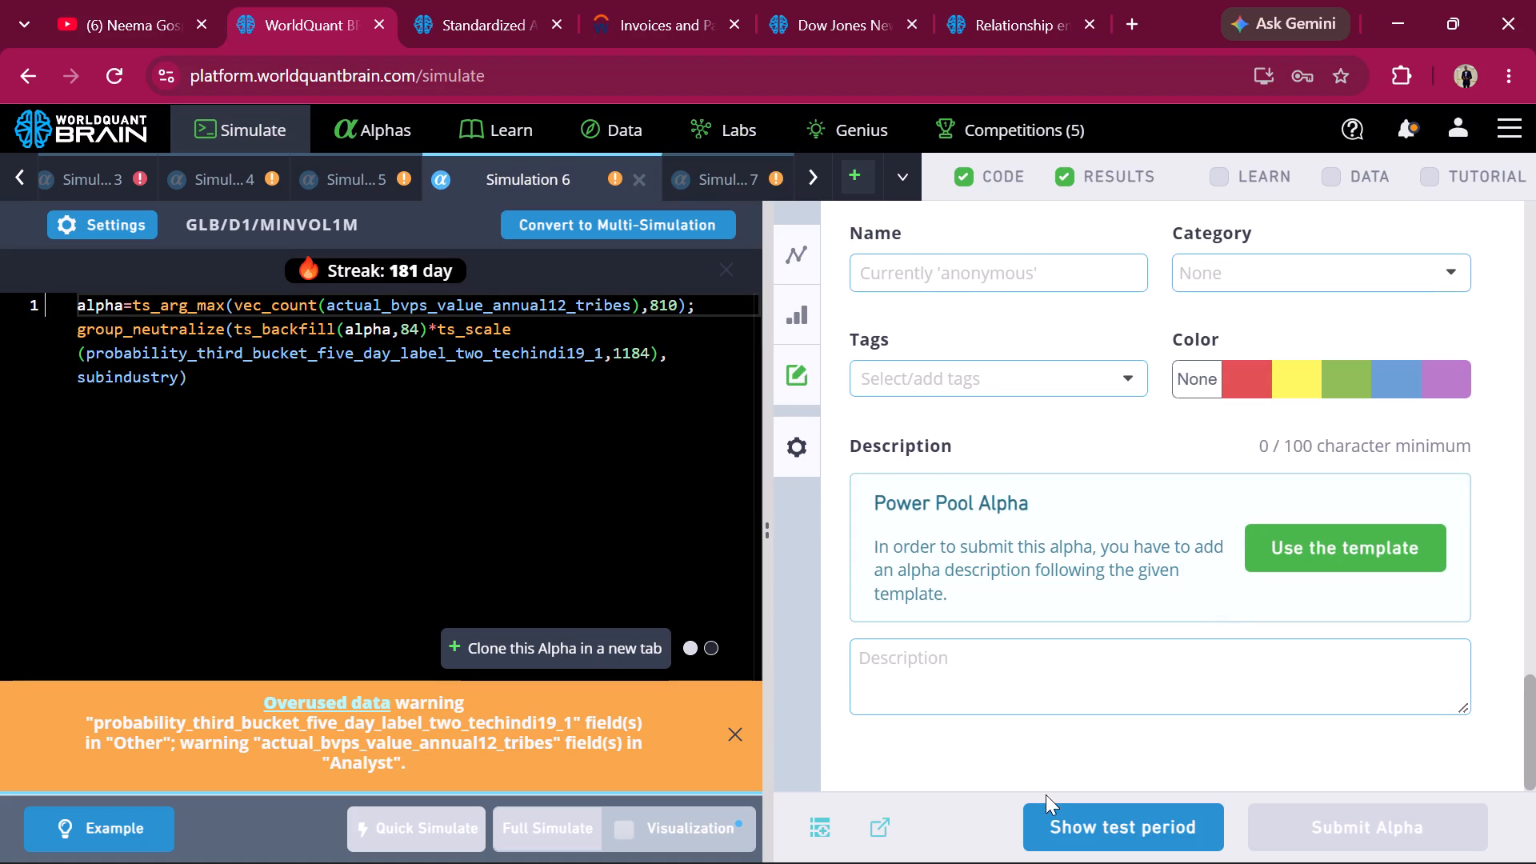
{"action": "left_click", "coordinate": [1057, 833]}
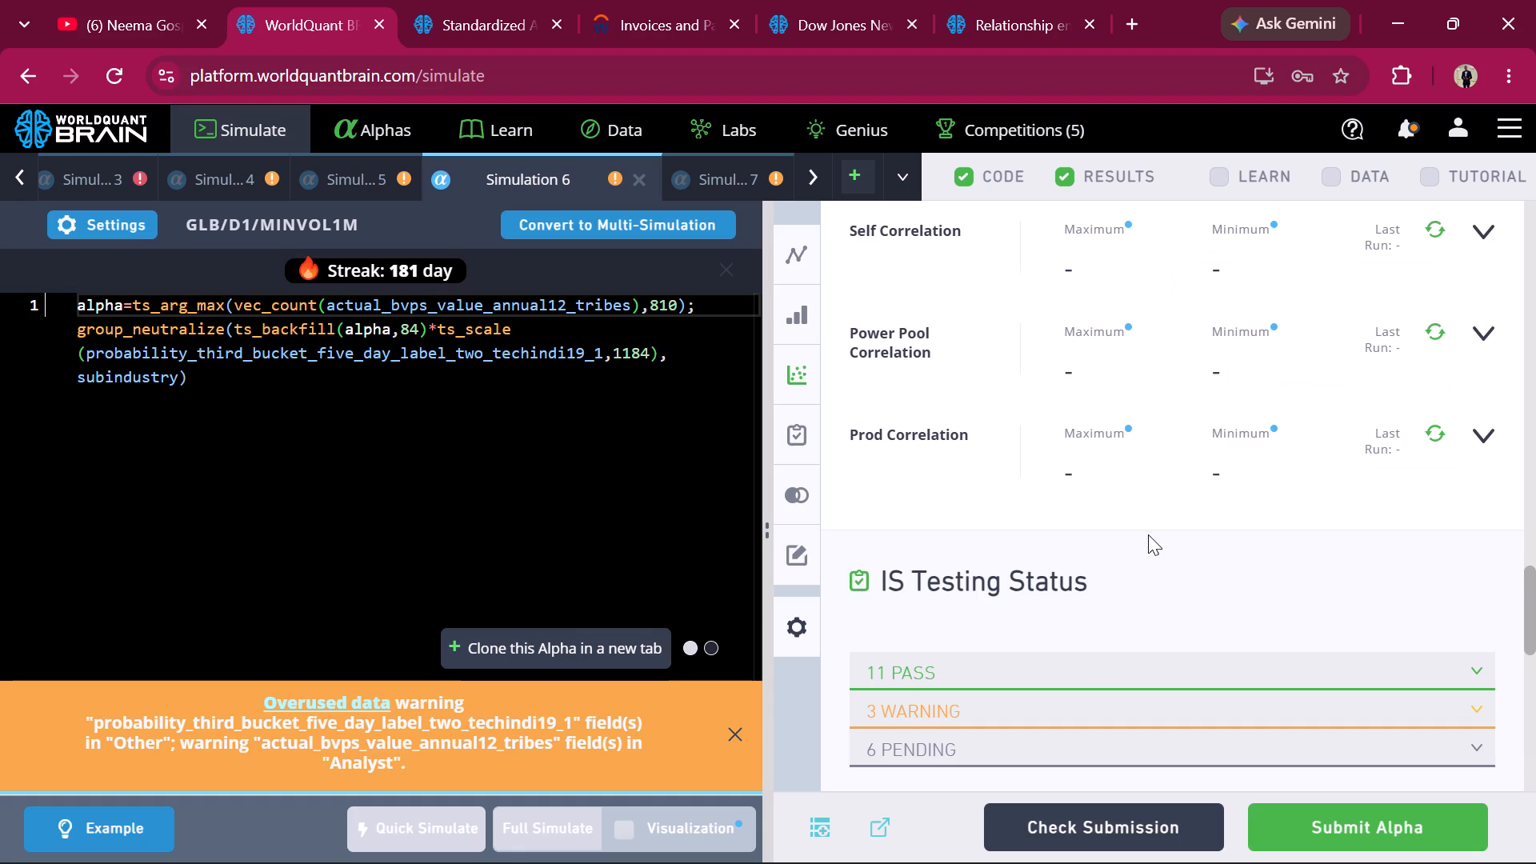
{"action": "scroll", "coordinate": [1152, 533], "scroll_direction": "up", "scroll_amount": 1}
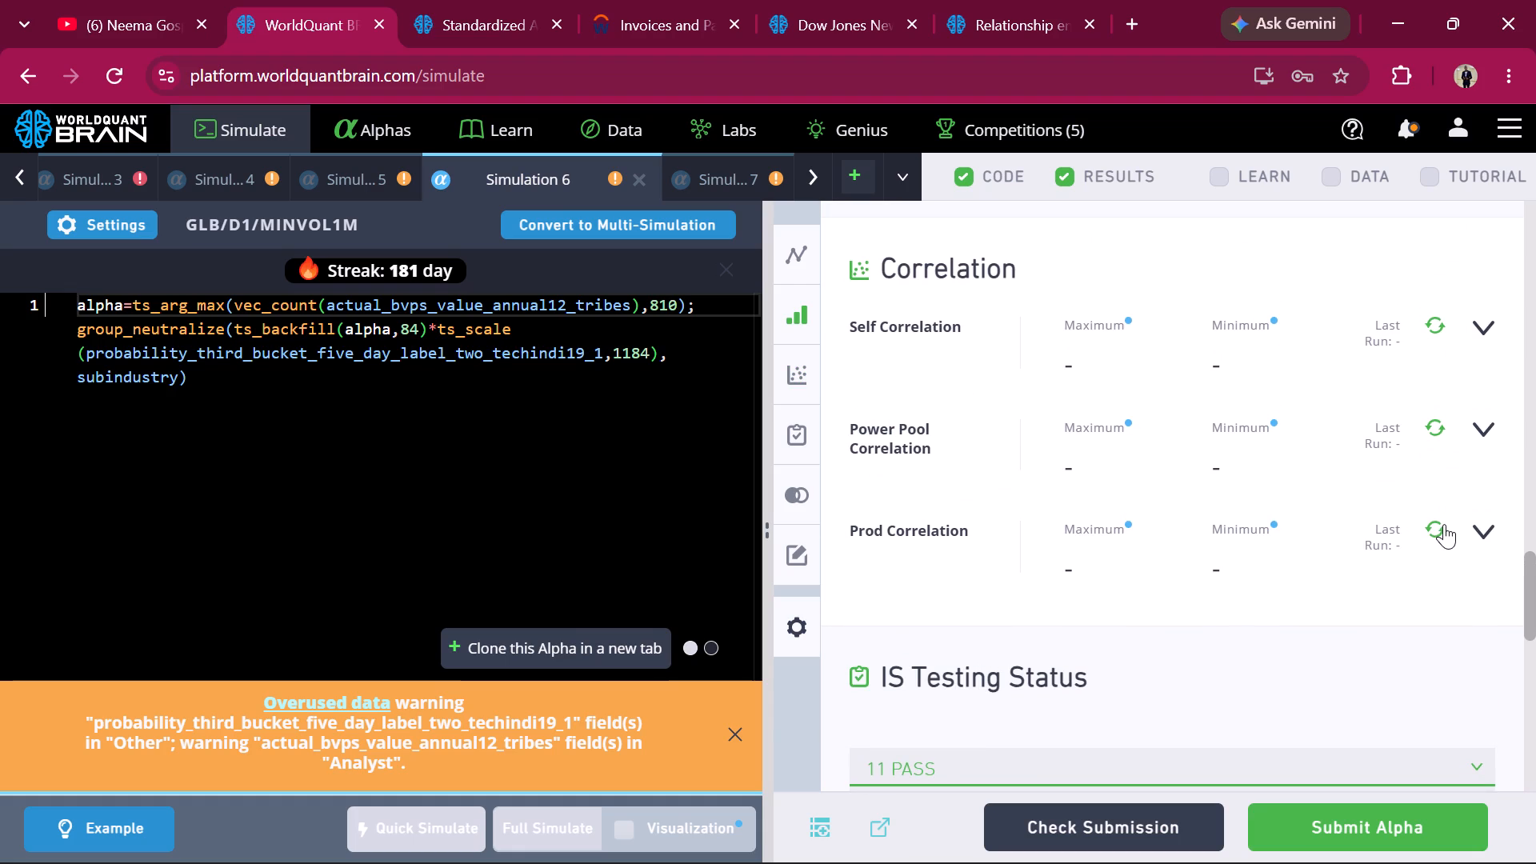
{"action": "left_click", "coordinate": [1444, 524]}
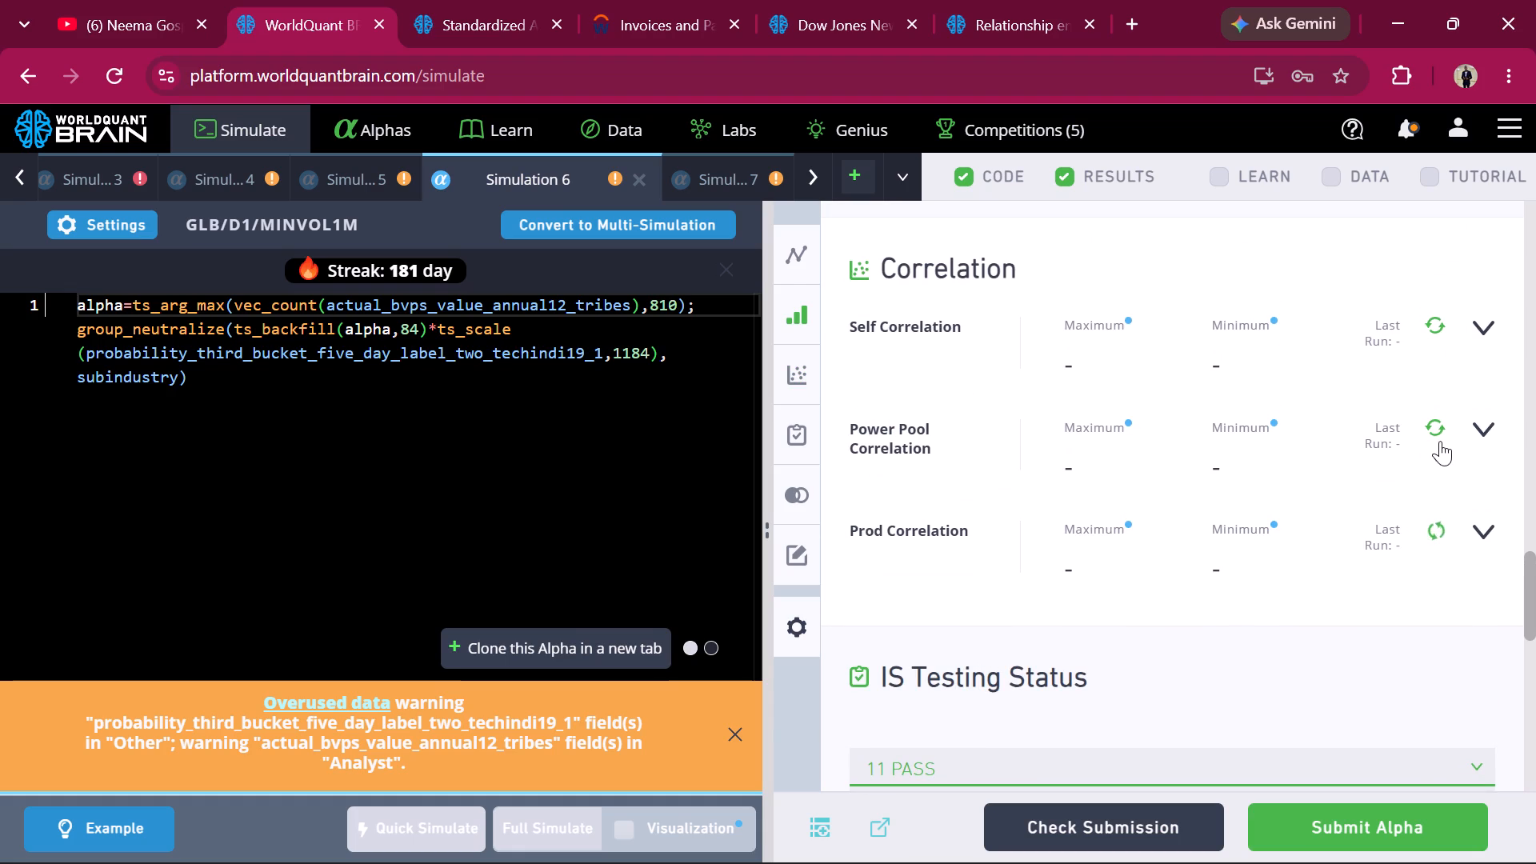
{"action": "left_click", "coordinate": [1434, 425]}
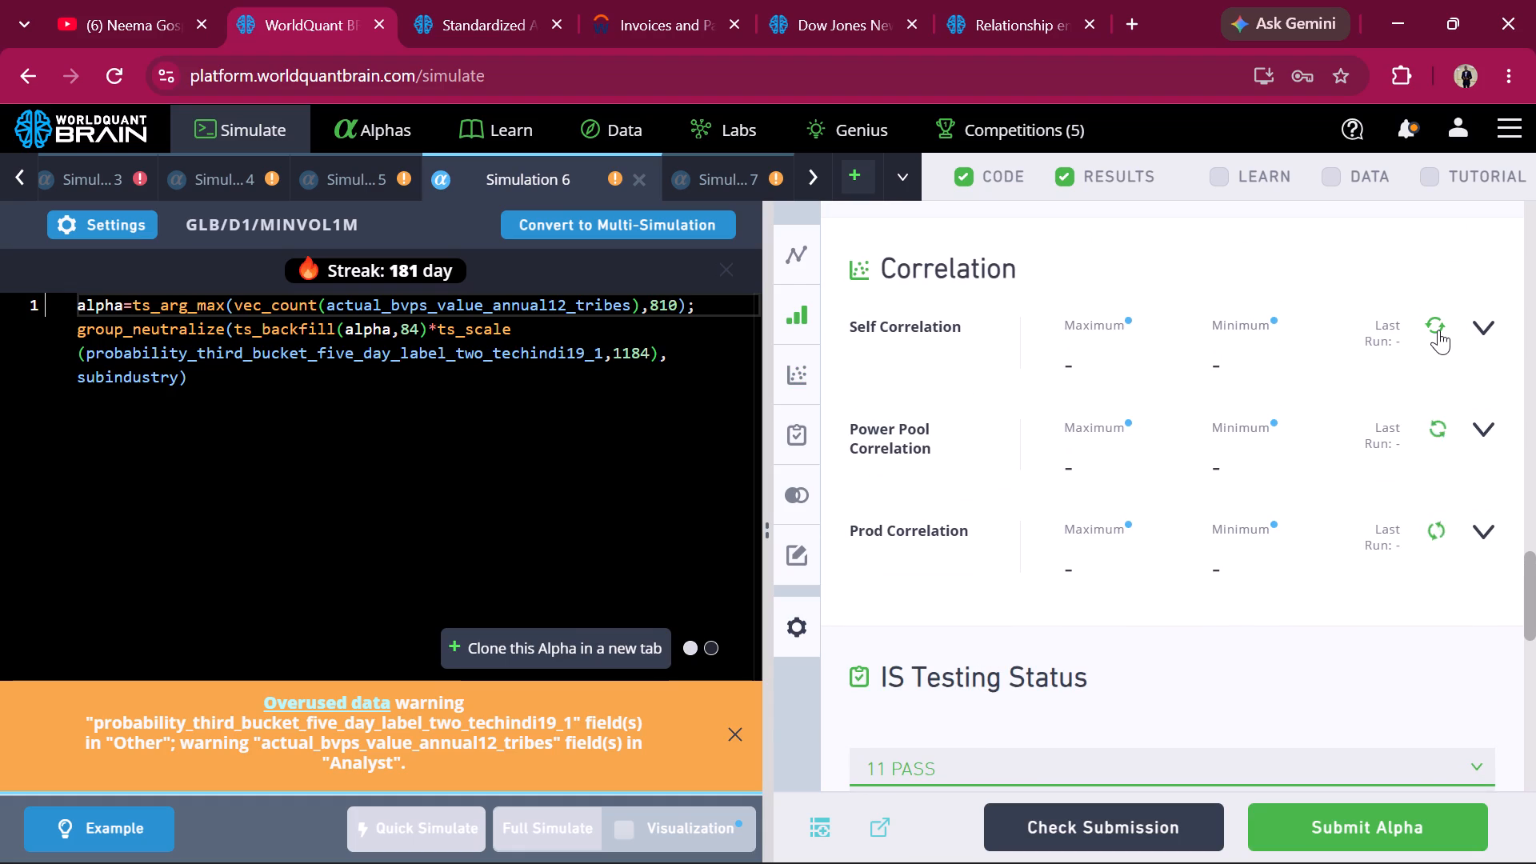
{"action": "left_click", "coordinate": [1438, 330]}
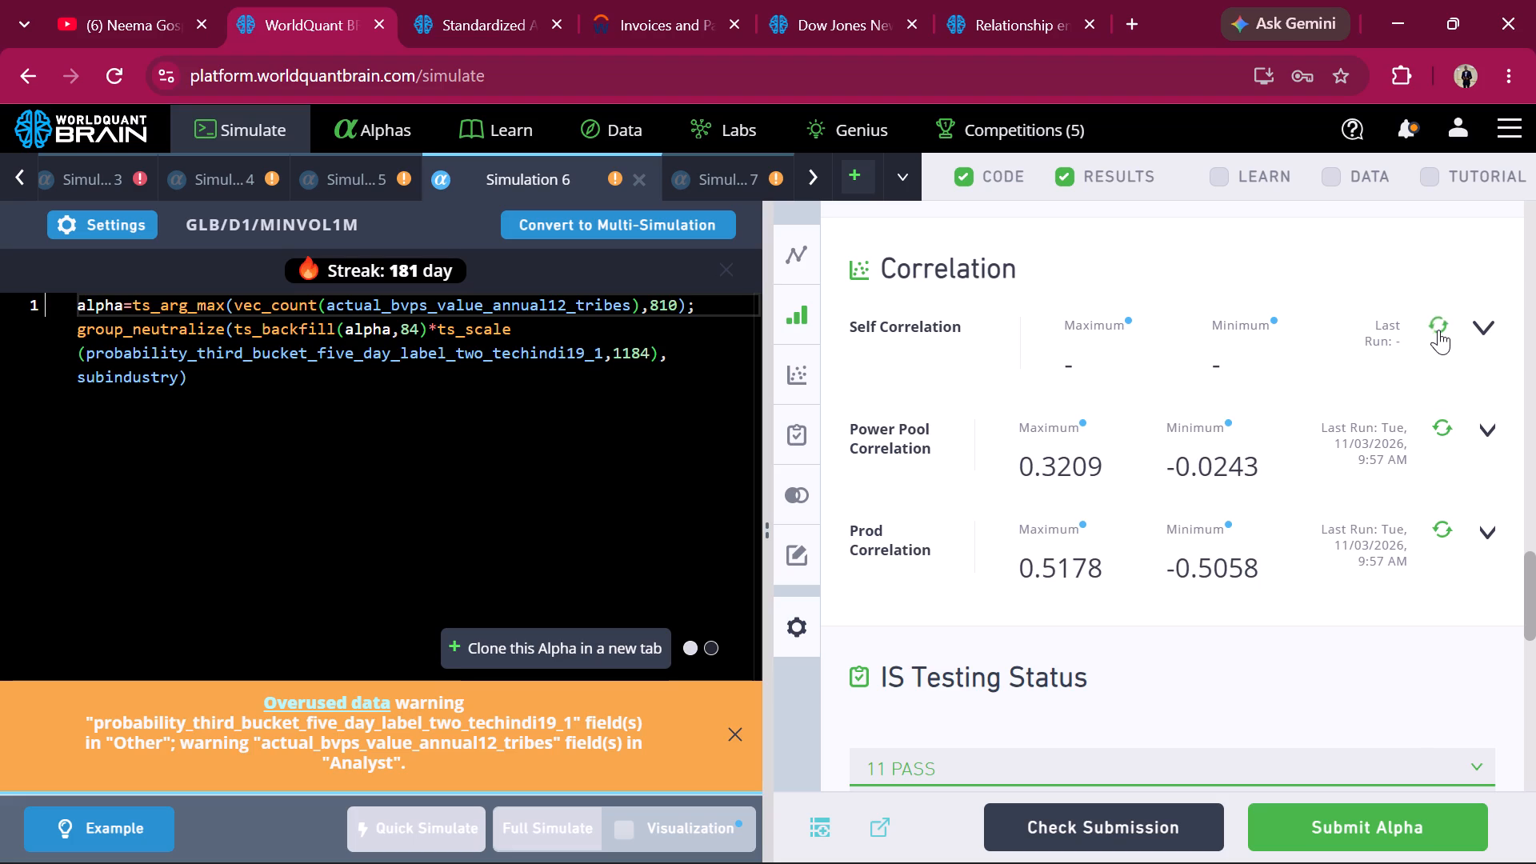
{"action": "scroll", "coordinate": [1438, 330], "scroll_direction": "up", "scroll_amount": 7}
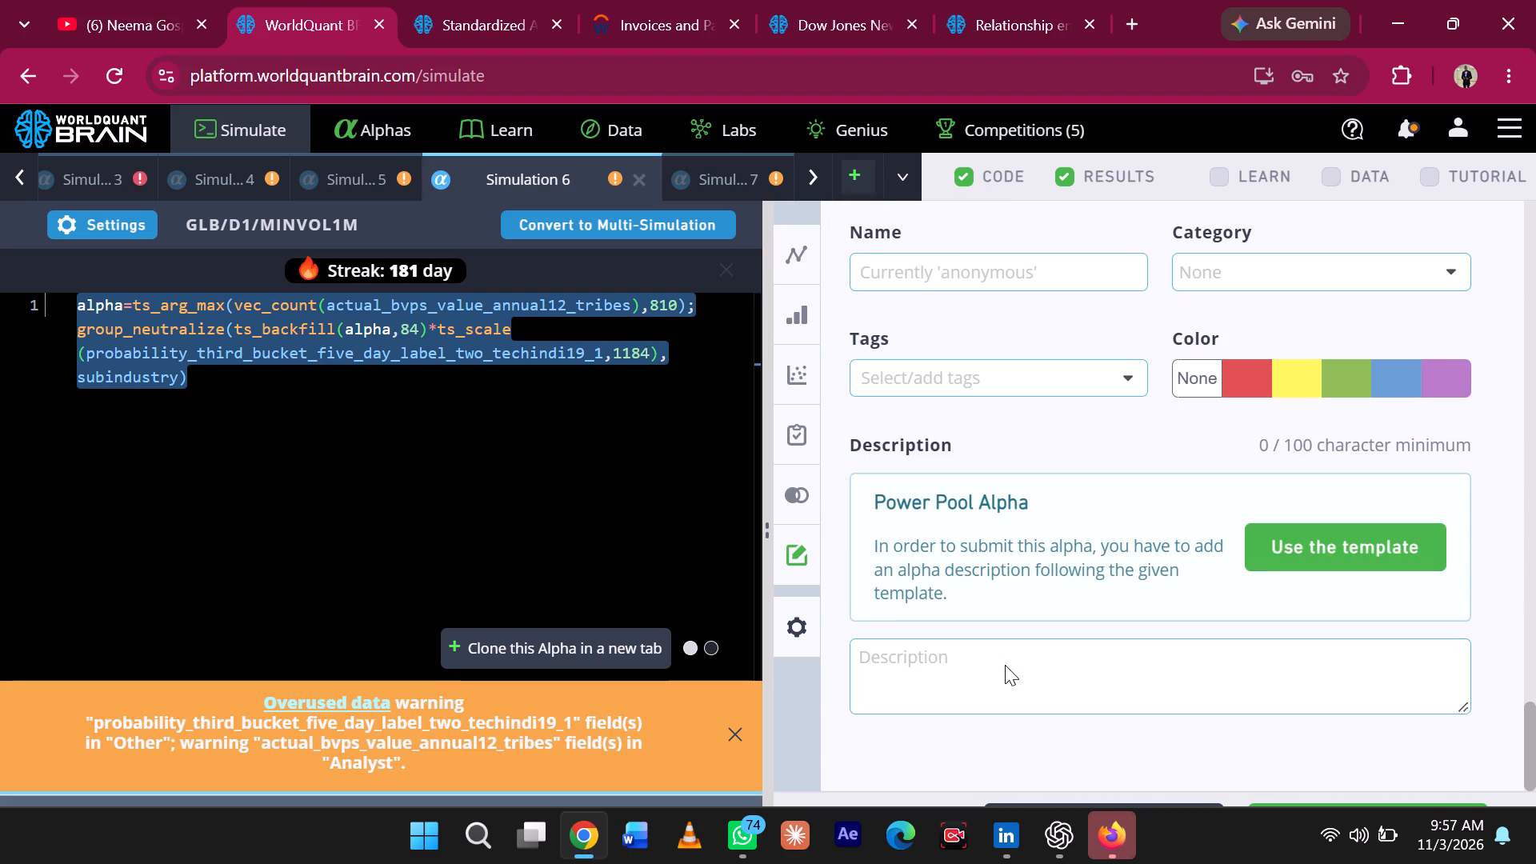
{"action": "left_click", "coordinate": [950, 666]}
{"action": "key", "text": "ctrl+v"}
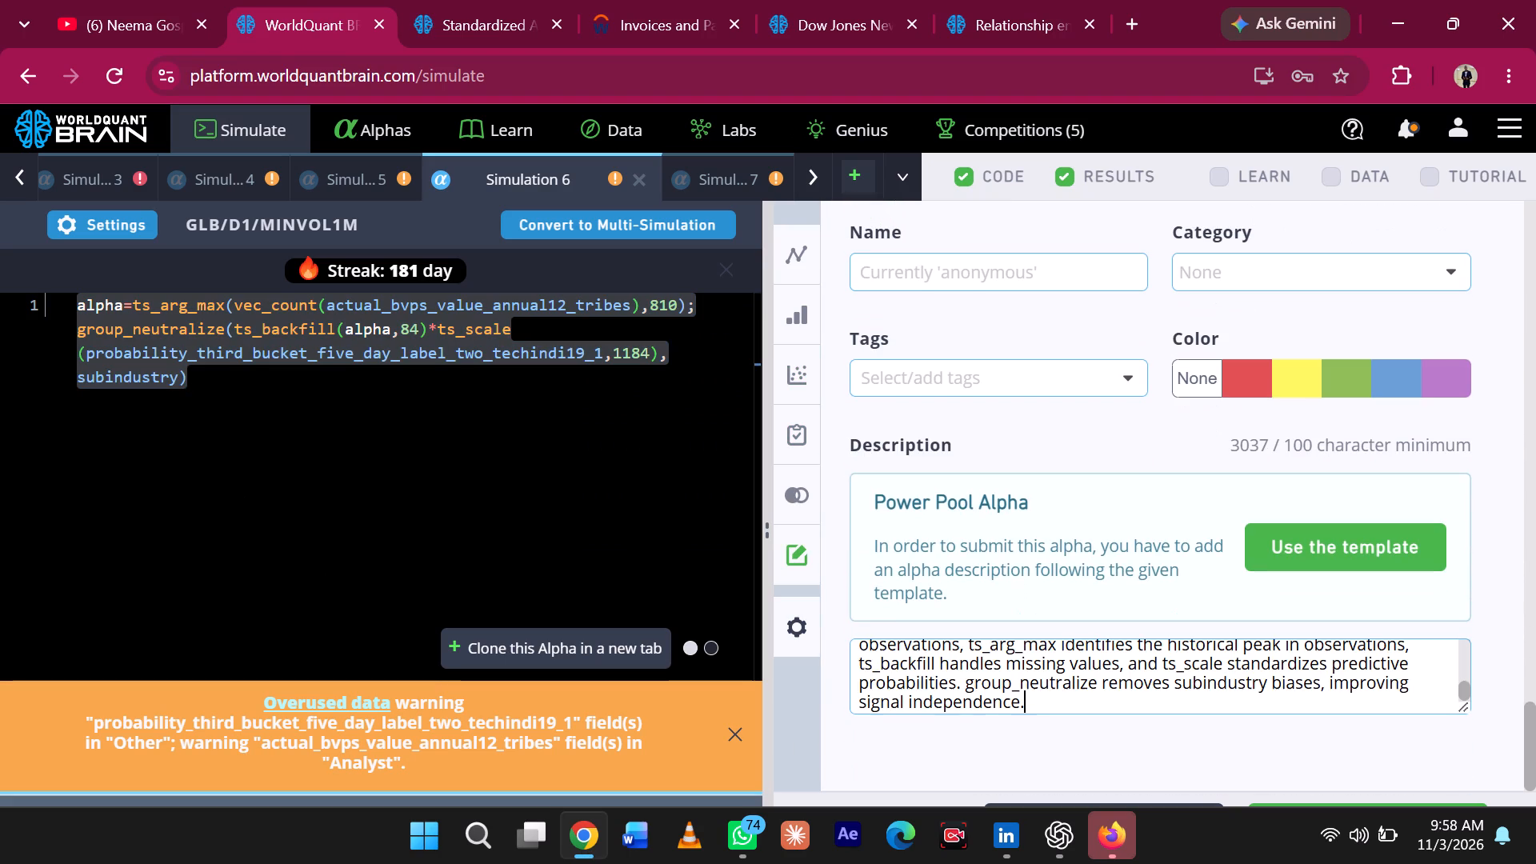
Remove the blank lines before the "Rationale for operators used" and "Rationale for data used" paragraphs in the description.
{"action": "scroll", "coordinate": [950, 666], "scroll_direction": "up", "scroll_amount": 1}
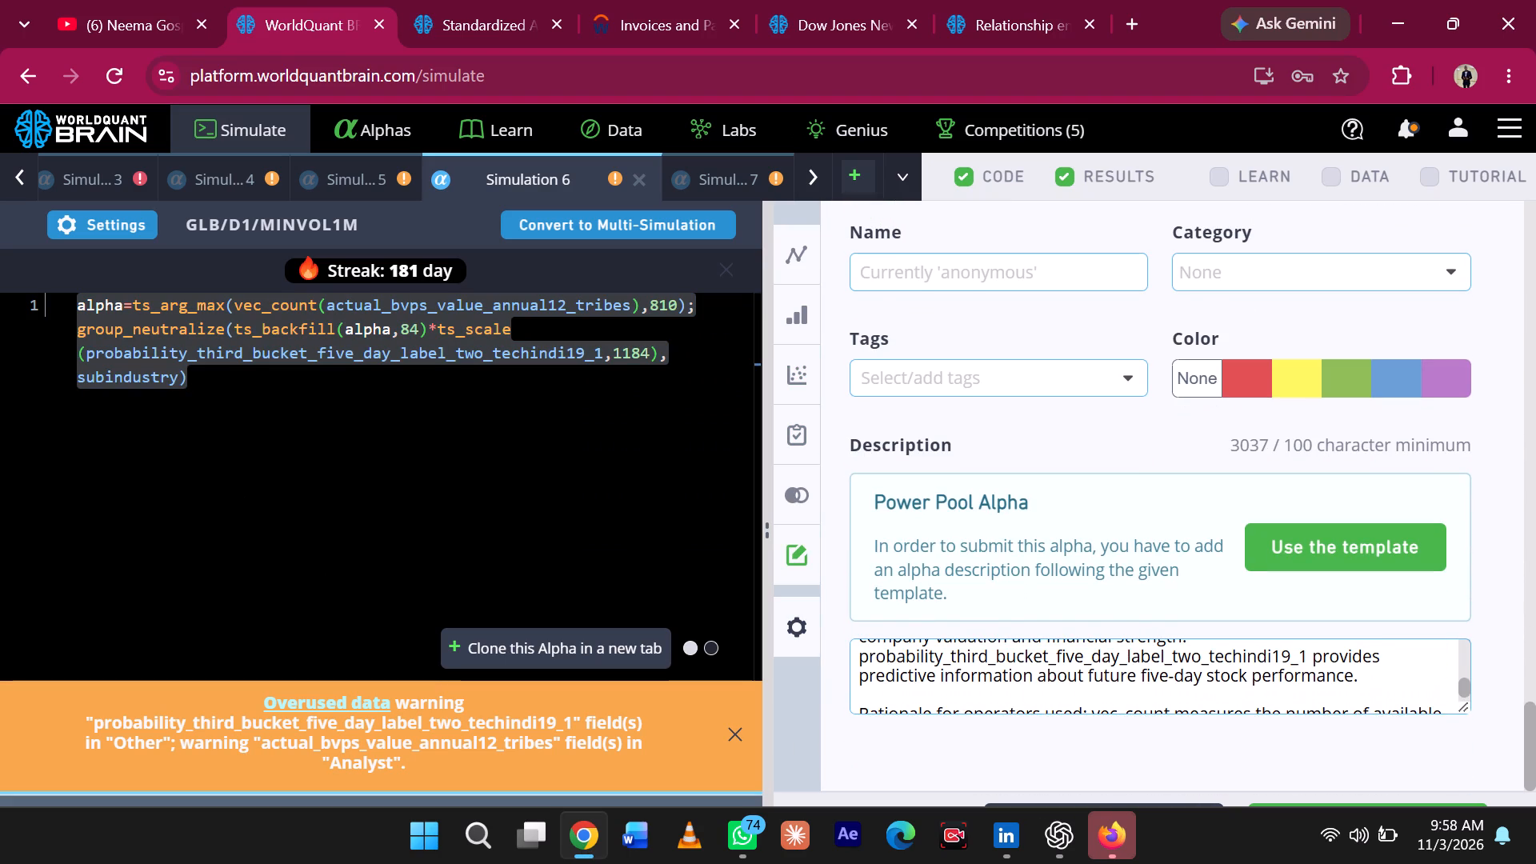
{"action": "scroll", "coordinate": [889, 696], "scroll_direction": "down", "scroll_amount": 1}
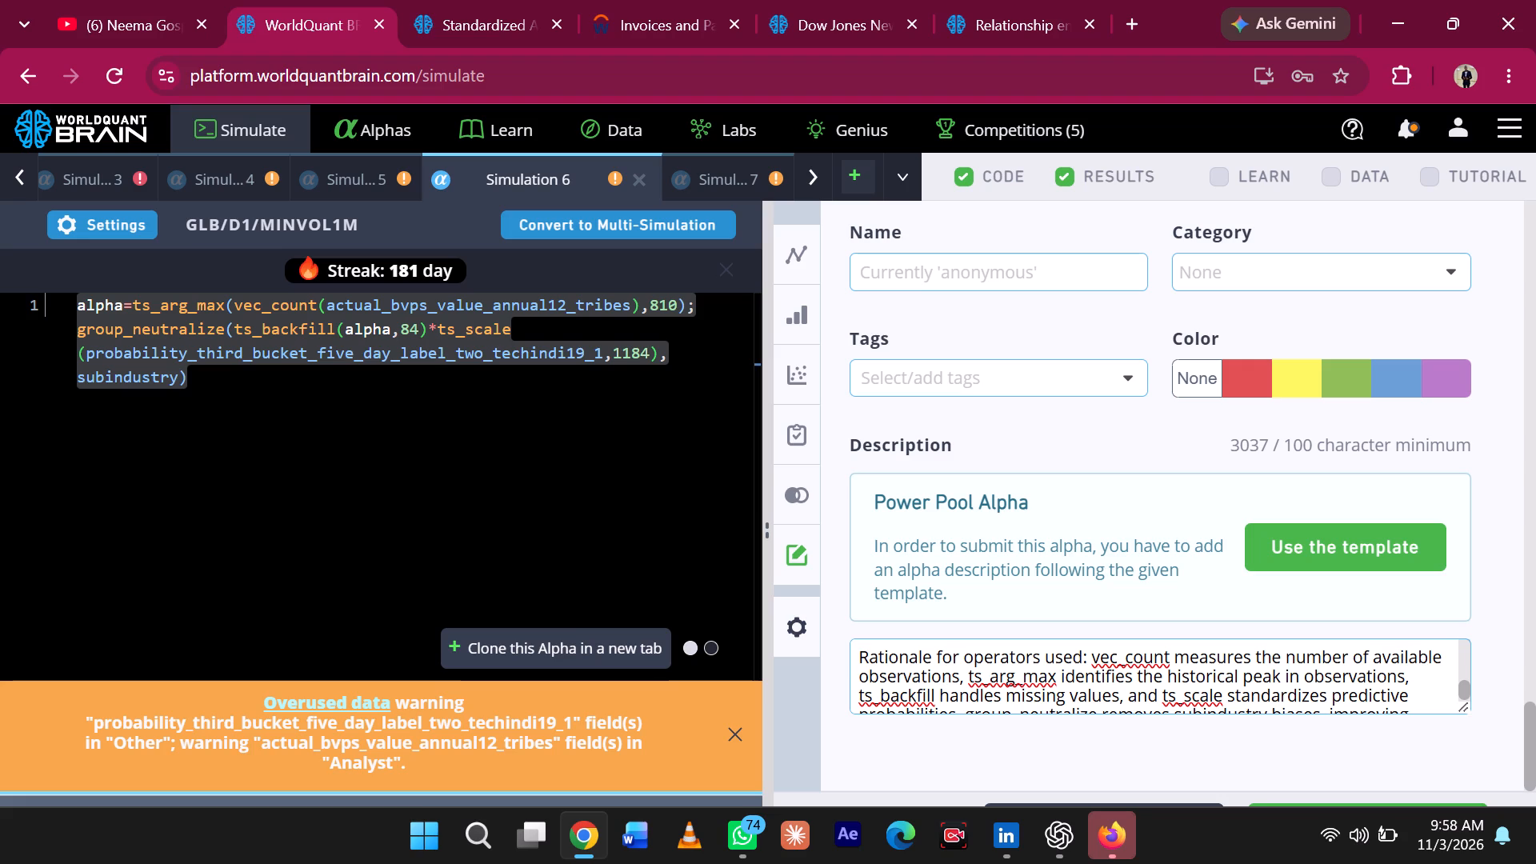
{"action": "left_click", "coordinate": [854, 663]}
{"action": "key", "text": "BackSpace"}
{"action": "scroll", "coordinate": [854, 663], "scroll_direction": "up", "scroll_amount": 1}
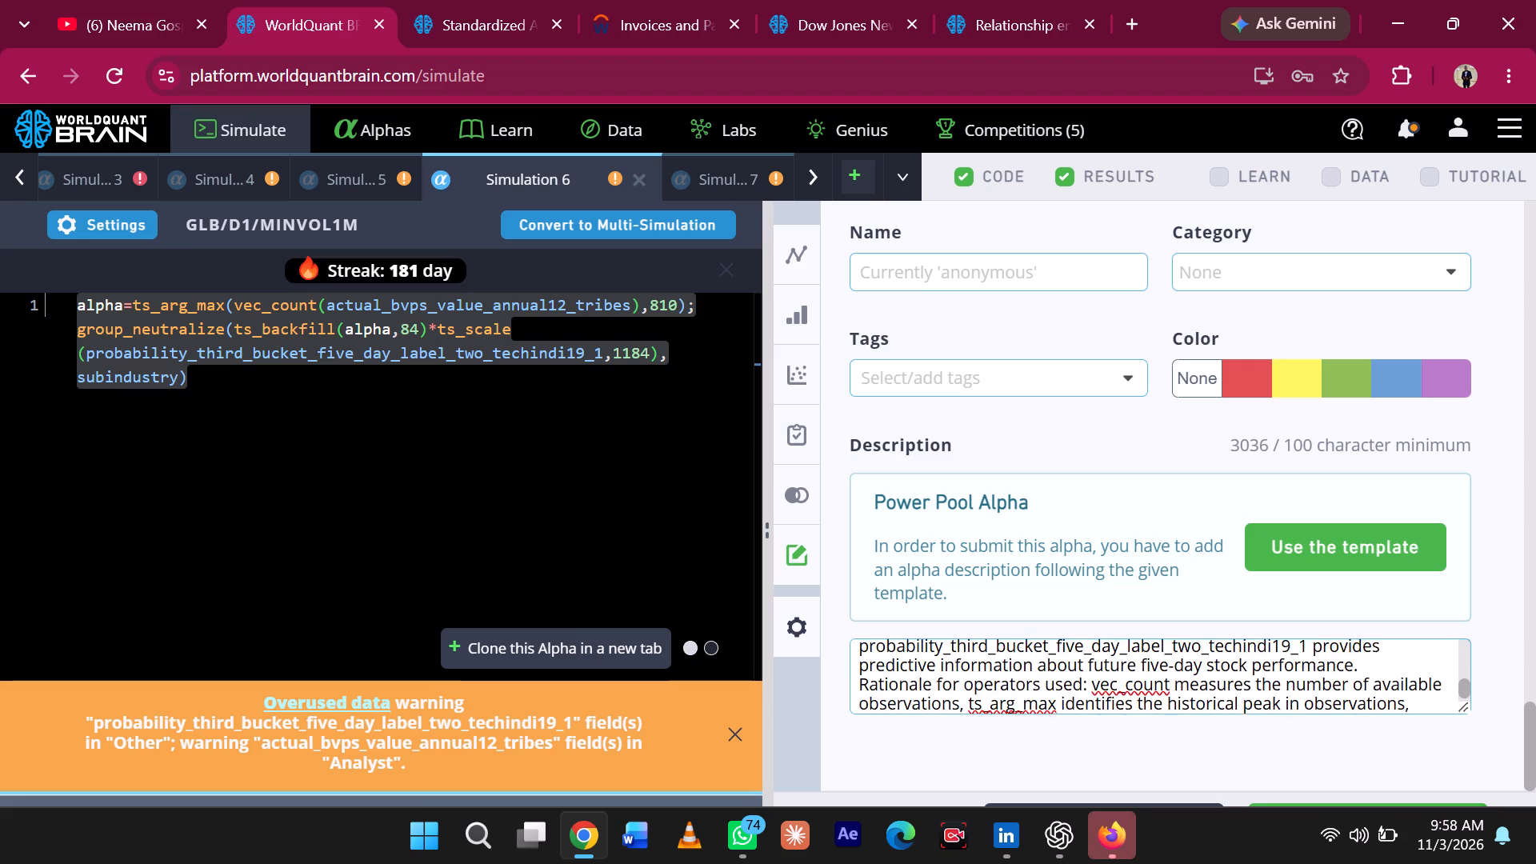
{"action": "scroll", "coordinate": [854, 663], "scroll_direction": "up", "scroll_amount": 1}
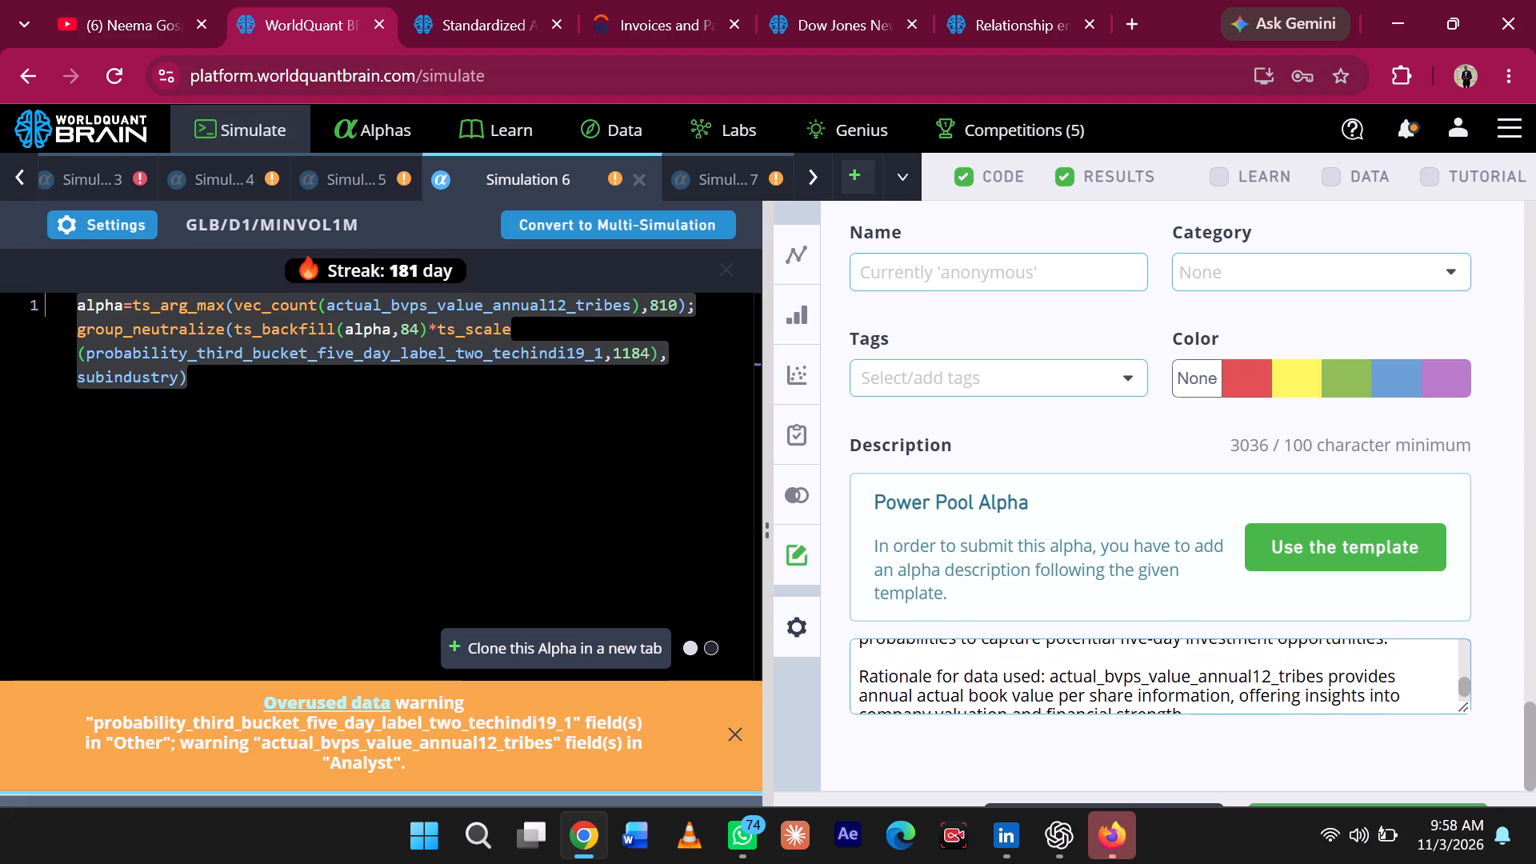
{"action": "left_click", "coordinate": [856, 683]}
{"action": "key", "text": "BackSpace"}
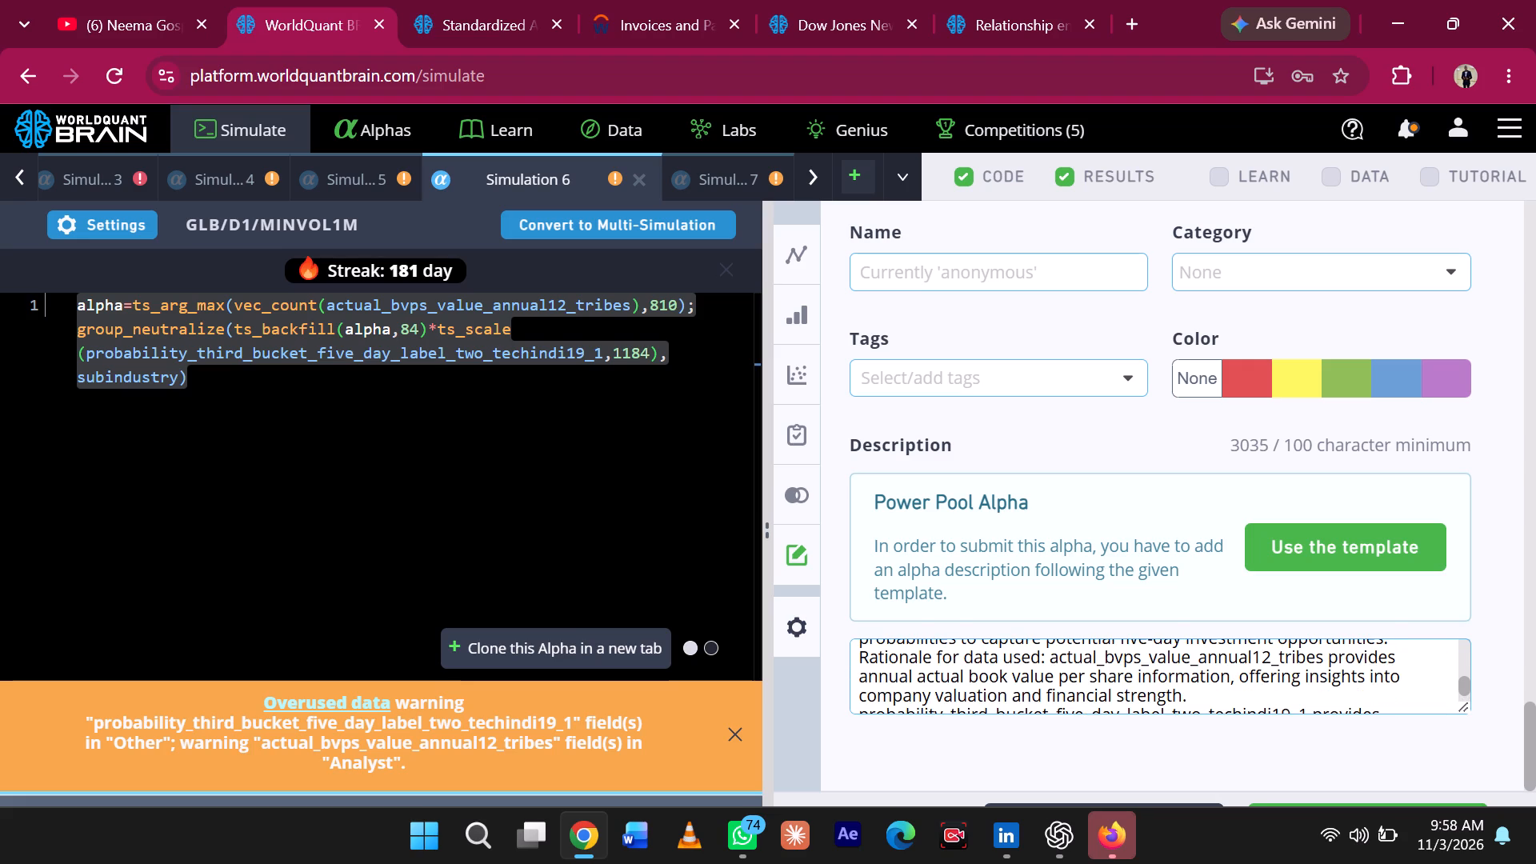
Run the submission check on the Simulation 6 alpha.
{"action": "left_click", "coordinate": [433, 840]}
{"action": "left_click", "coordinate": [433, 840]}
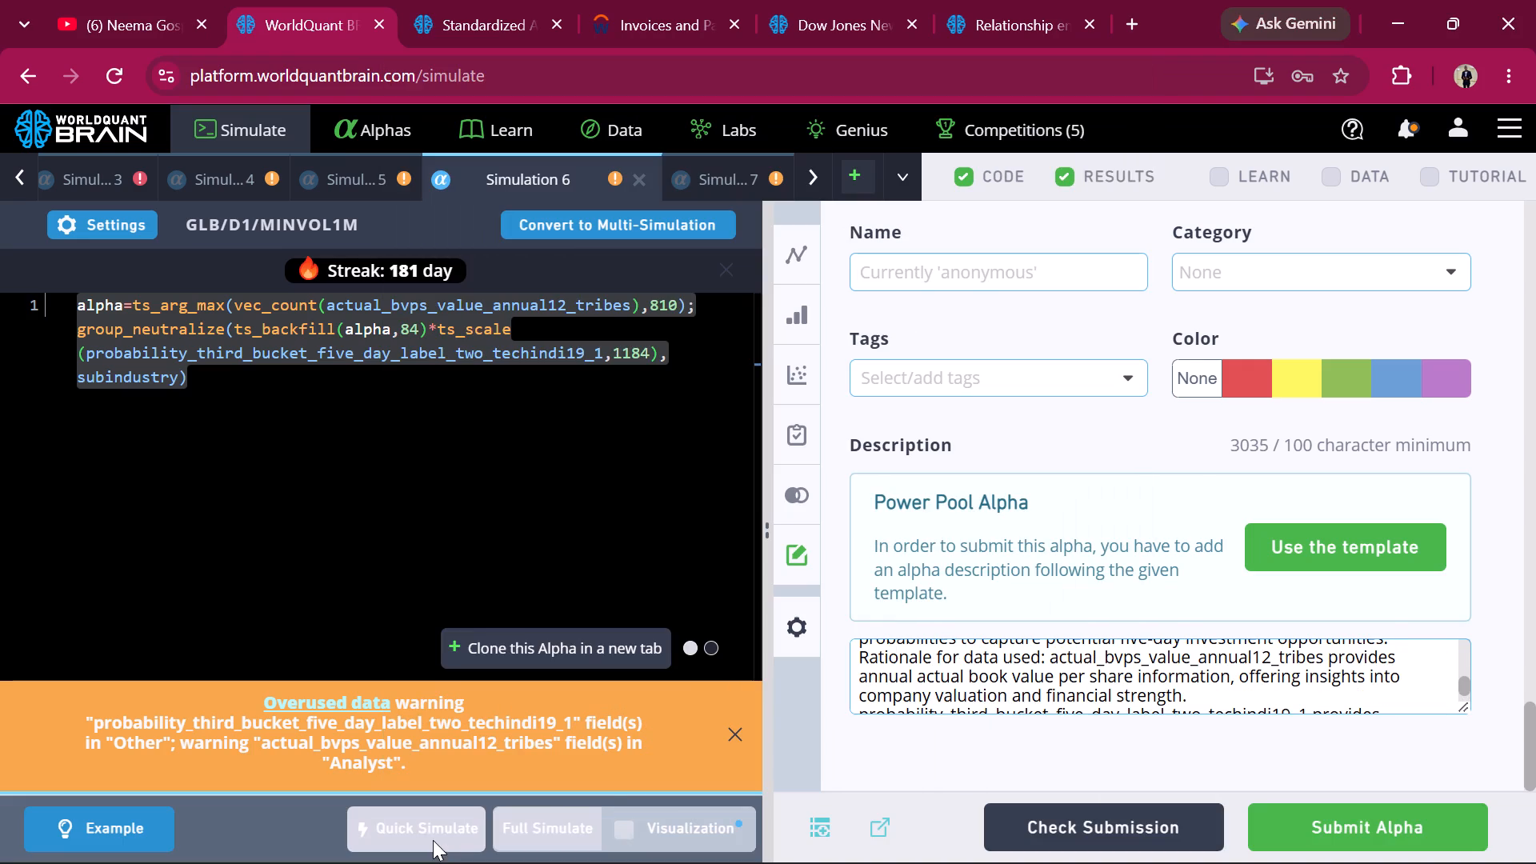
{"action": "left_click", "coordinate": [1151, 840]}
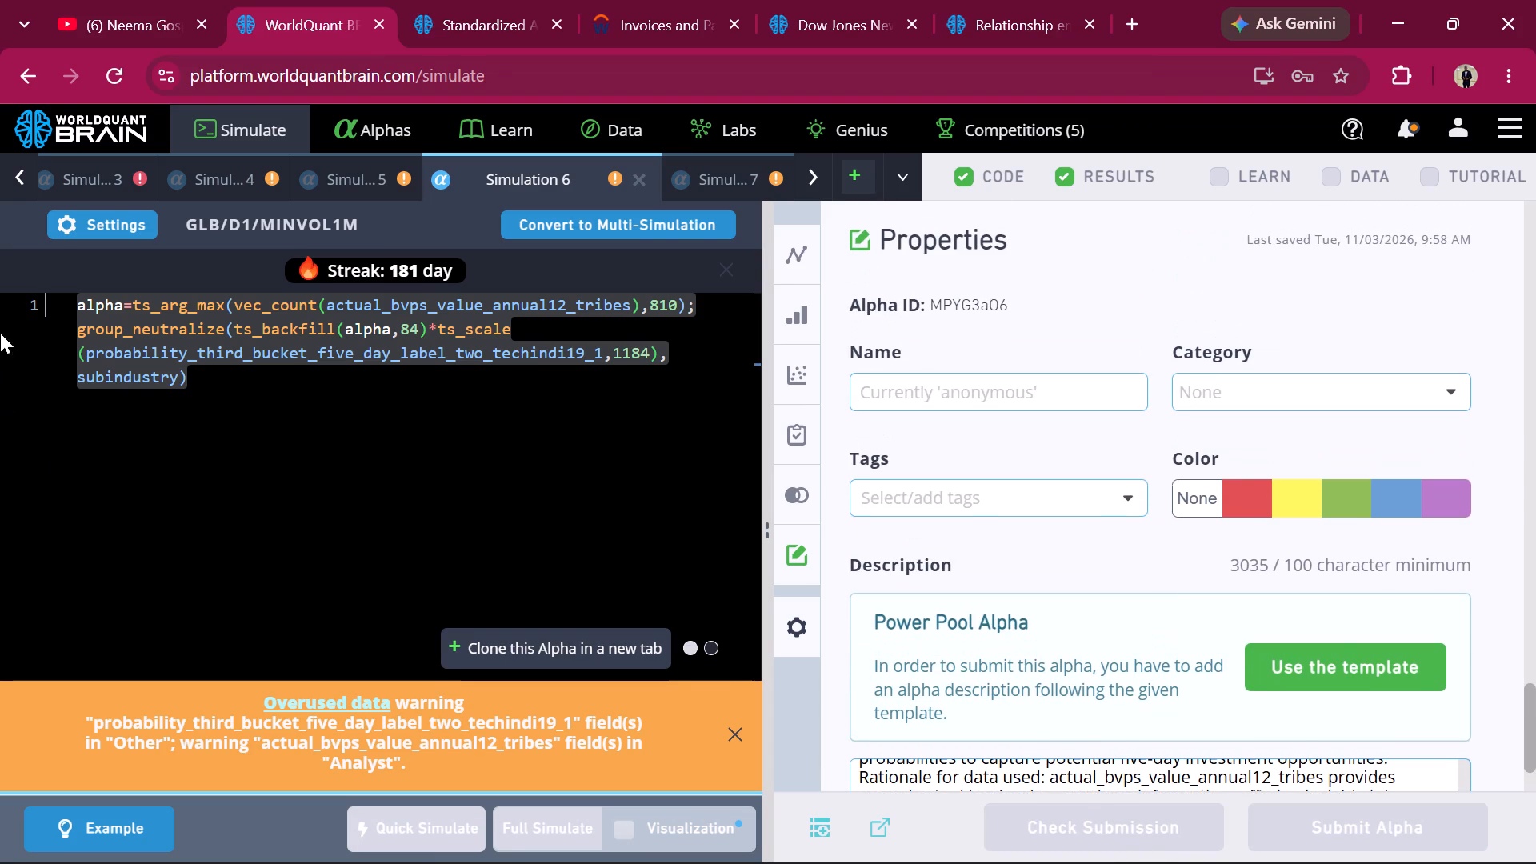
{"action": "left_click", "coordinate": [126, 226]}
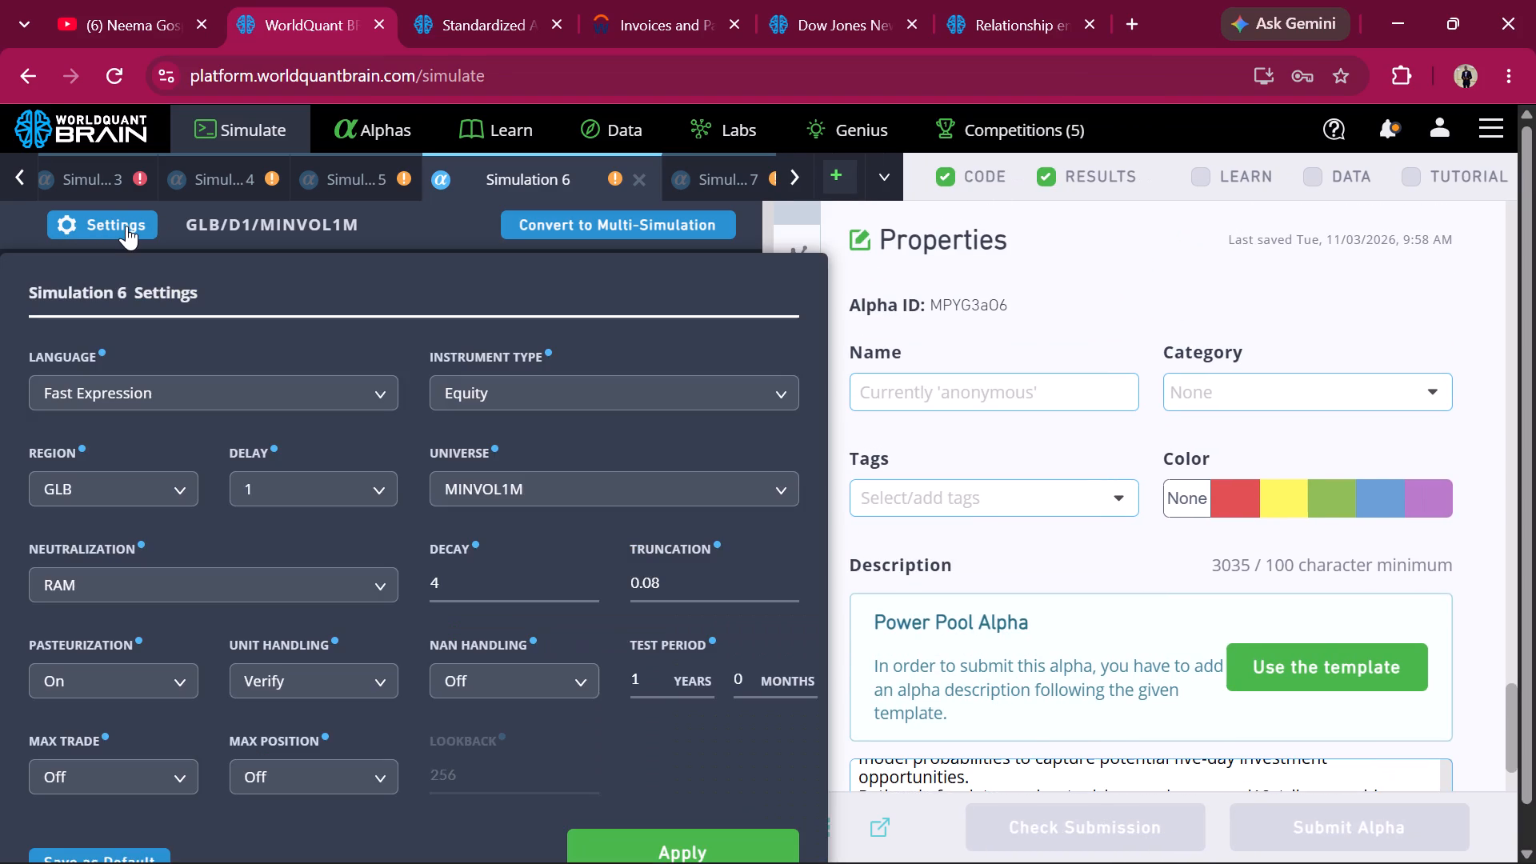
{"action": "left_click", "coordinate": [910, 447]}
Read back through Simulation 6's alpha description to compare its contents with the required Power Pool template.
{"action": "scroll", "coordinate": [990, 658], "scroll_direction": "down", "scroll_amount": 4}
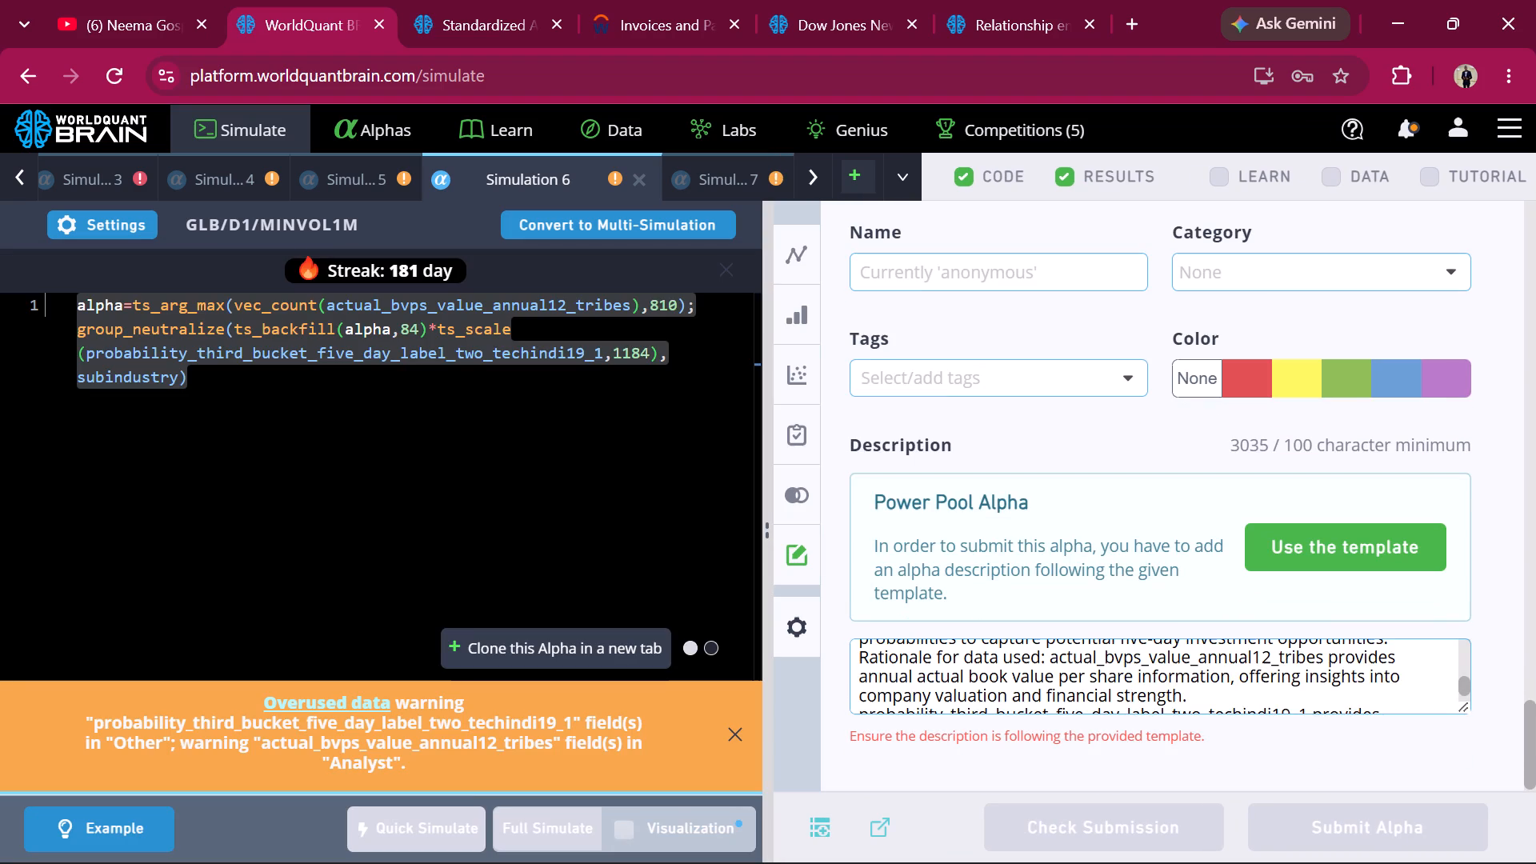
{"action": "scroll", "coordinate": [1105, 645], "scroll_direction": "down", "scroll_amount": 2}
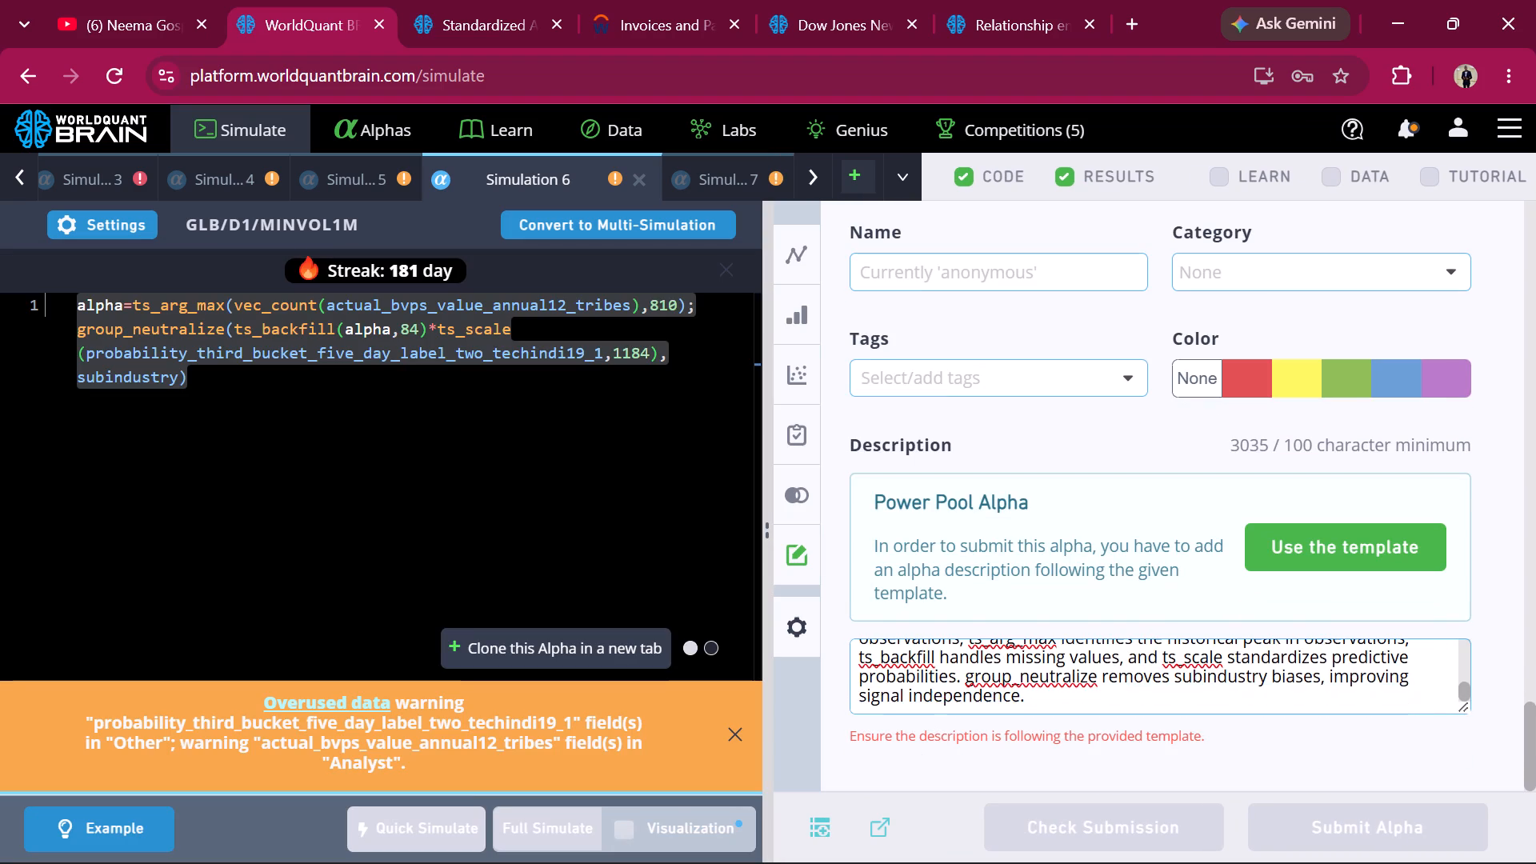
{"action": "scroll", "coordinate": [1105, 645], "scroll_direction": "up", "scroll_amount": 1}
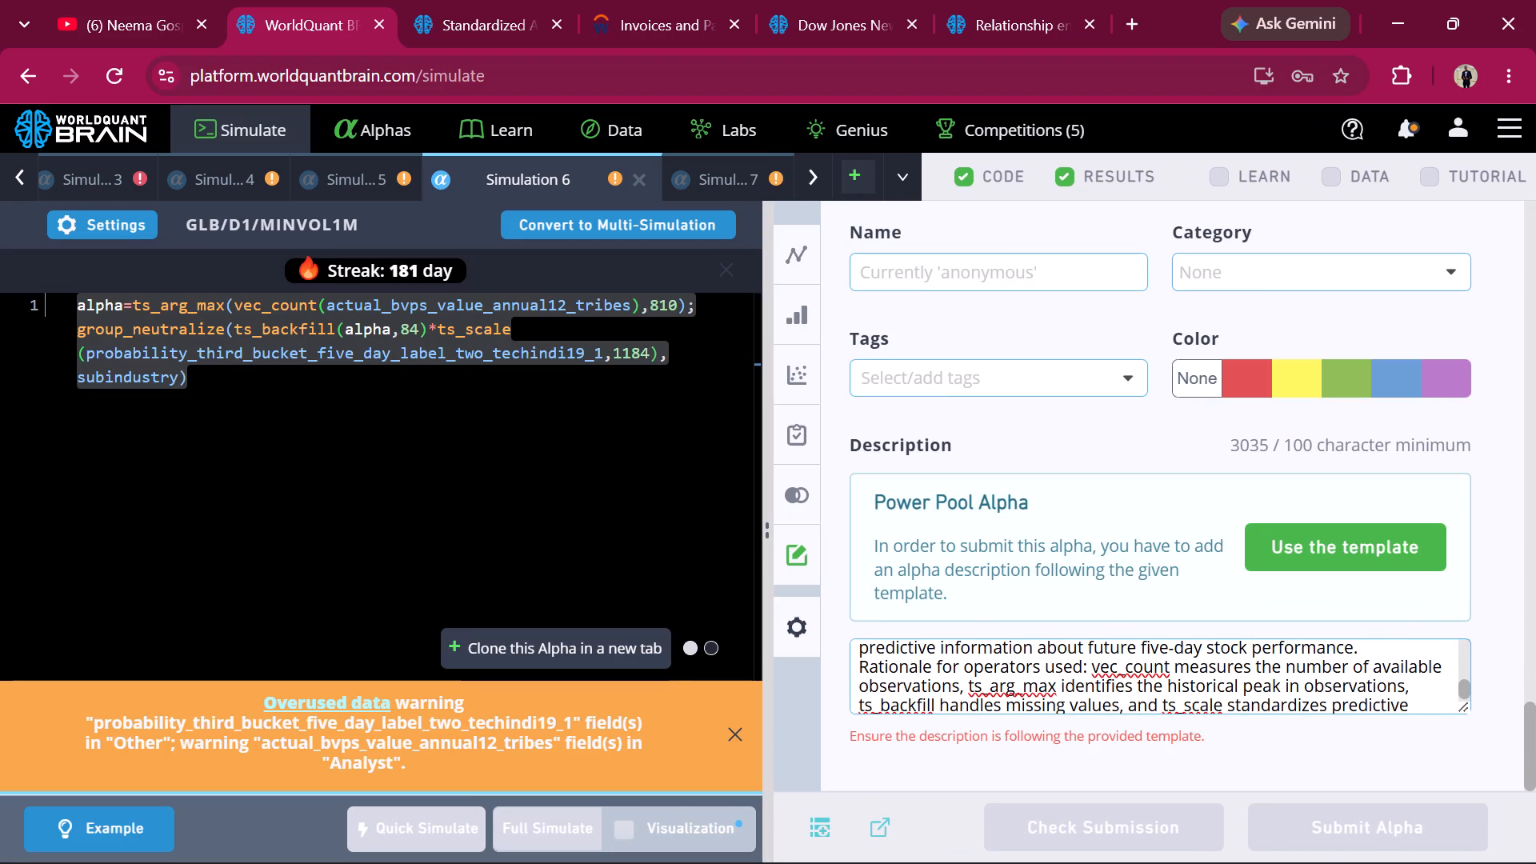
{"action": "scroll", "coordinate": [888, 681], "scroll_direction": "up", "scroll_amount": 1}
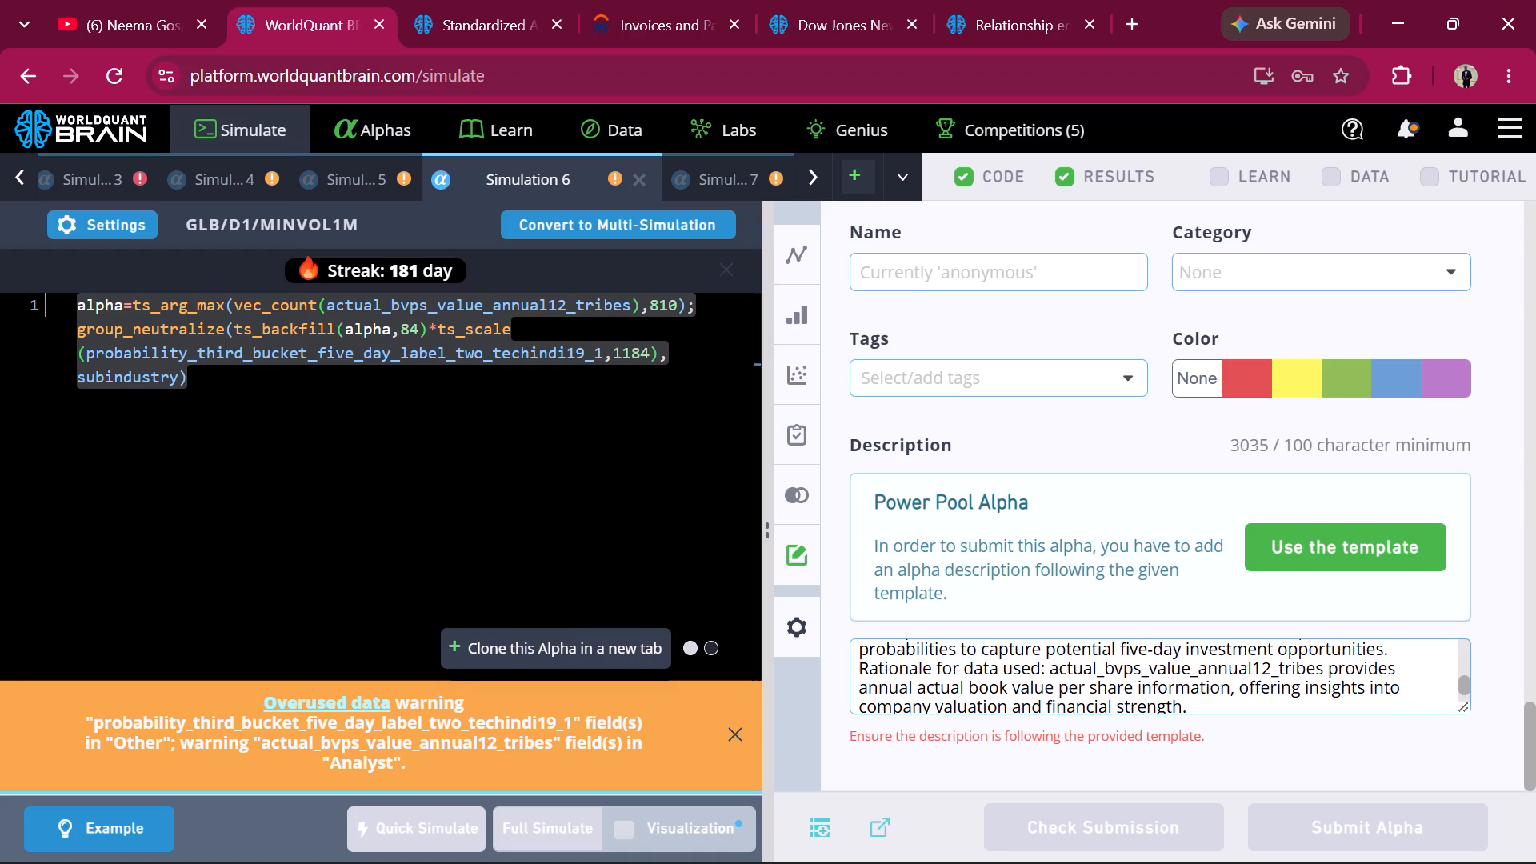
{"action": "scroll", "coordinate": [888, 681], "scroll_direction": "up", "scroll_amount": 1}
{"action": "scroll", "coordinate": [988, 670], "scroll_direction": "up", "scroll_amount": 1}
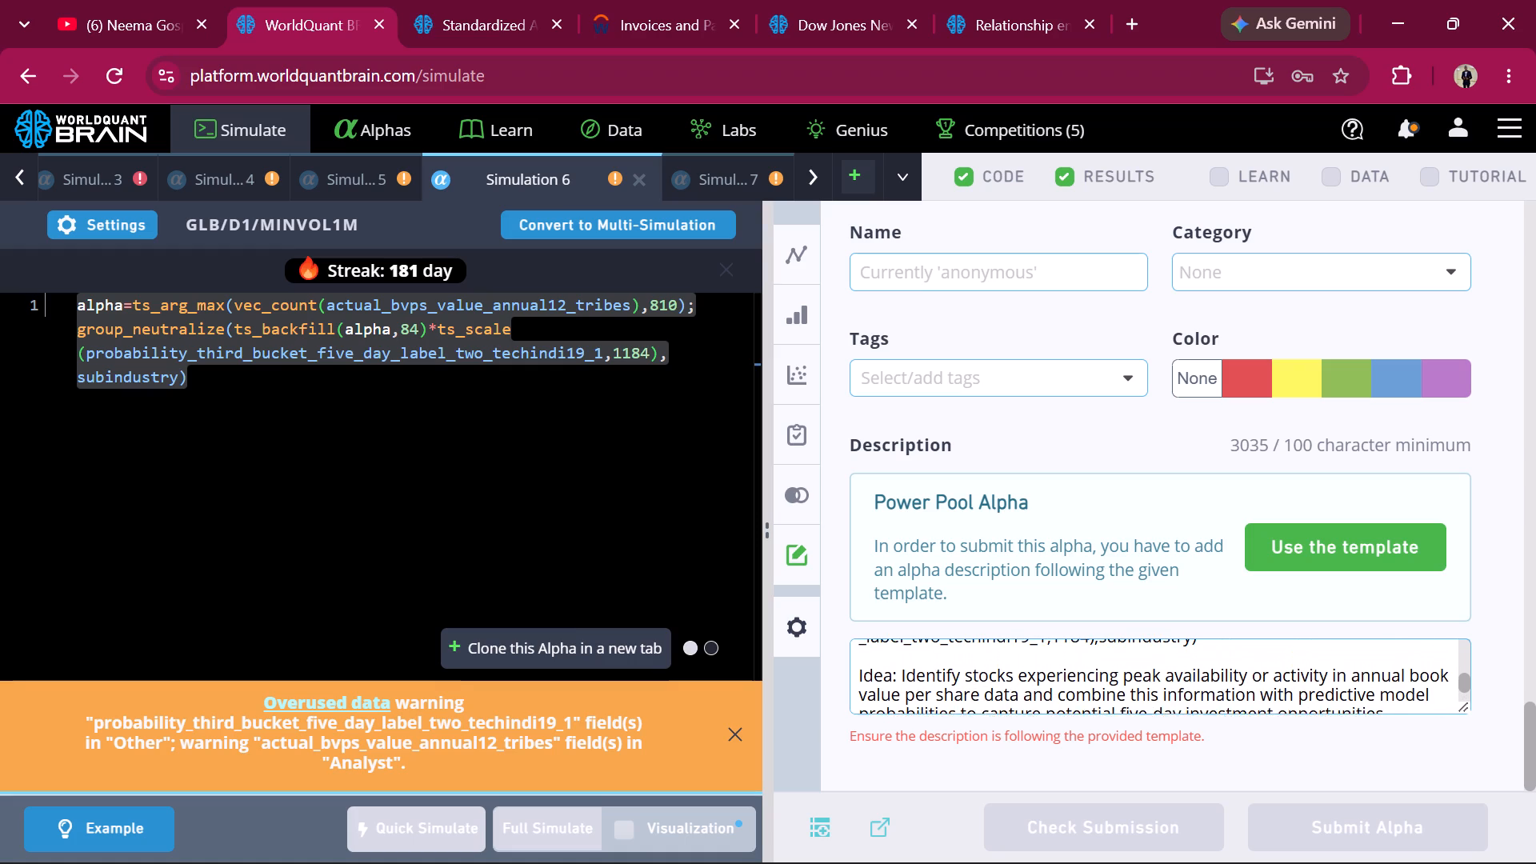
{"action": "scroll", "coordinate": [988, 670], "scroll_direction": "up", "scroll_amount": 3}
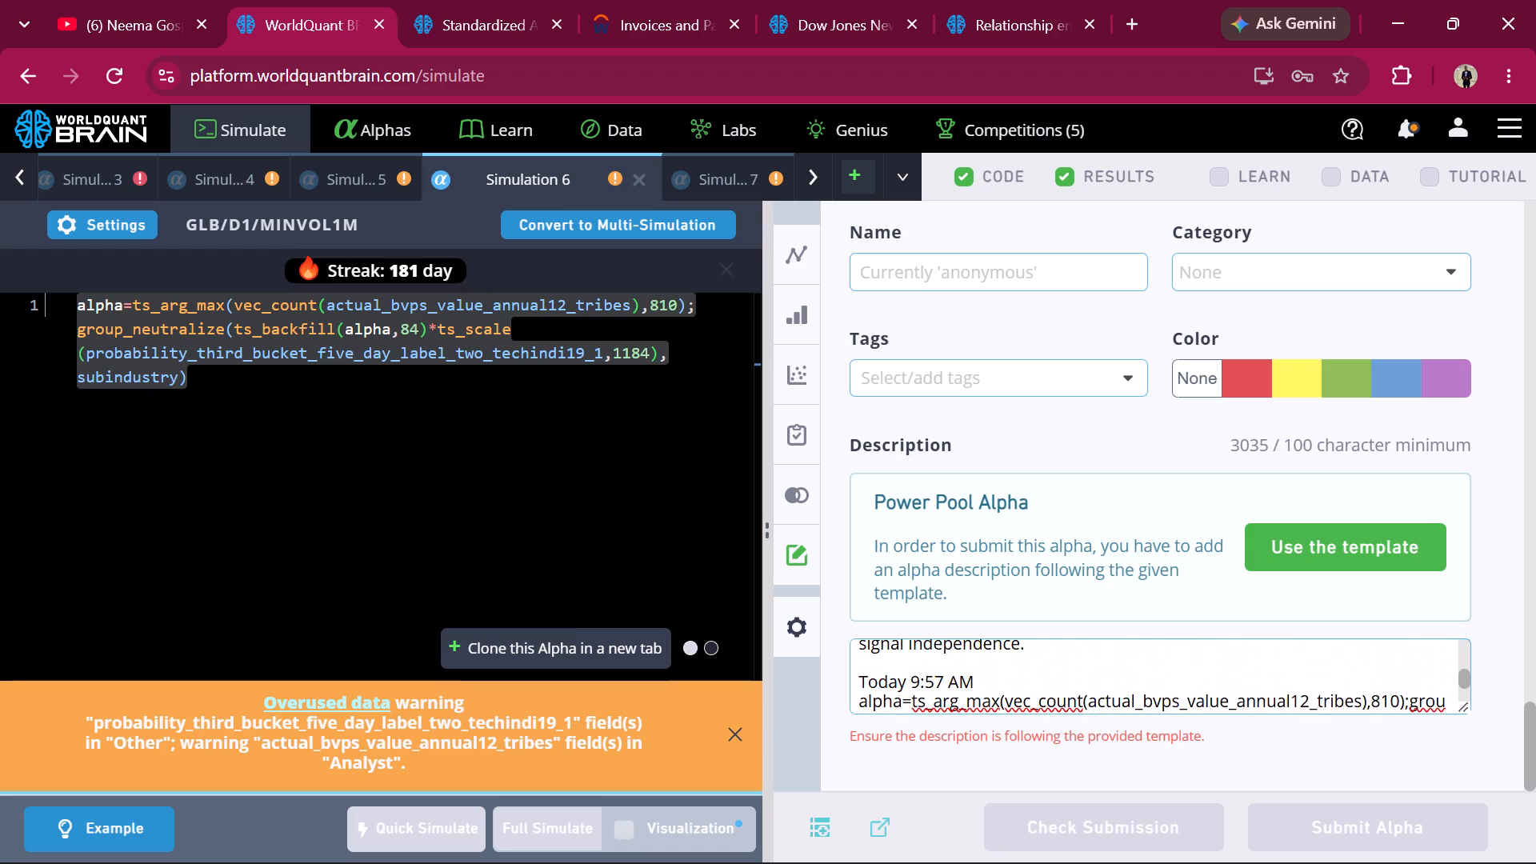
{"action": "scroll", "coordinate": [988, 670], "scroll_direction": "up", "scroll_amount": 3}
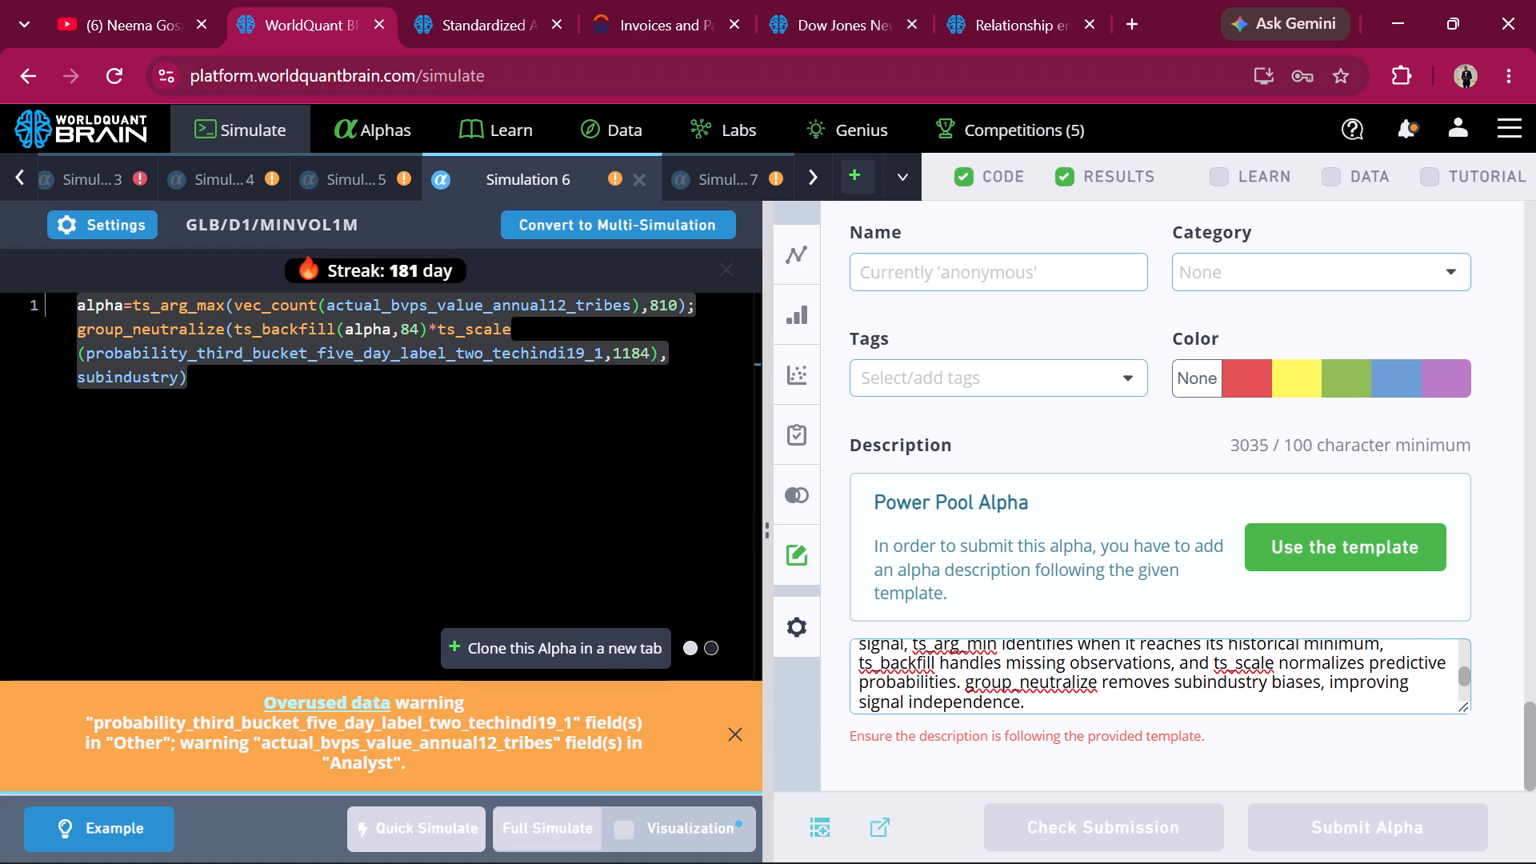
{"action": "scroll", "coordinate": [988, 670], "scroll_direction": "up", "scroll_amount": 2}
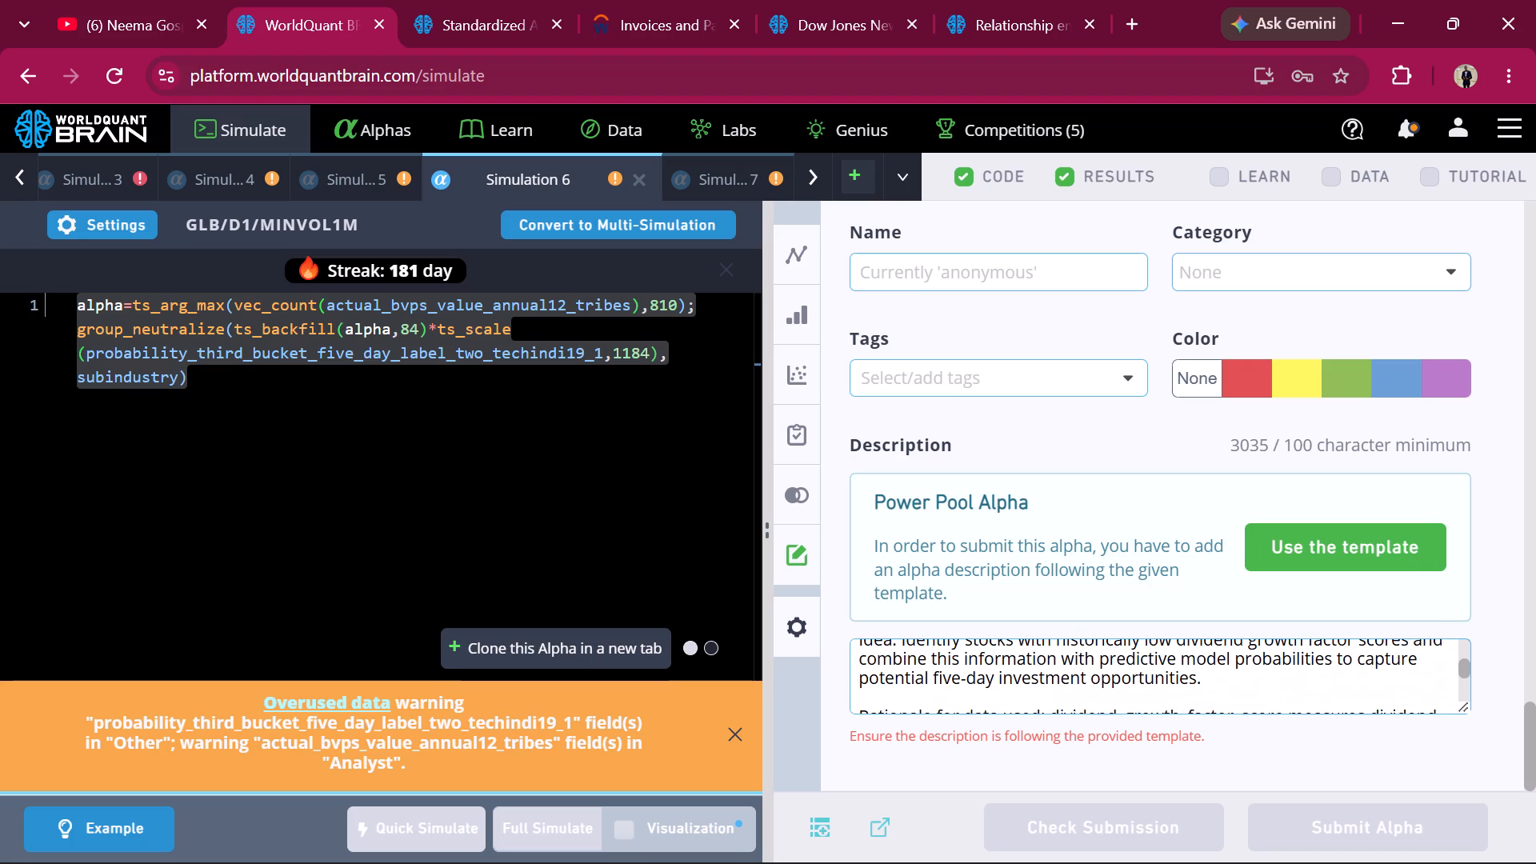
{"action": "scroll", "coordinate": [988, 670], "scroll_direction": "down", "scroll_amount": 6}
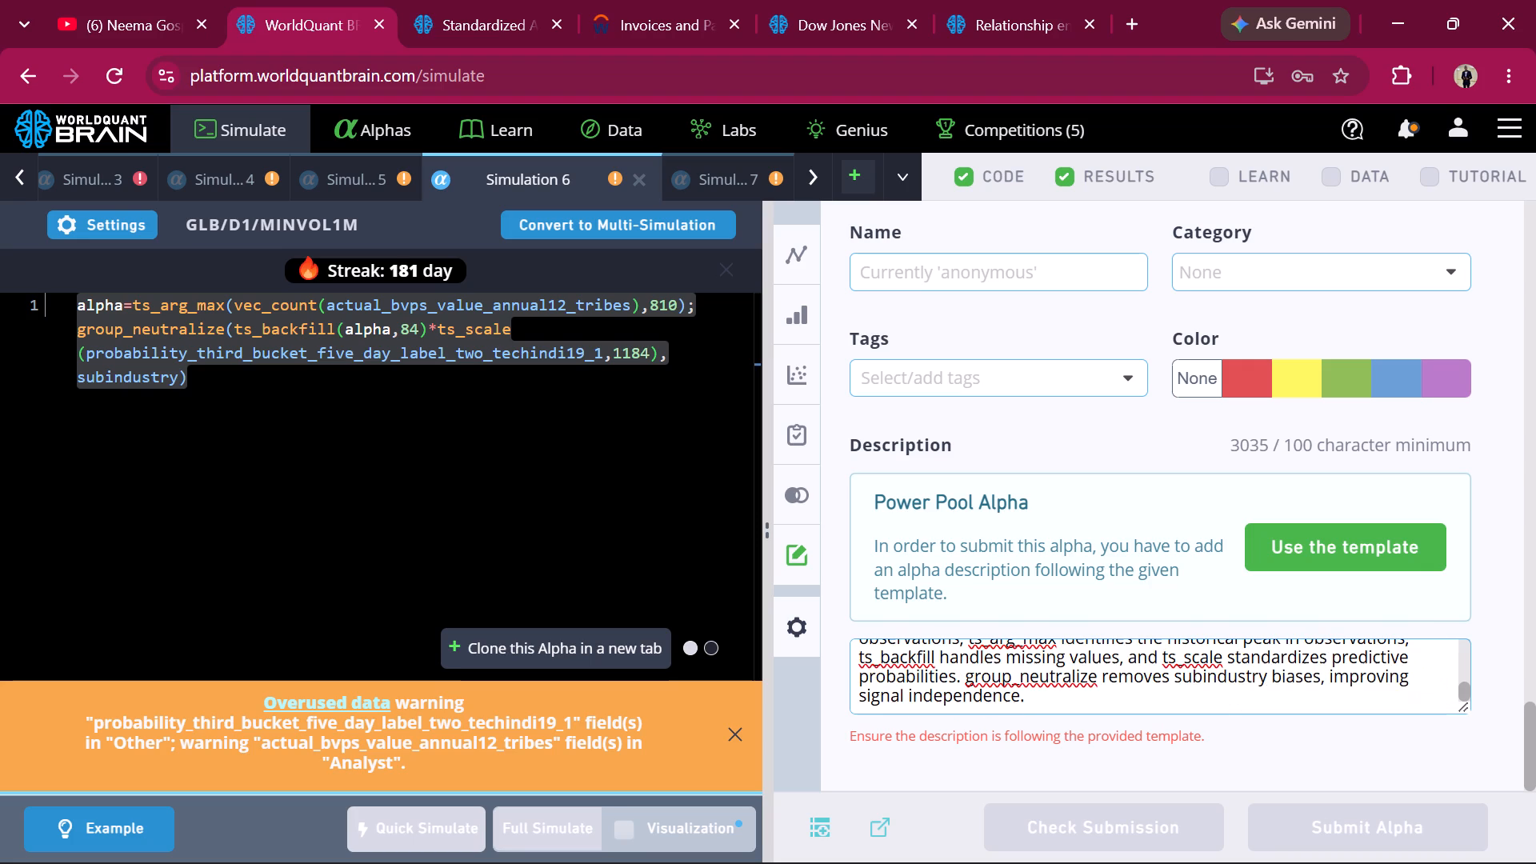
Clear the whole alpha description and paste the copied ChatGPT explanation into it again.
{"action": "left_click_drag", "start_coordinate": [1051, 693], "coordinate": [886, 705]}
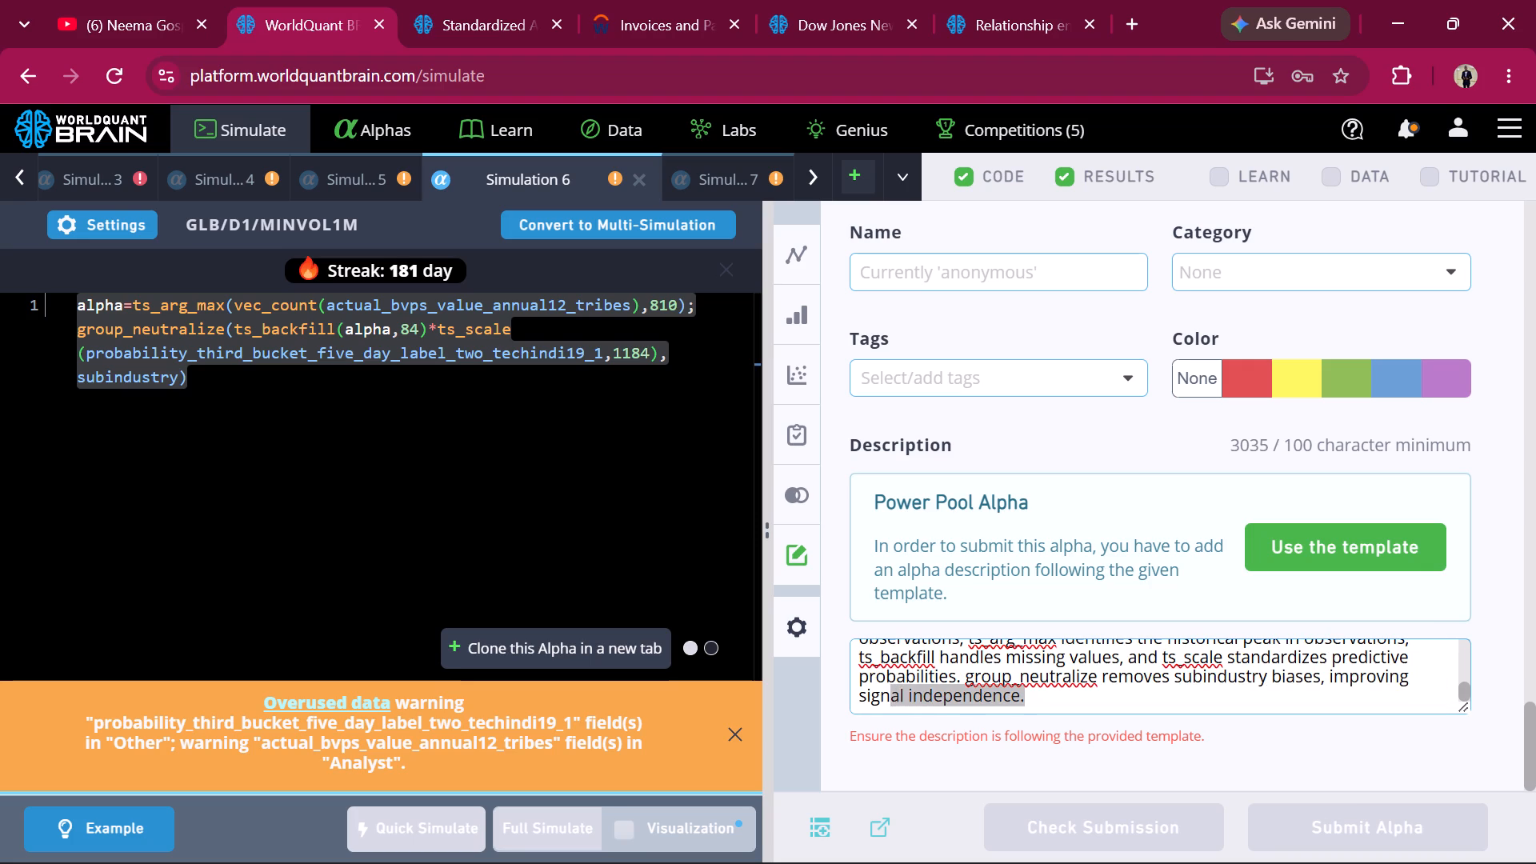
{"action": "left_click_drag", "start_coordinate": [886, 705], "coordinate": [855, 634]}
{"action": "key", "text": "BackSpace"}
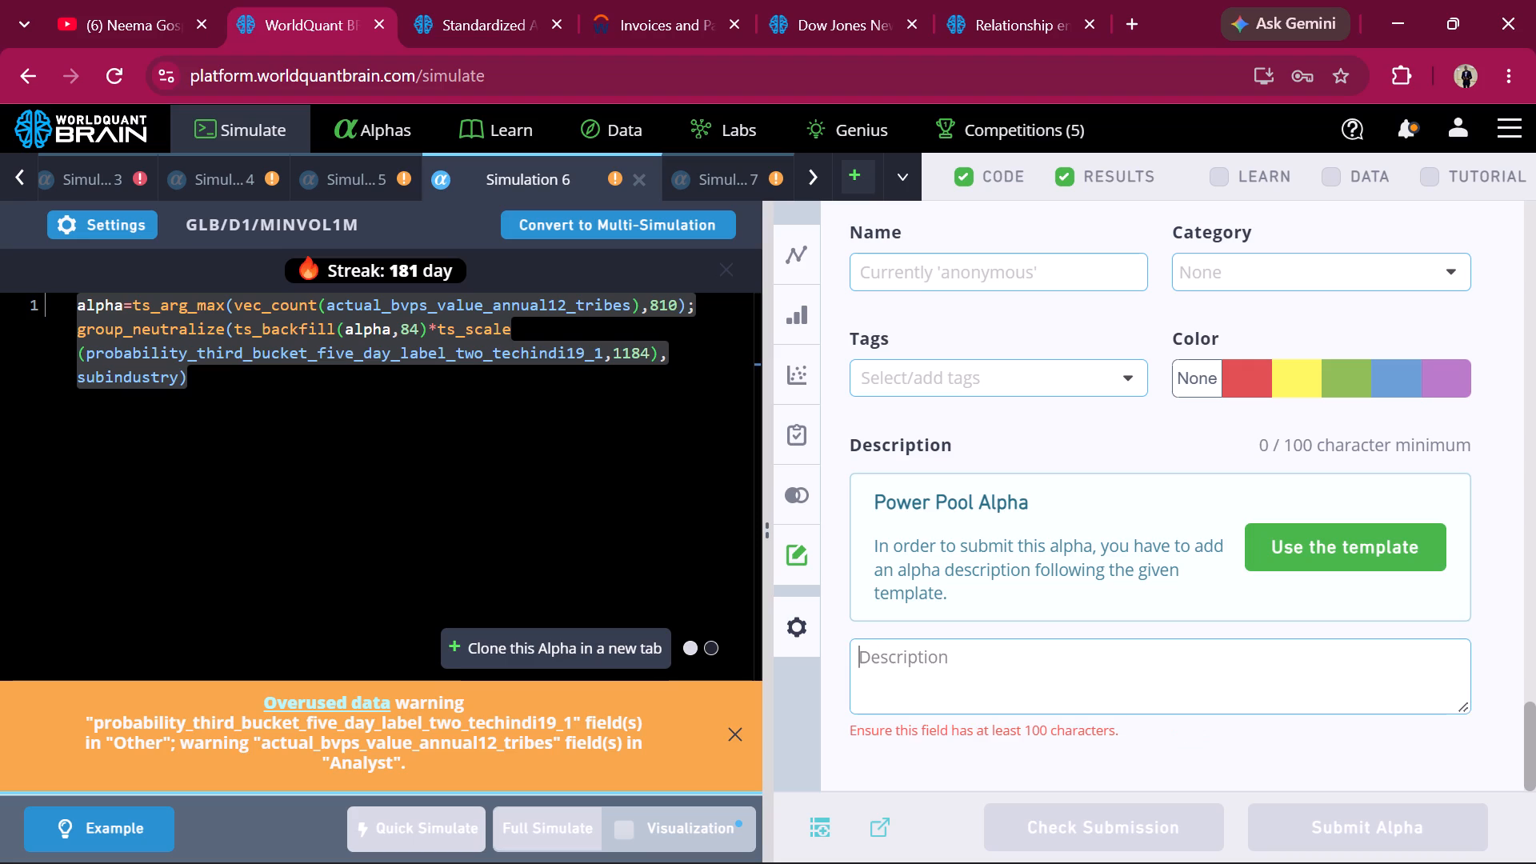
{"action": "key", "text": "ctrl+v"}
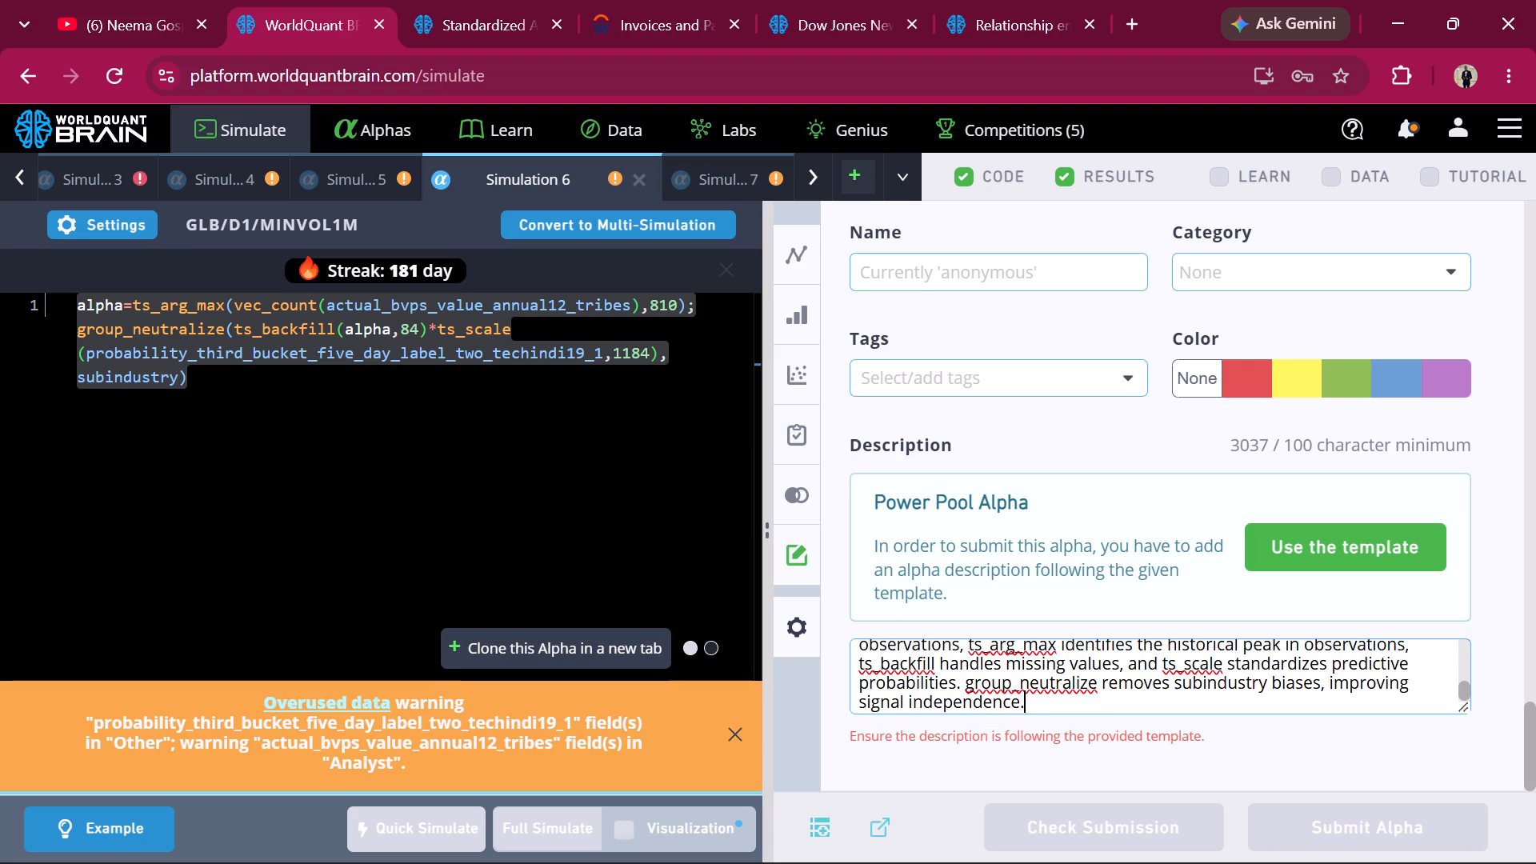
Remove the blank lines before the "Rationale for operators used" and "Rationale for data used" paragraphs in the description.
{"action": "scroll", "coordinate": [855, 634], "scroll_direction": "up", "scroll_amount": 1}
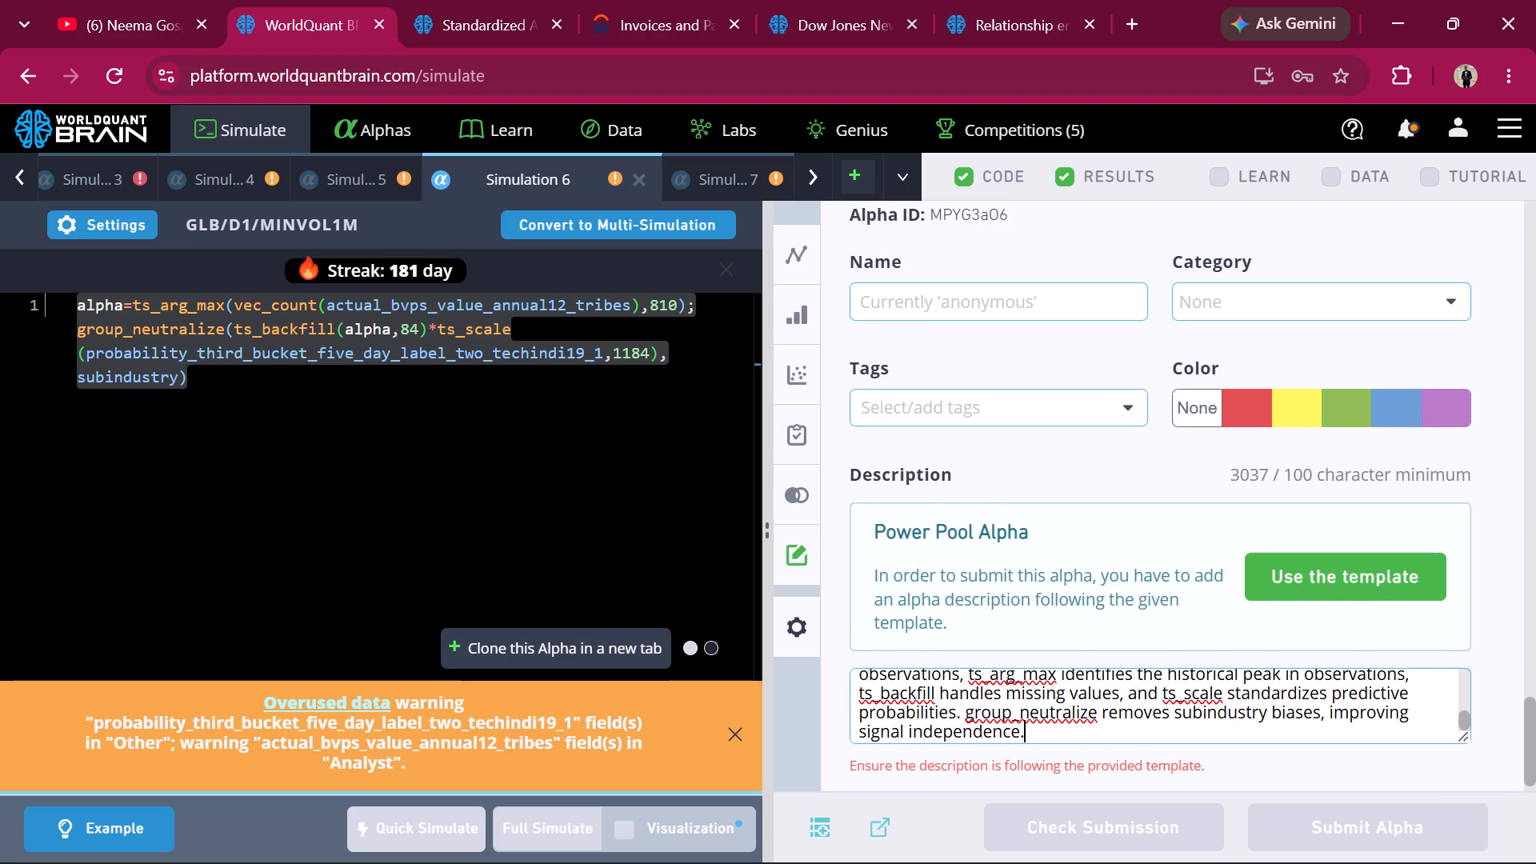
{"action": "scroll", "coordinate": [880, 679], "scroll_direction": "up", "scroll_amount": 1}
{"action": "left_click", "coordinate": [859, 722]}
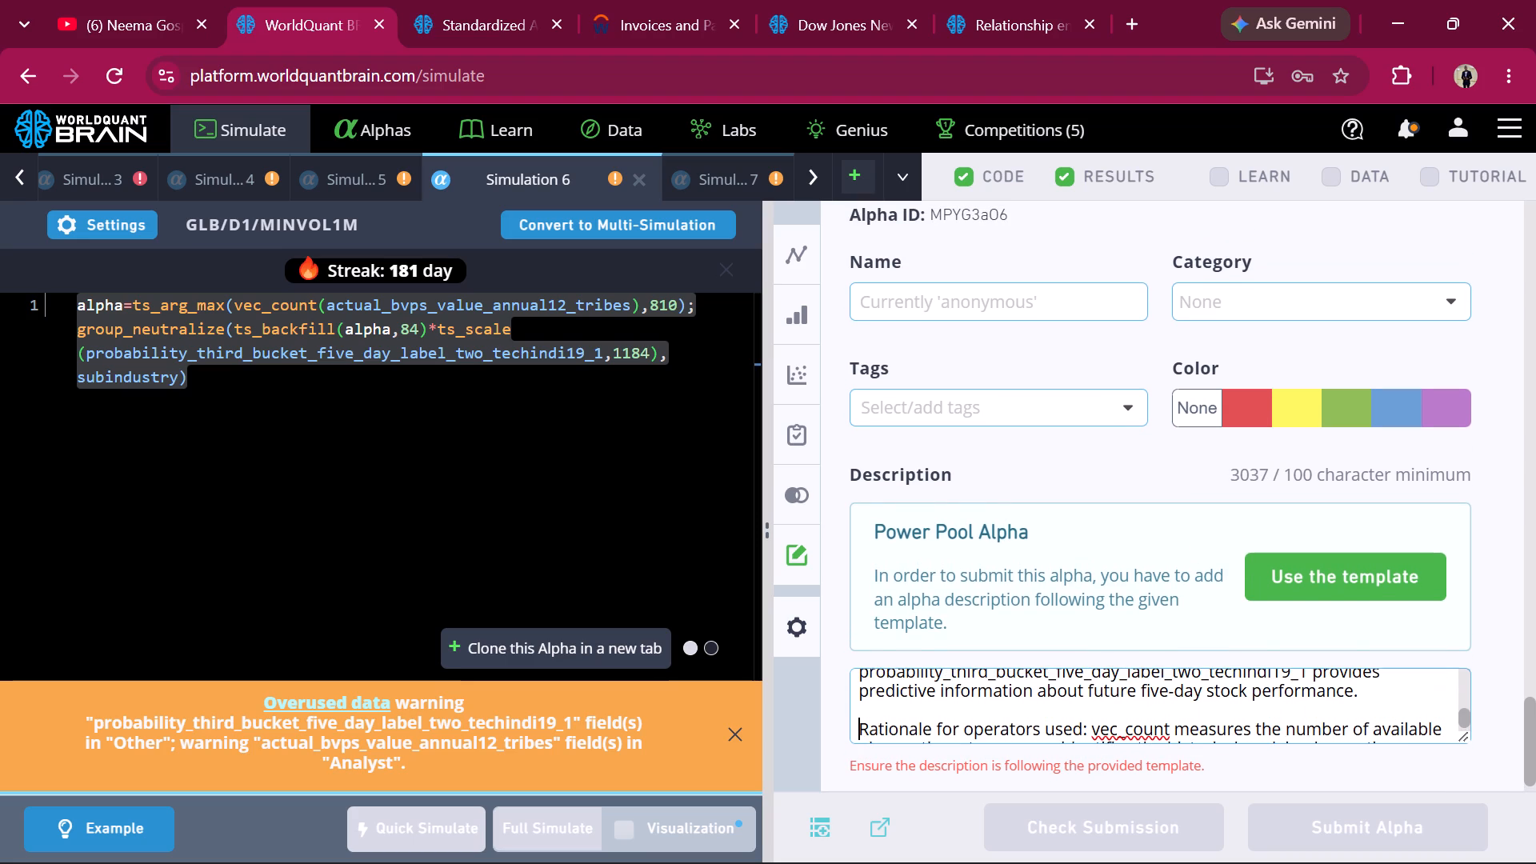
{"action": "key", "text": "BackSpace"}
{"action": "scroll", "coordinate": [859, 722], "scroll_direction": "up", "scroll_amount": 1}
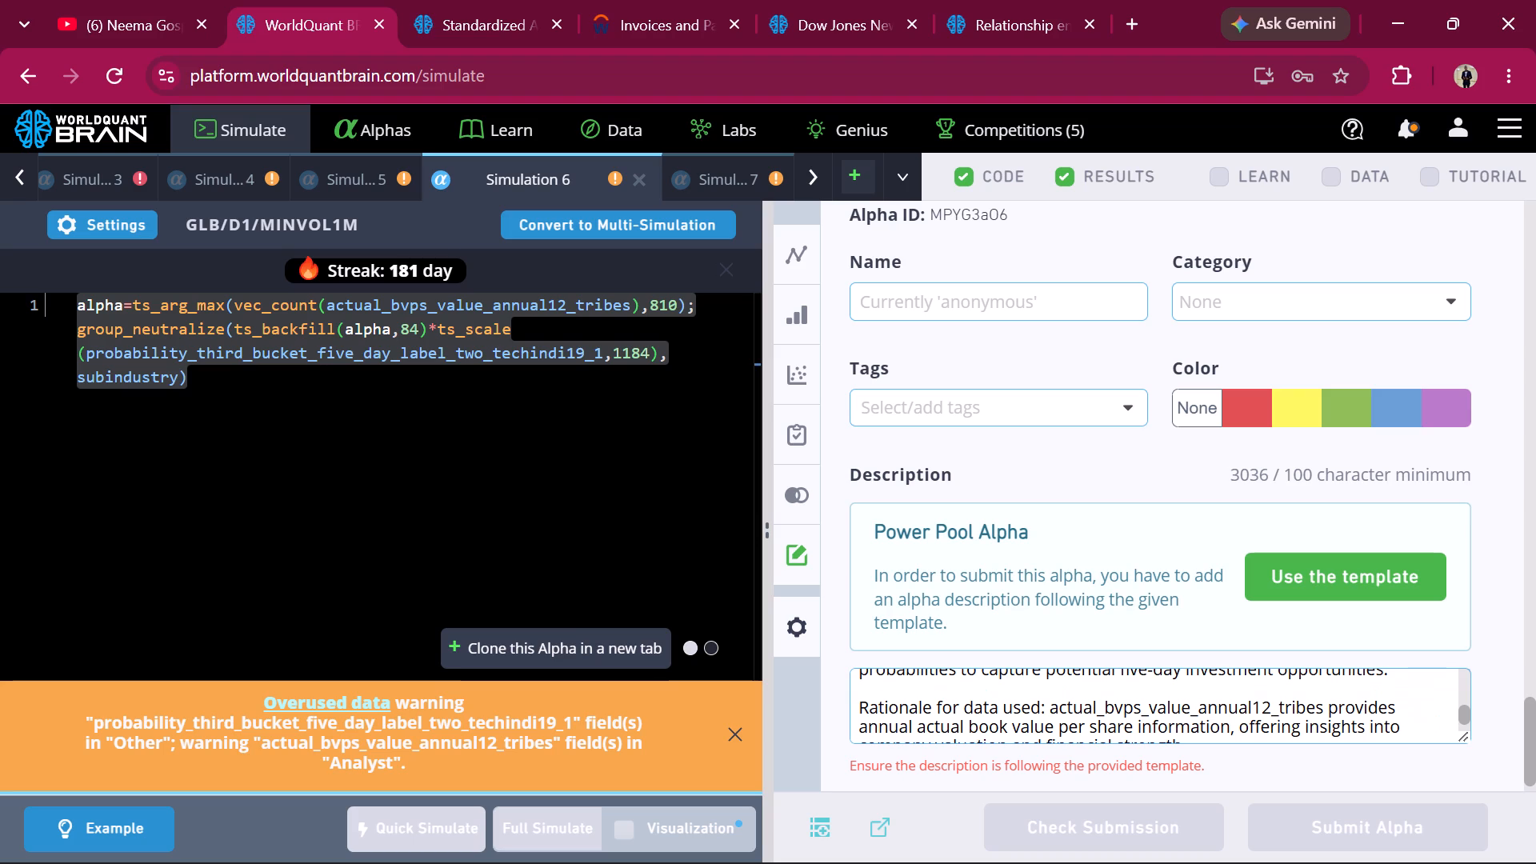
{"action": "left_click", "coordinate": [850, 708]}
{"action": "key", "text": "BackSpace"}
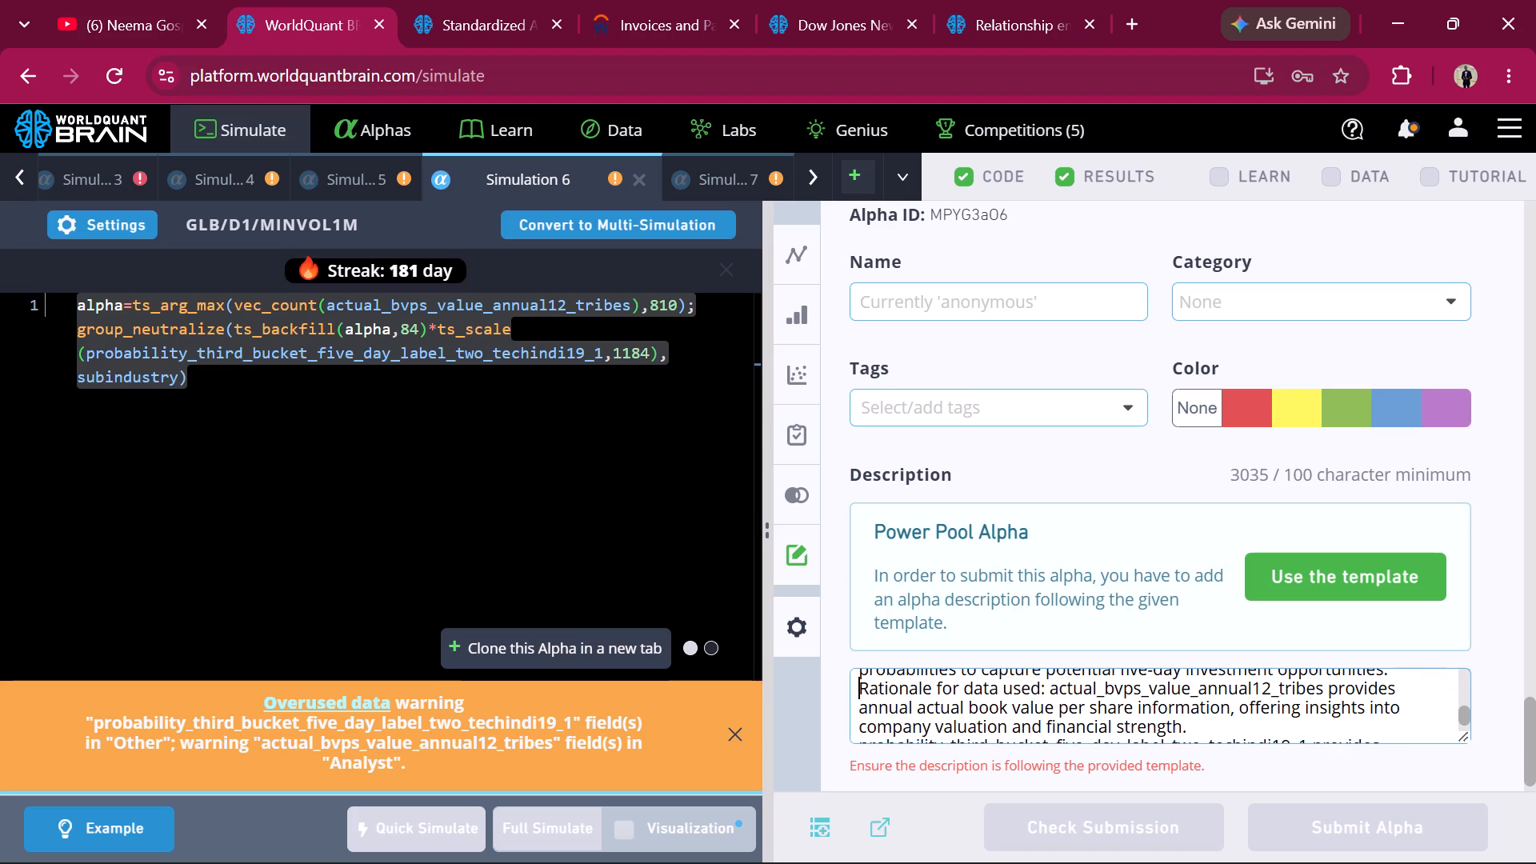
Delete all expressions and older explanations before the last "Idea:" paragraph, so the description starts with "Idea: Identify stocks experiencing peak availability".
{"action": "scroll", "coordinate": [850, 708], "scroll_direction": "up", "scroll_amount": 1}
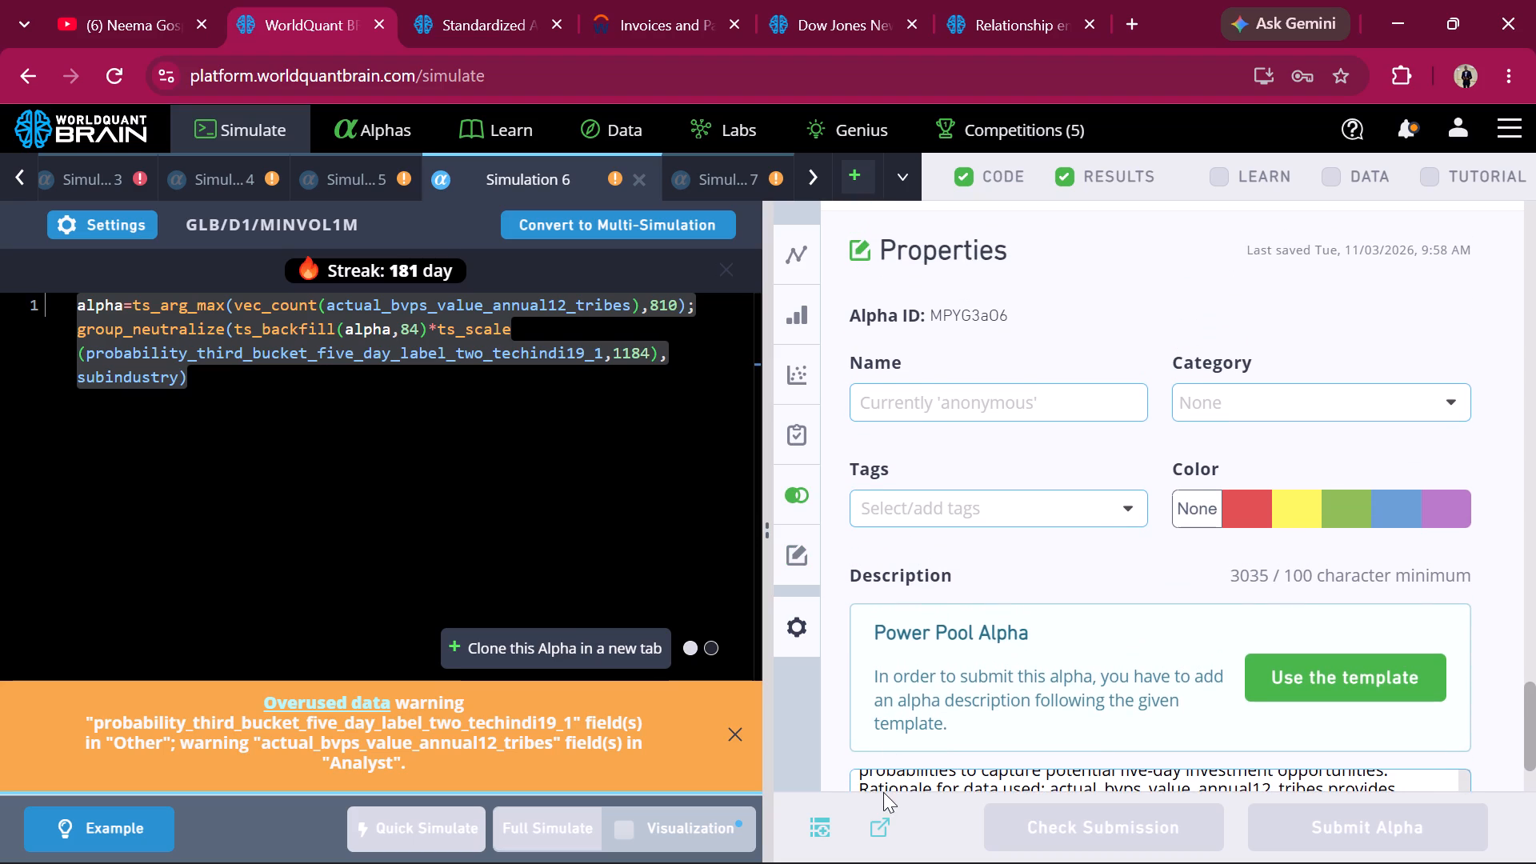
{"action": "scroll", "coordinate": [911, 754], "scroll_direction": "down", "scroll_amount": 3}
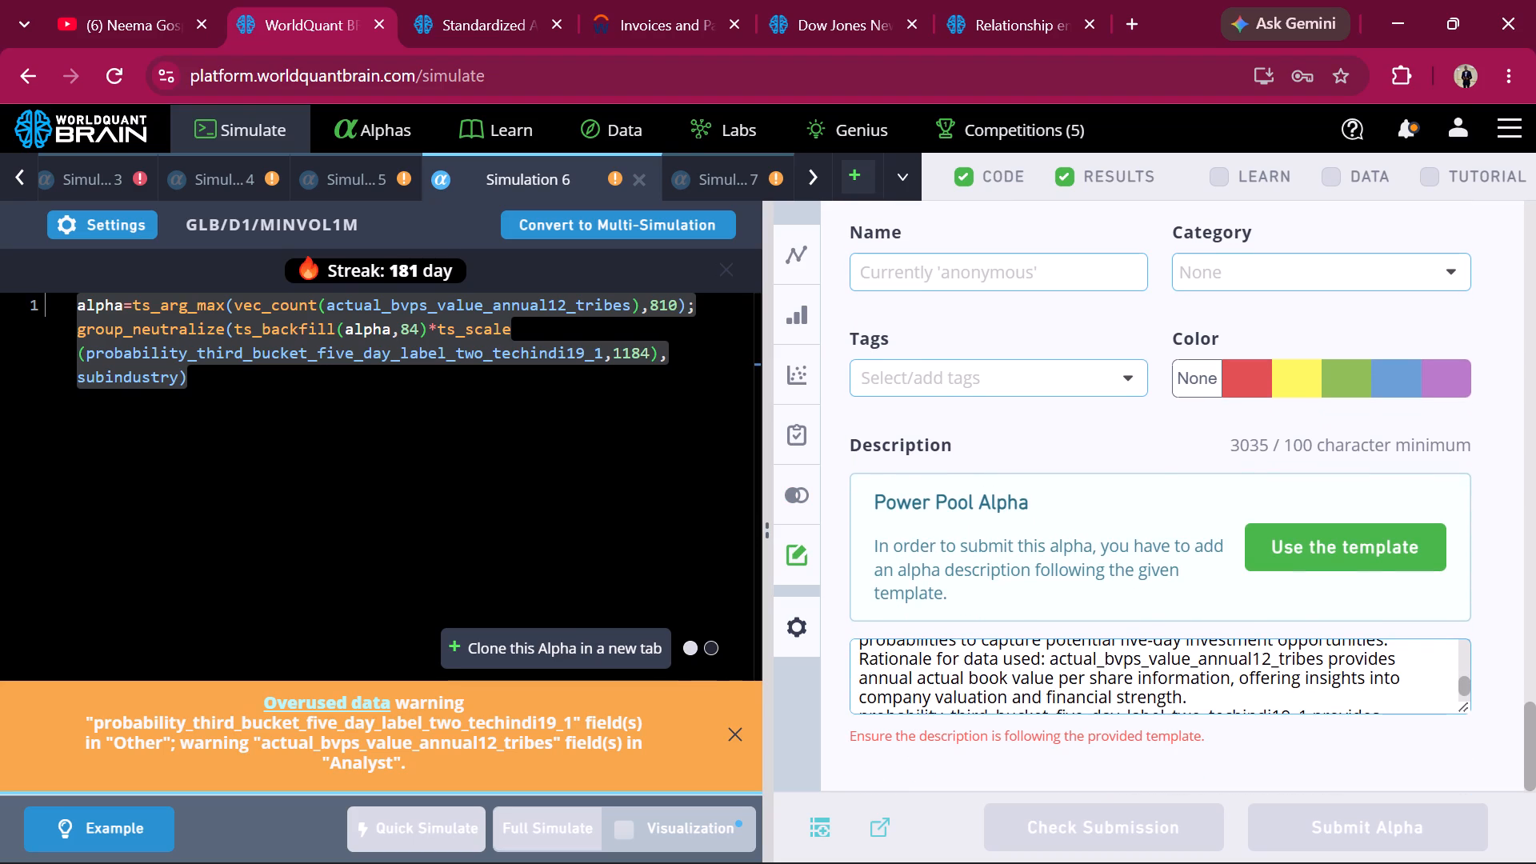
{"action": "scroll", "coordinate": [942, 693], "scroll_direction": "up", "scroll_amount": 1}
{"action": "right_click", "coordinate": [942, 693]}
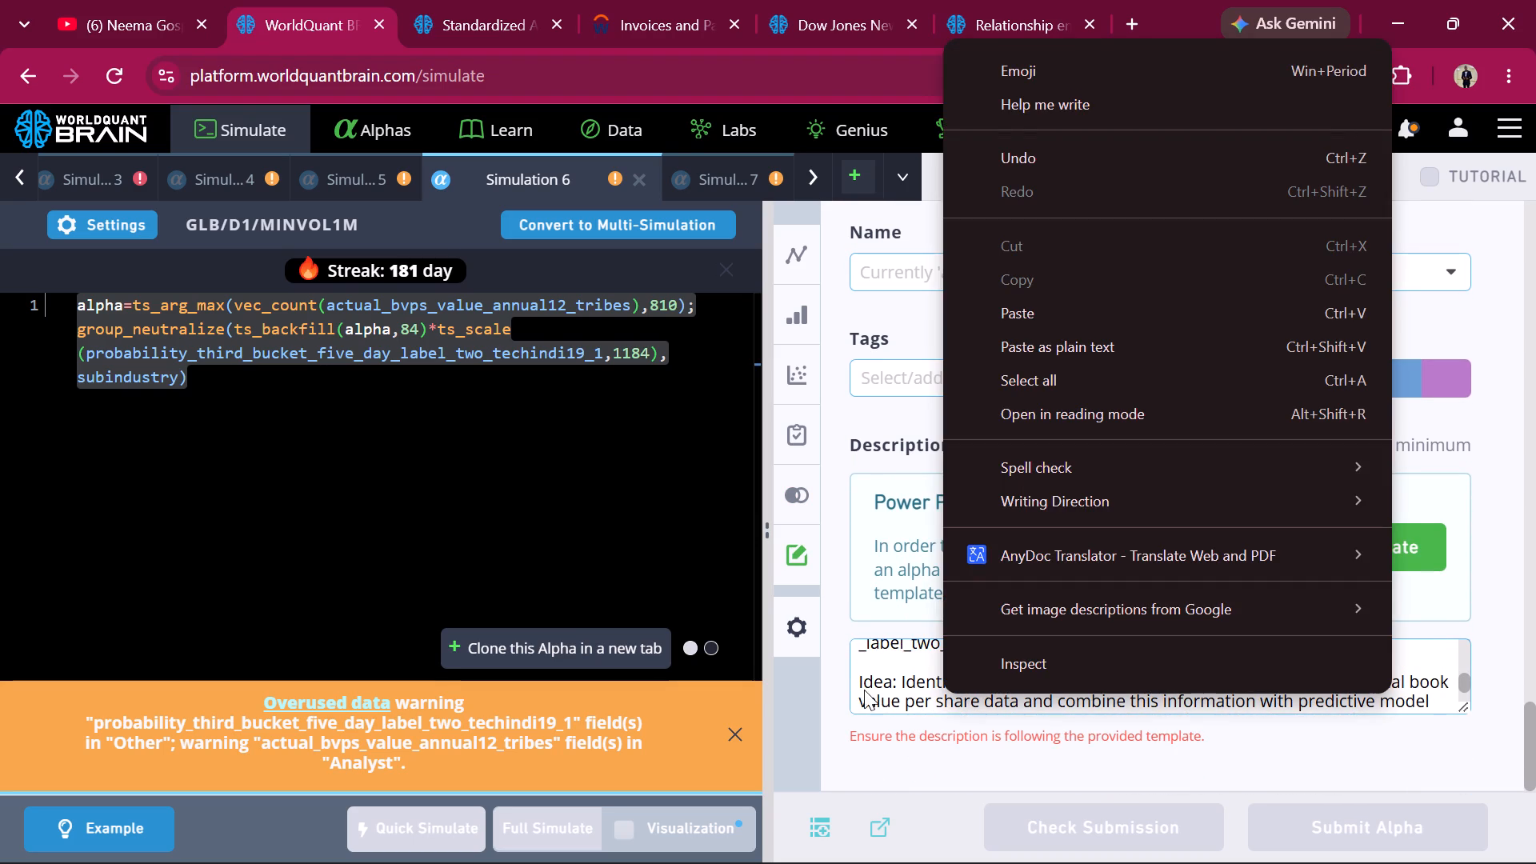
{"action": "left_click", "coordinate": [916, 656]}
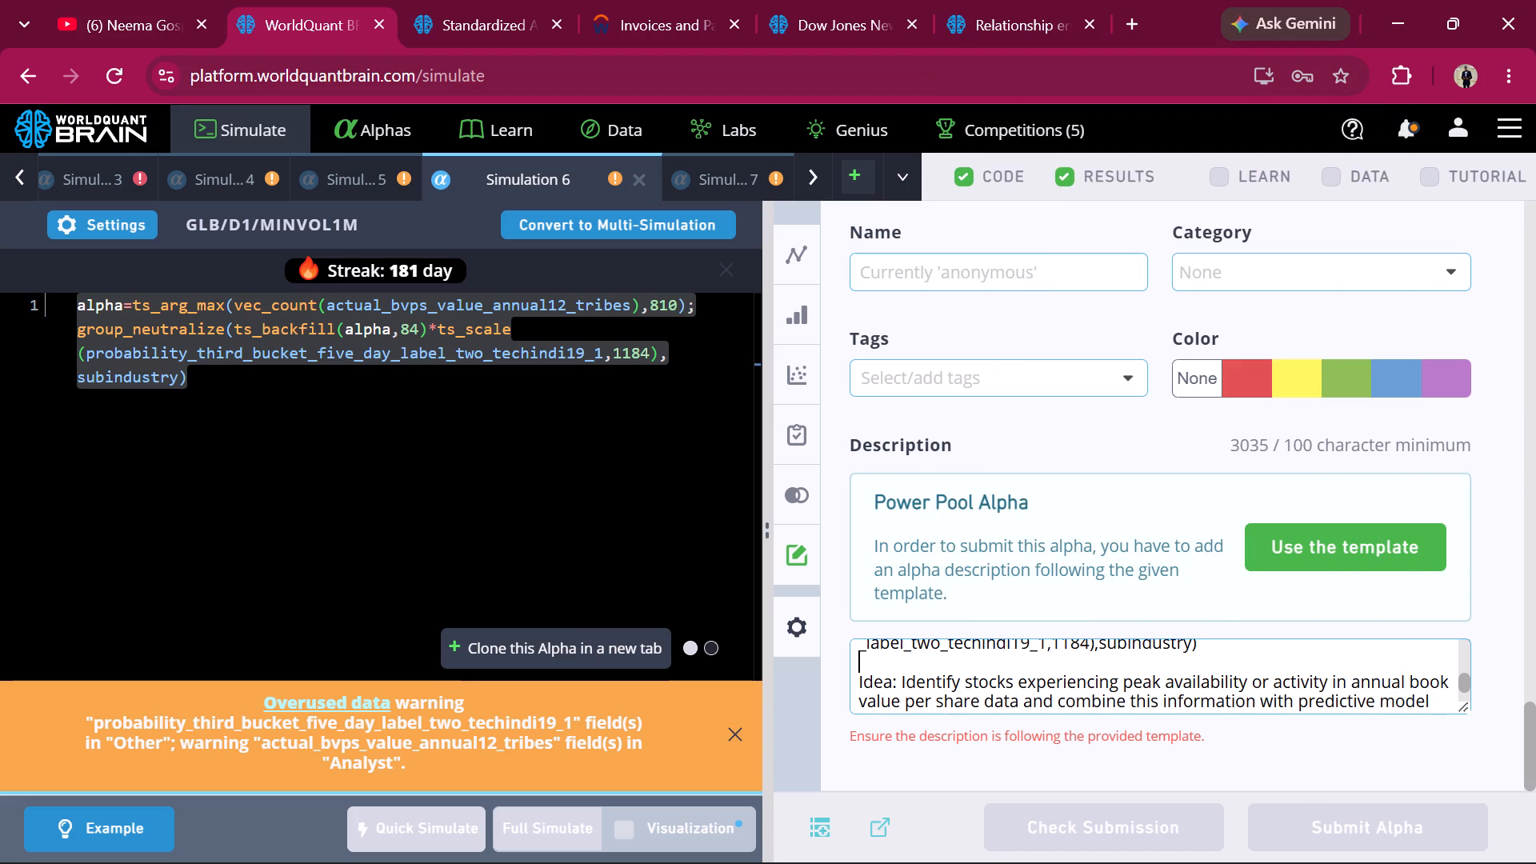
{"action": "left_click", "coordinate": [1202, 642]}
{"action": "left_click_drag", "start_coordinate": [1202, 642], "coordinate": [914, 642]}
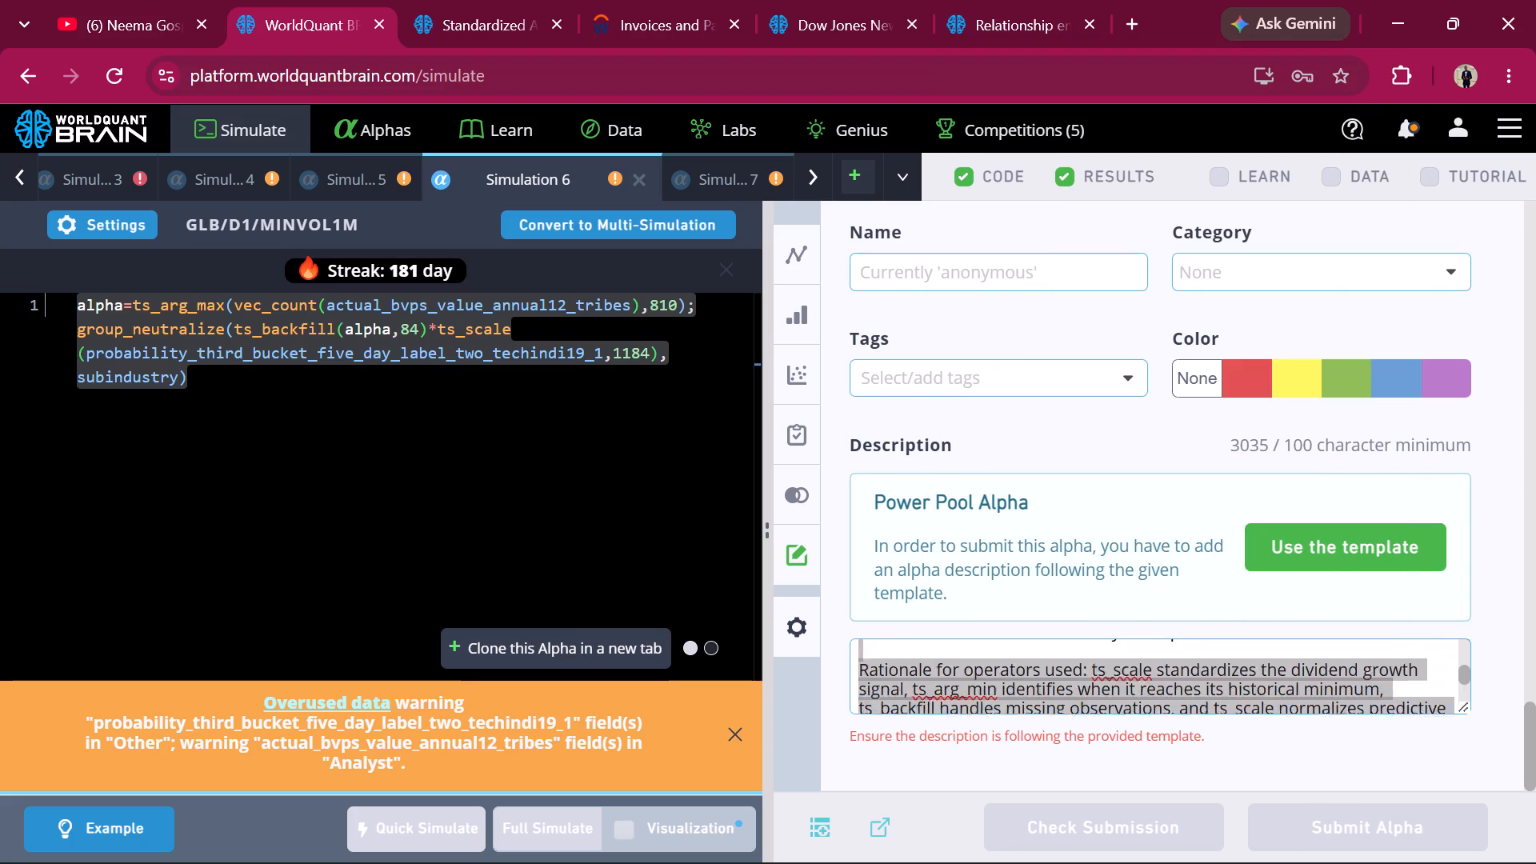
{"action": "left_click_drag", "start_coordinate": [914, 642], "coordinate": [848, 658]}
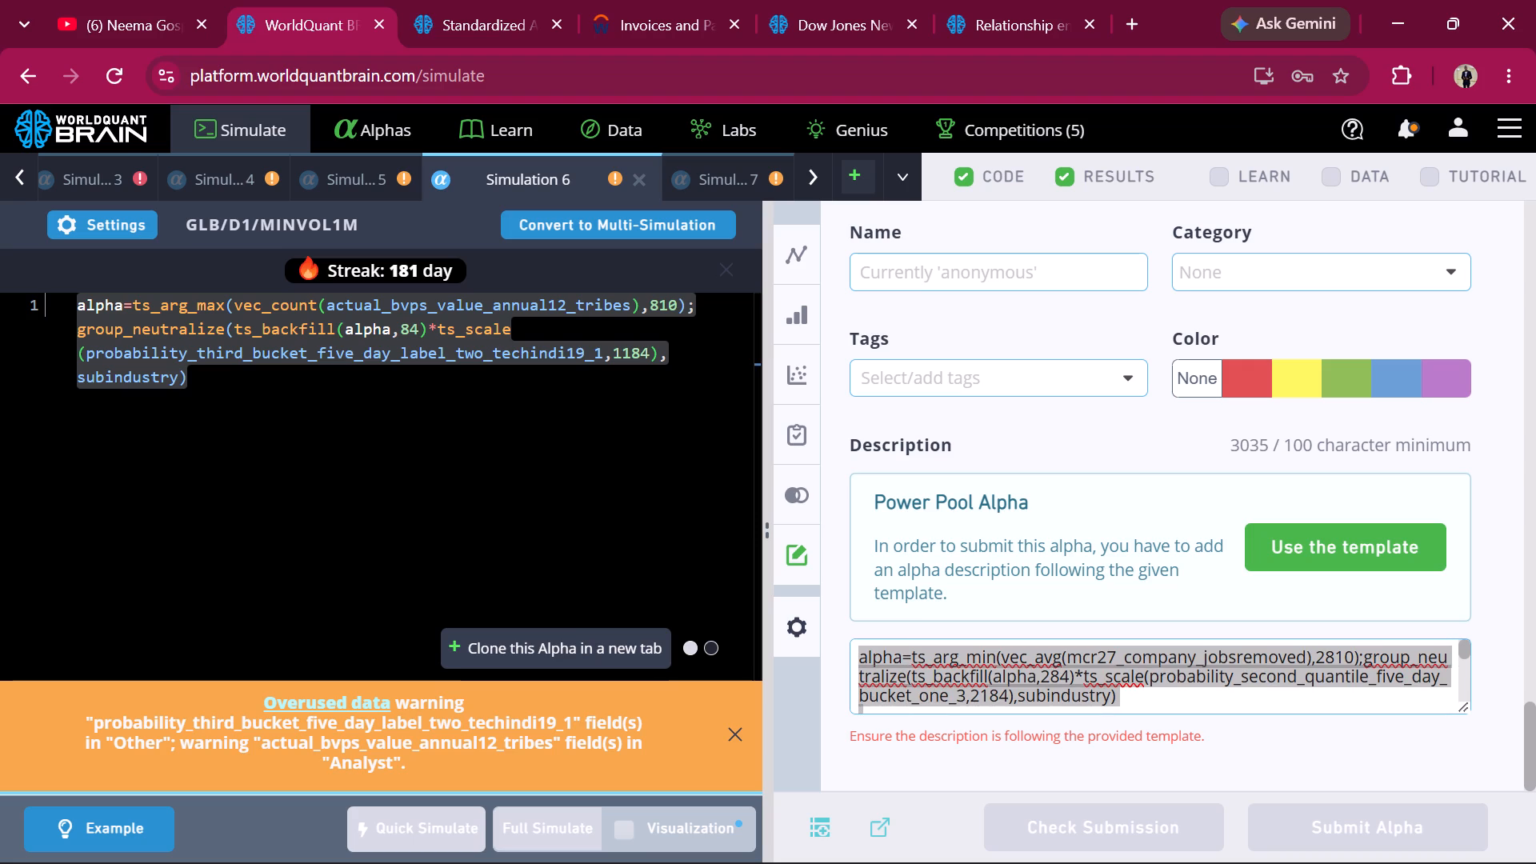
{"action": "left_click_drag", "start_coordinate": [848, 658], "coordinate": [842, 659]}
{"action": "key", "text": "BackSpace"}
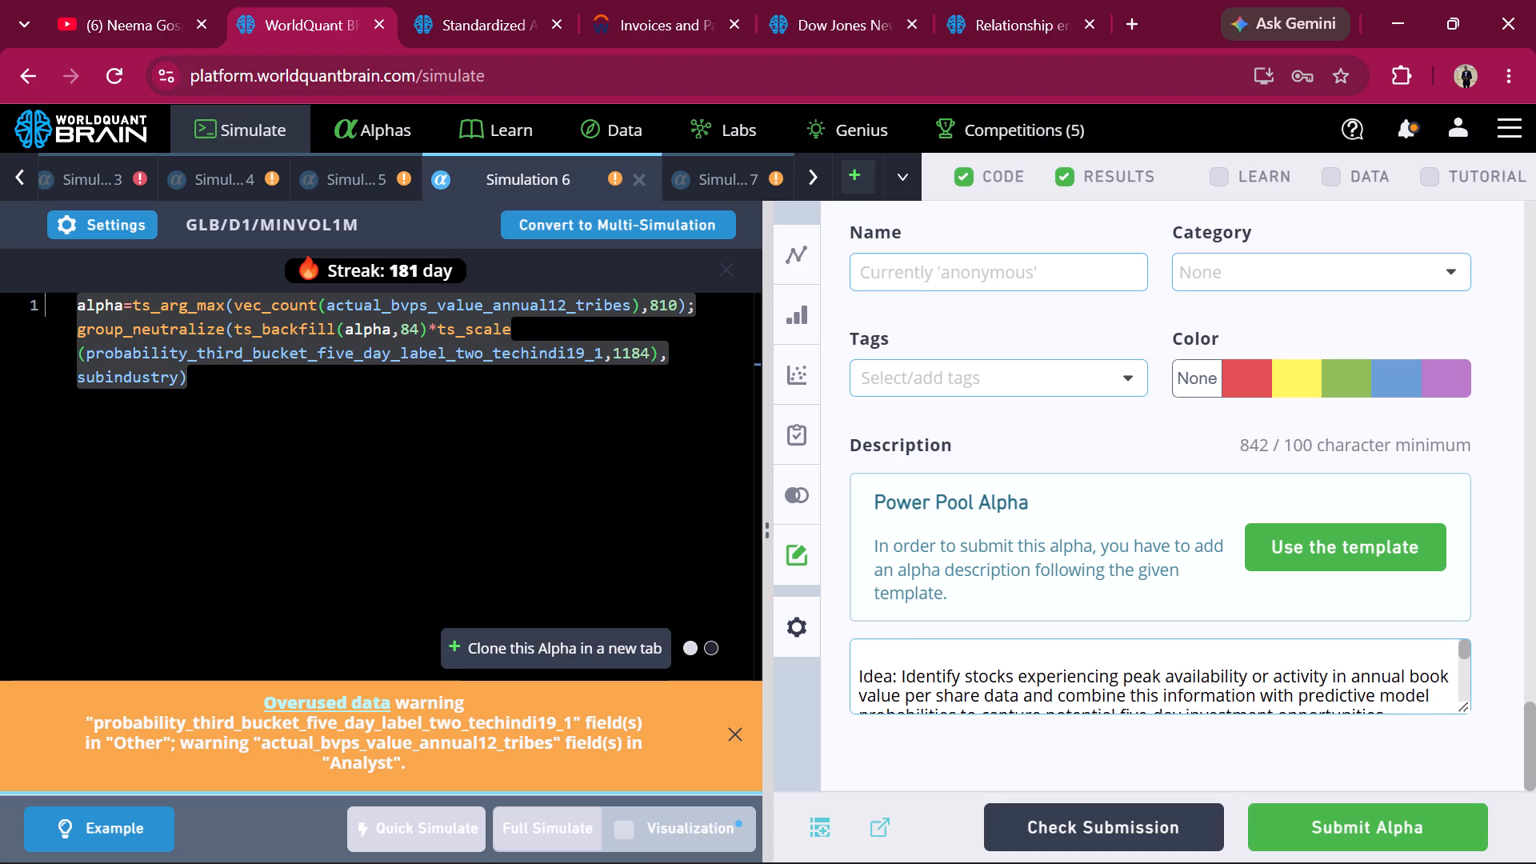
{"action": "left_click", "coordinate": [855, 676]}
{"action": "key", "text": "BackSpace"}
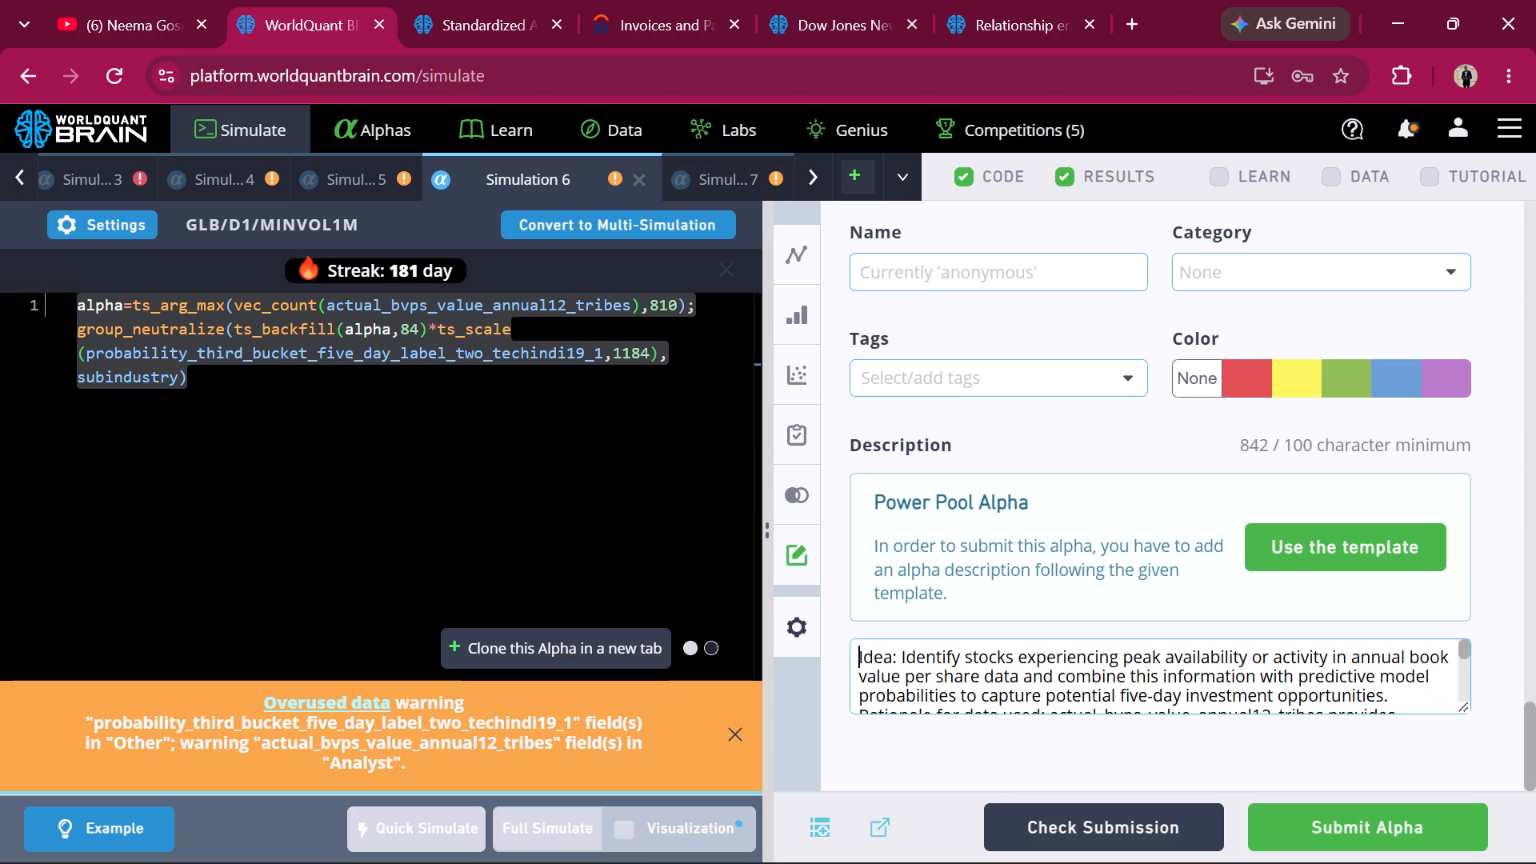
Run the submission check on the Simulation 6 alpha and examine the passed tests in the IS Testing Status.
{"action": "scroll", "coordinate": [978, 681], "scroll_direction": "down", "scroll_amount": 4}
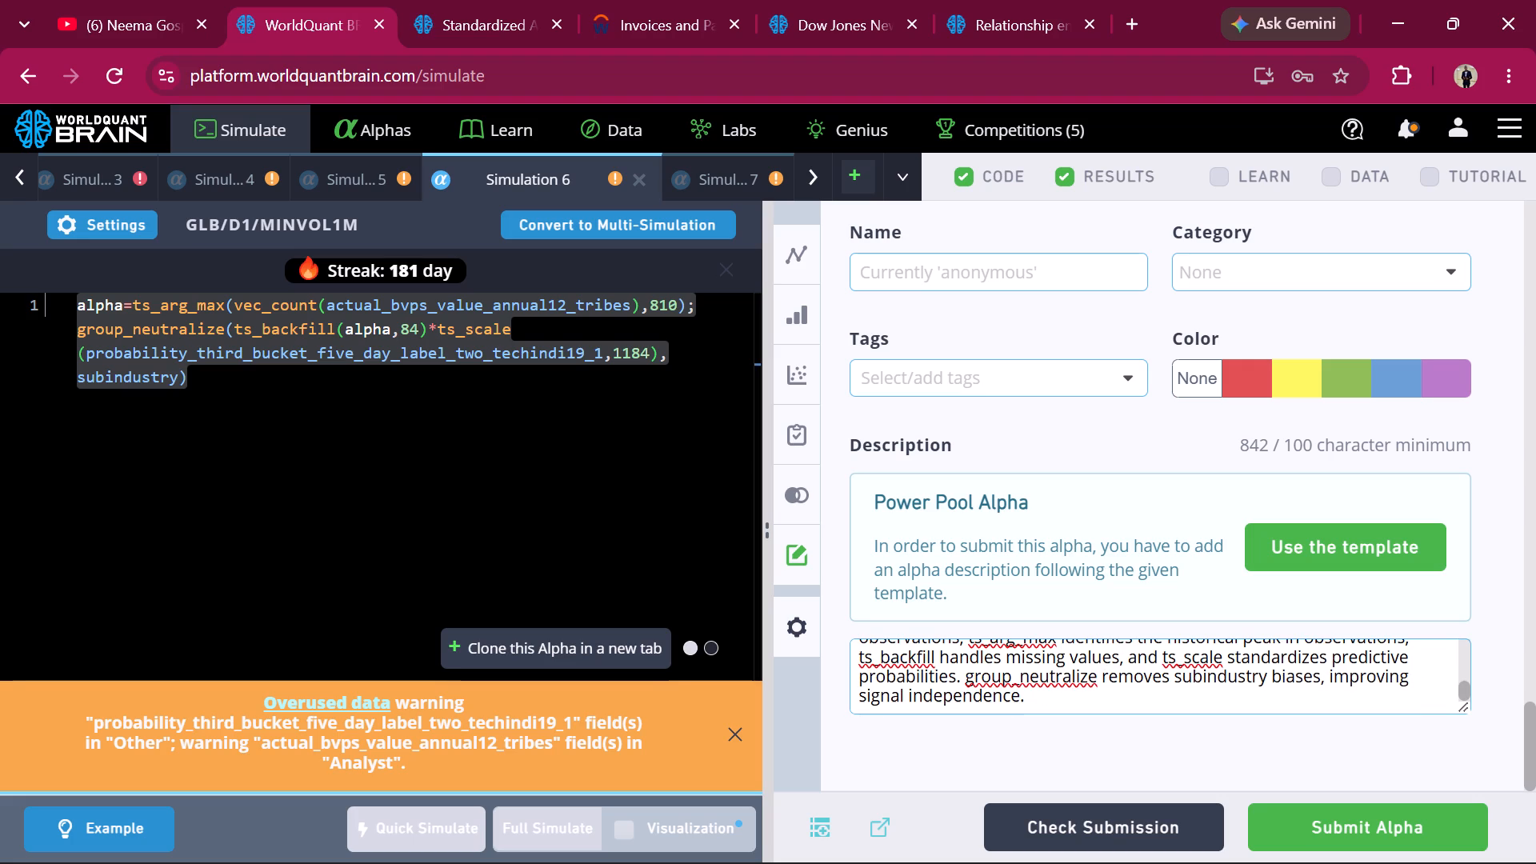
{"action": "left_click", "coordinate": [1037, 817]}
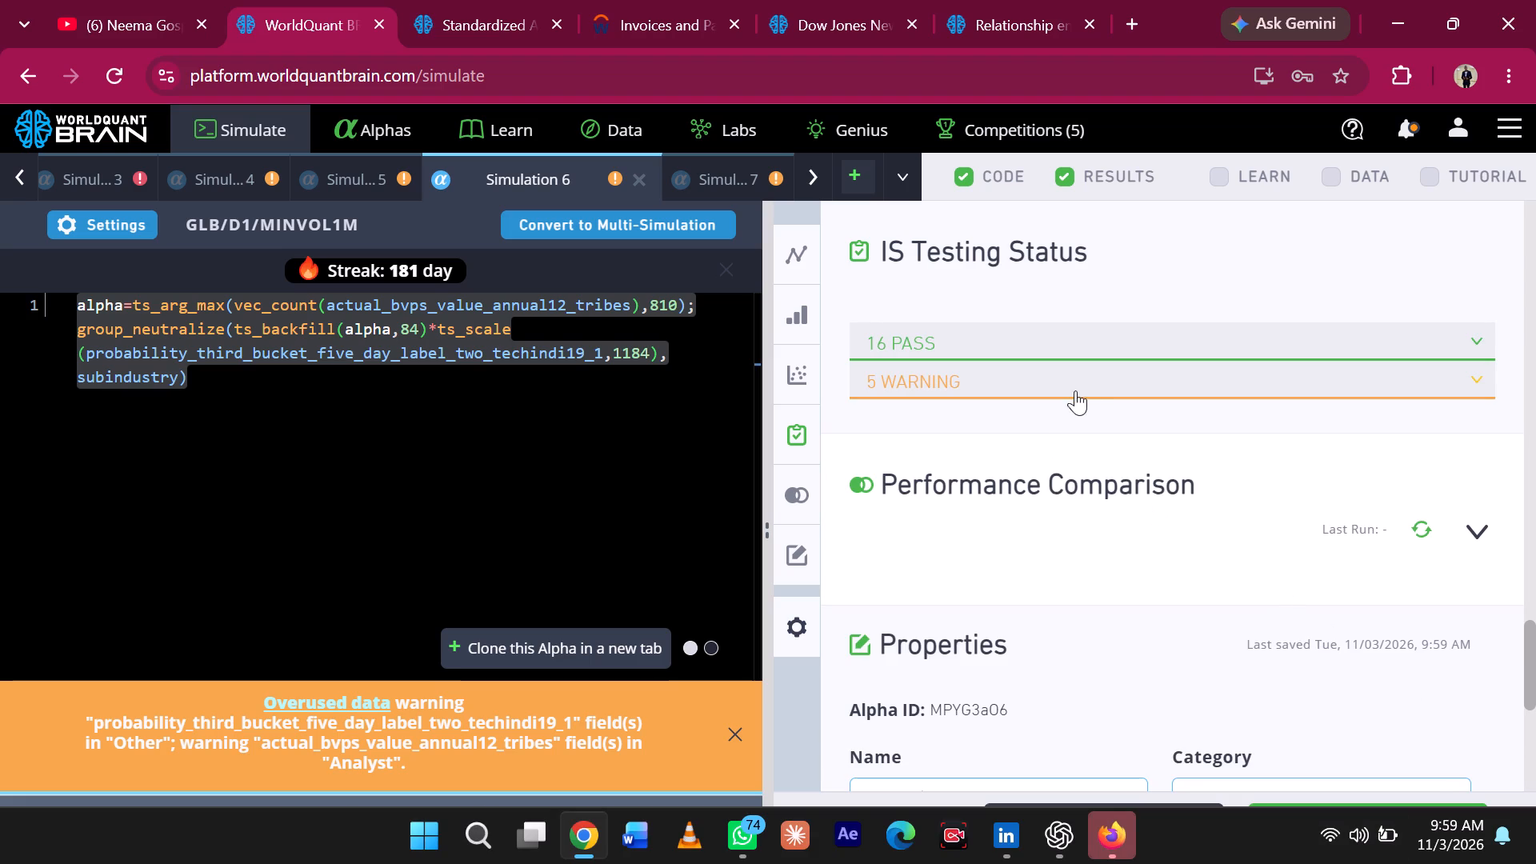
{"action": "left_click", "coordinate": [1124, 350]}
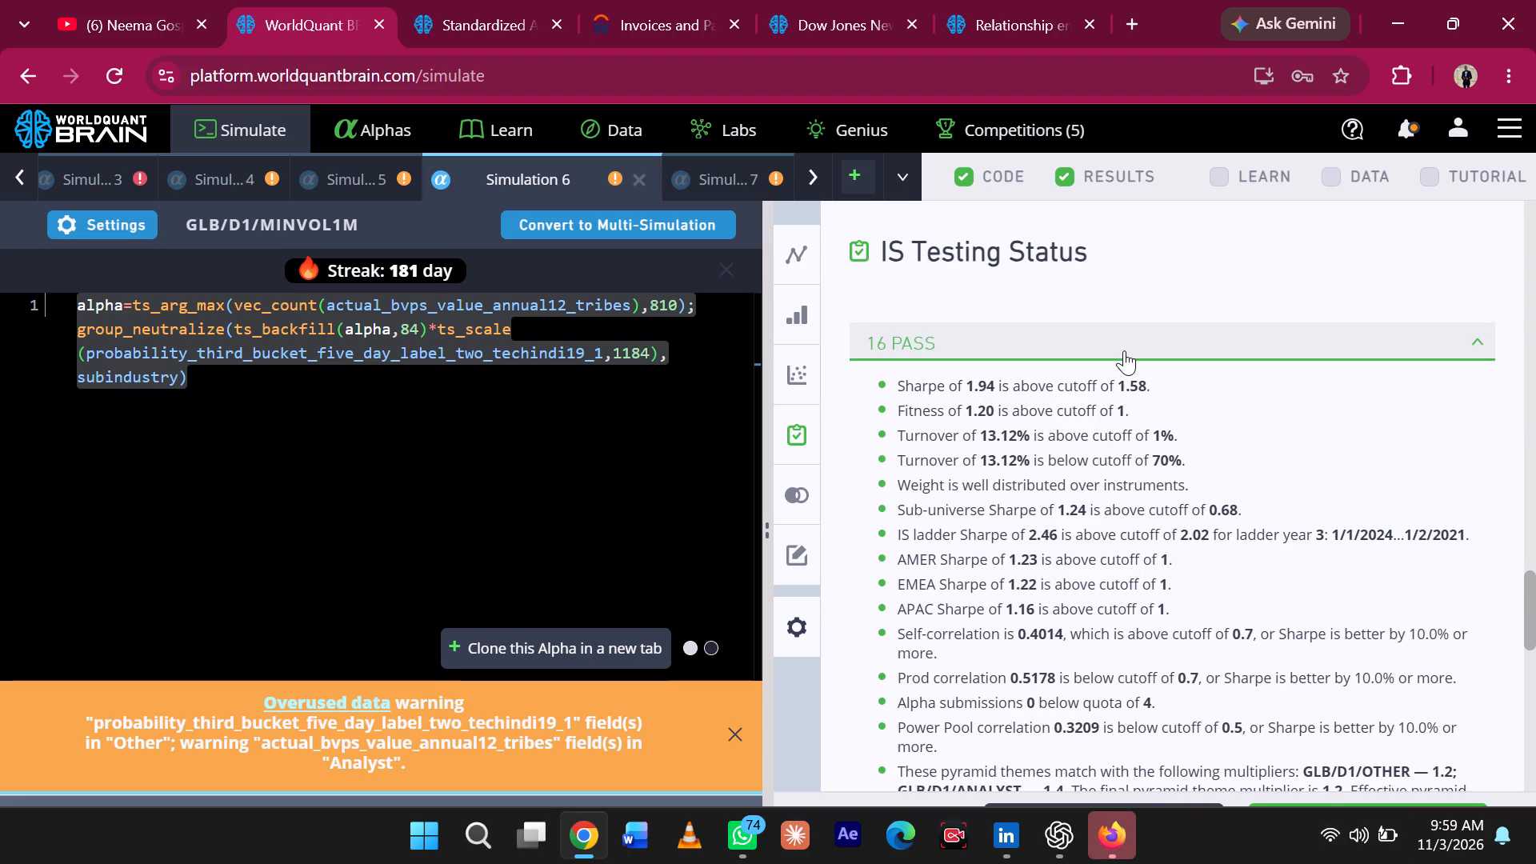
{"action": "scroll", "coordinate": [1098, 528], "scroll_direction": "down", "scroll_amount": 4}
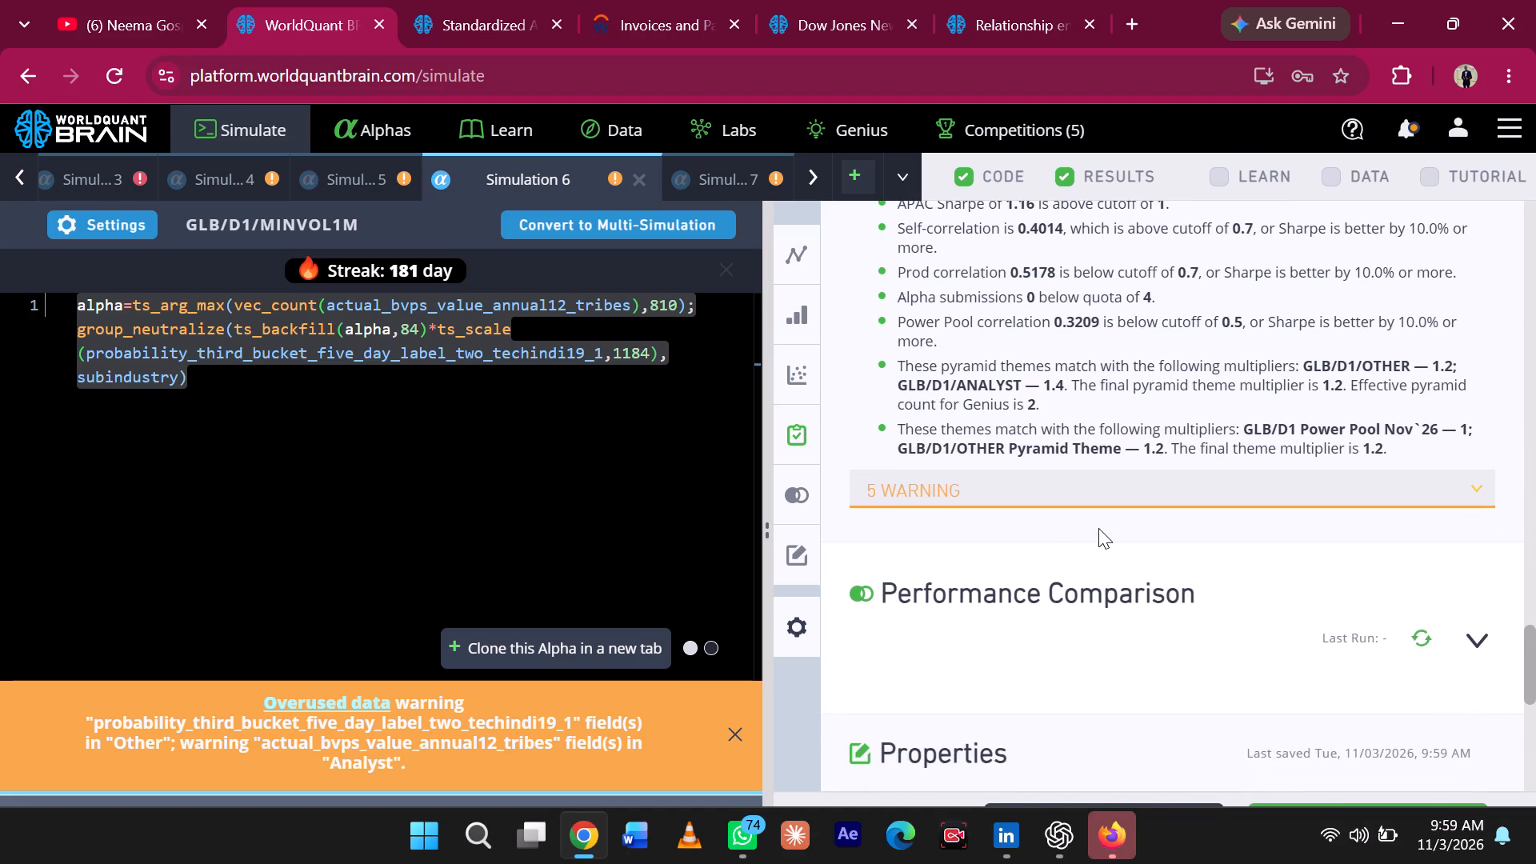
{"action": "scroll", "coordinate": [1275, 532], "scroll_direction": "down", "scroll_amount": 3}
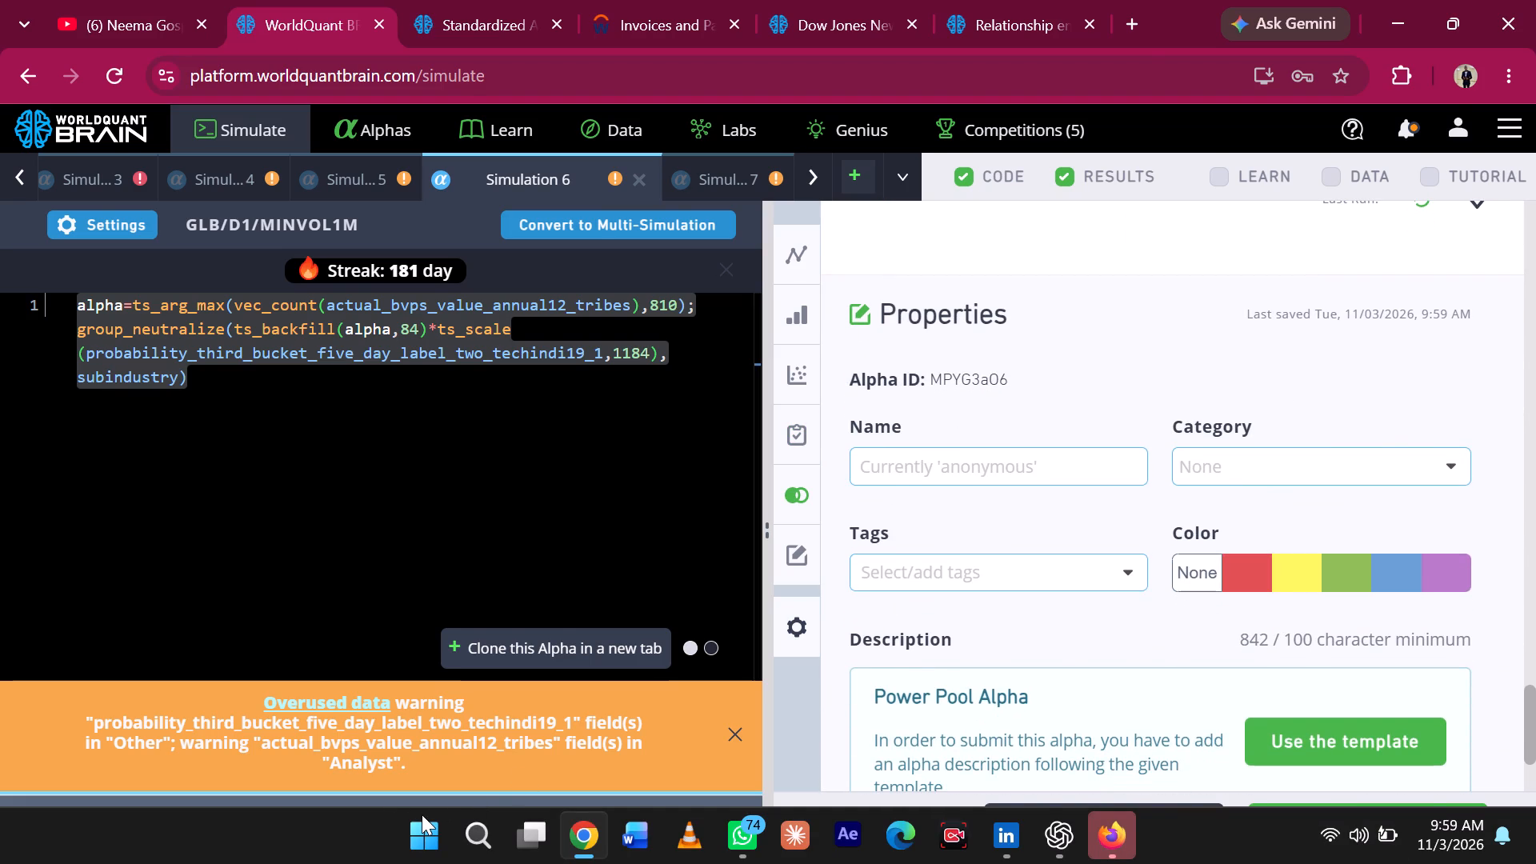
Submit the Simulation 6 alpha and dismiss the job-vacancy notification covering the results.
{"action": "left_click", "coordinate": [422, 814]}
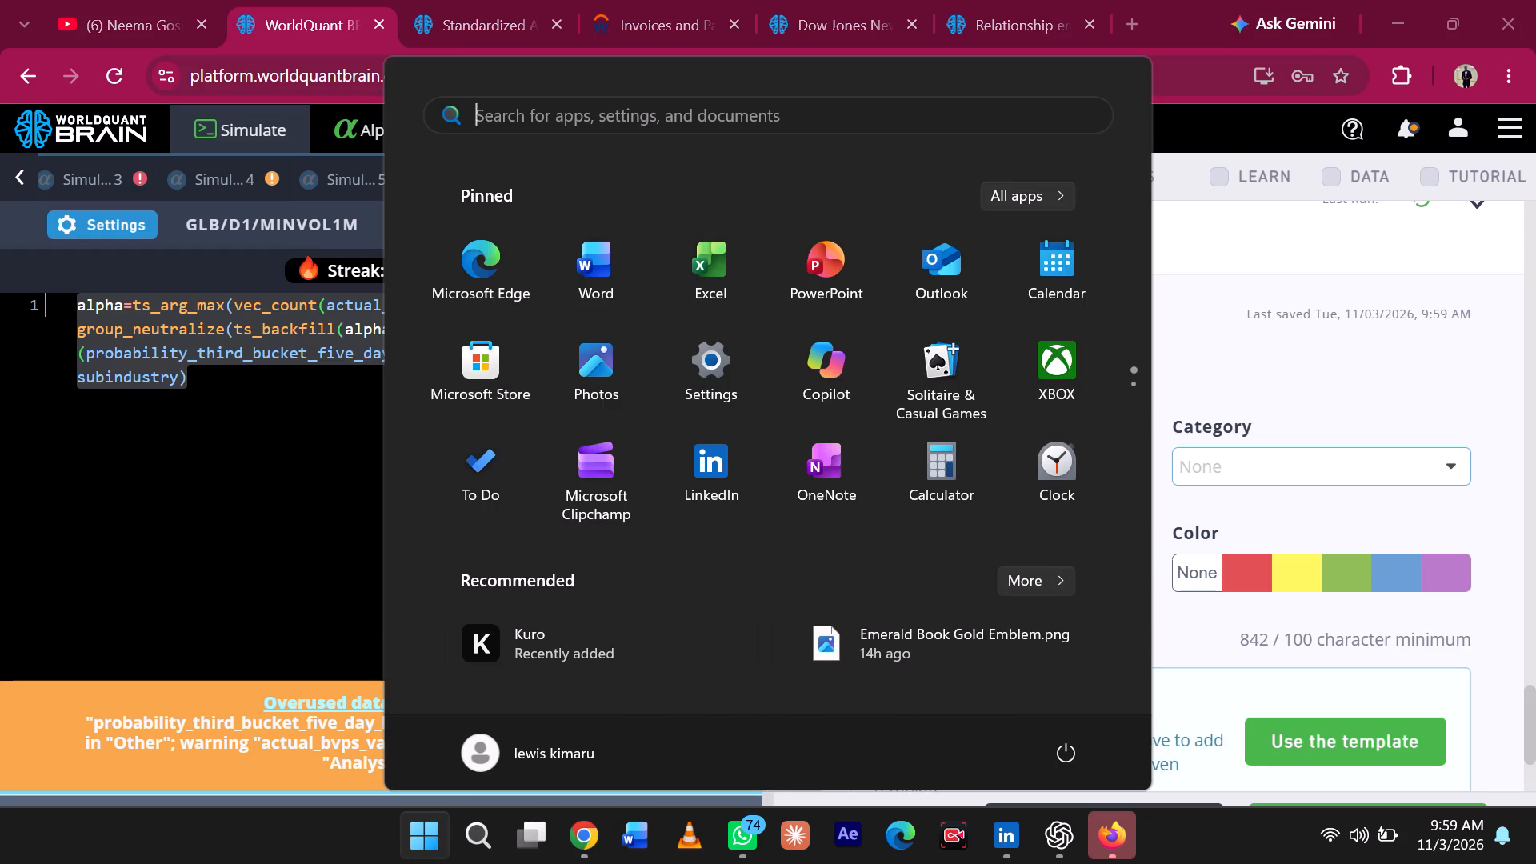
{"action": "left_click", "coordinate": [254, 578]}
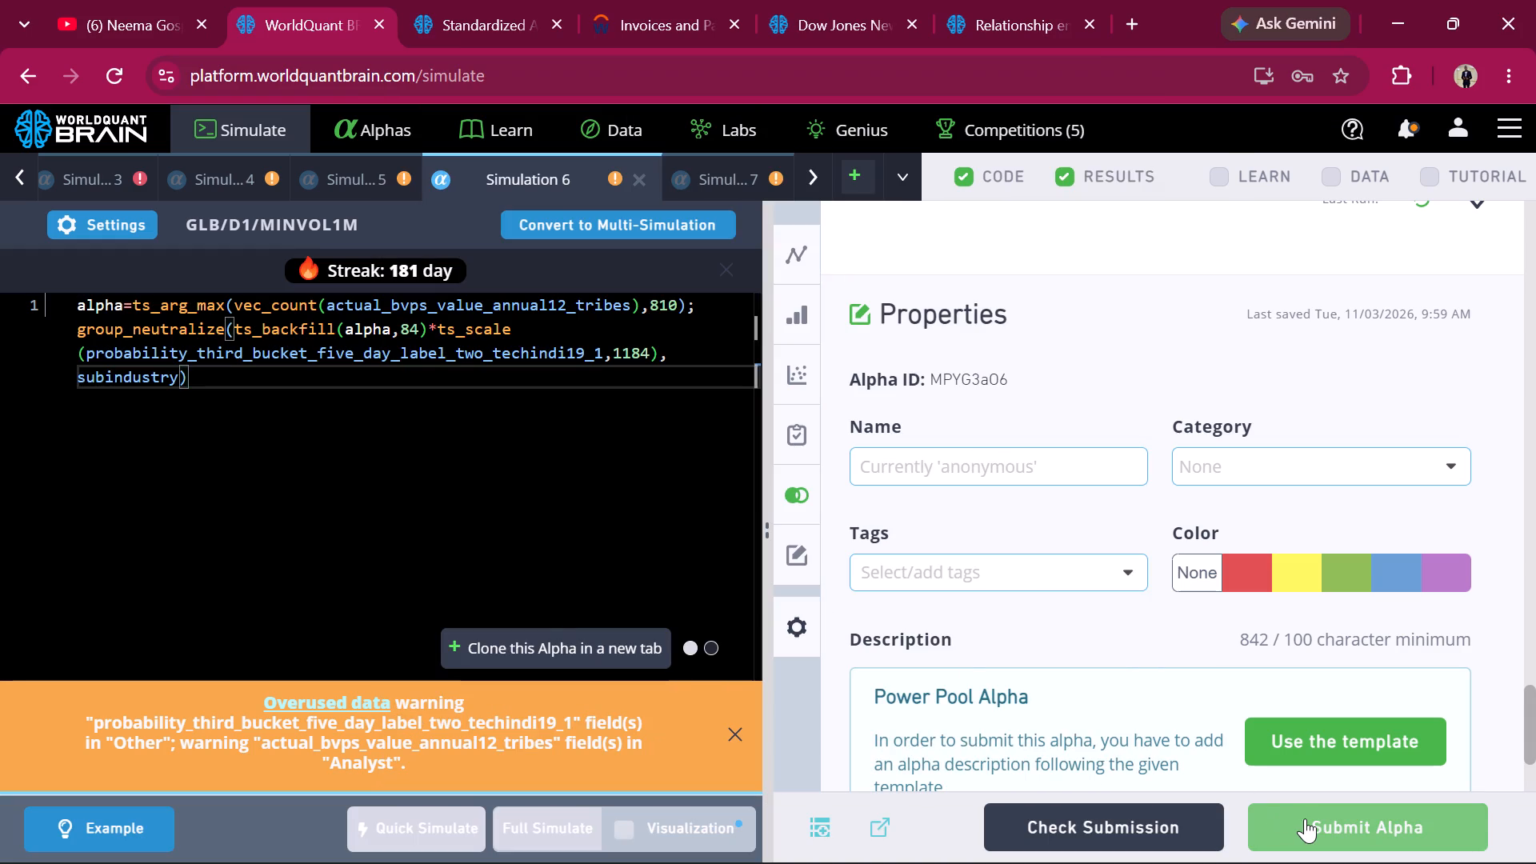
{"action": "left_click", "coordinate": [1305, 818]}
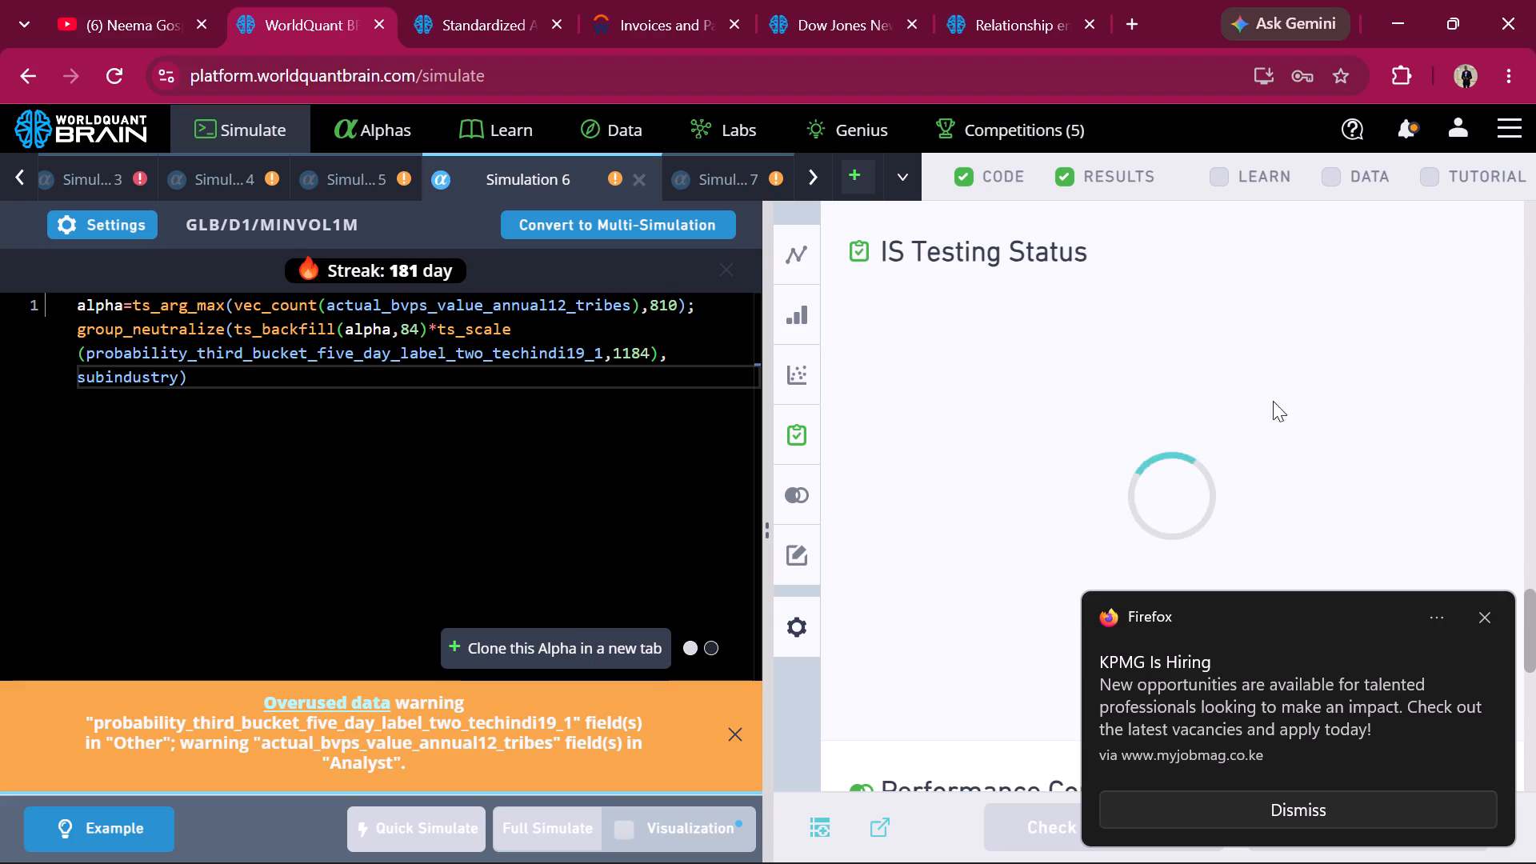
{"action": "left_click", "coordinate": [1482, 618]}
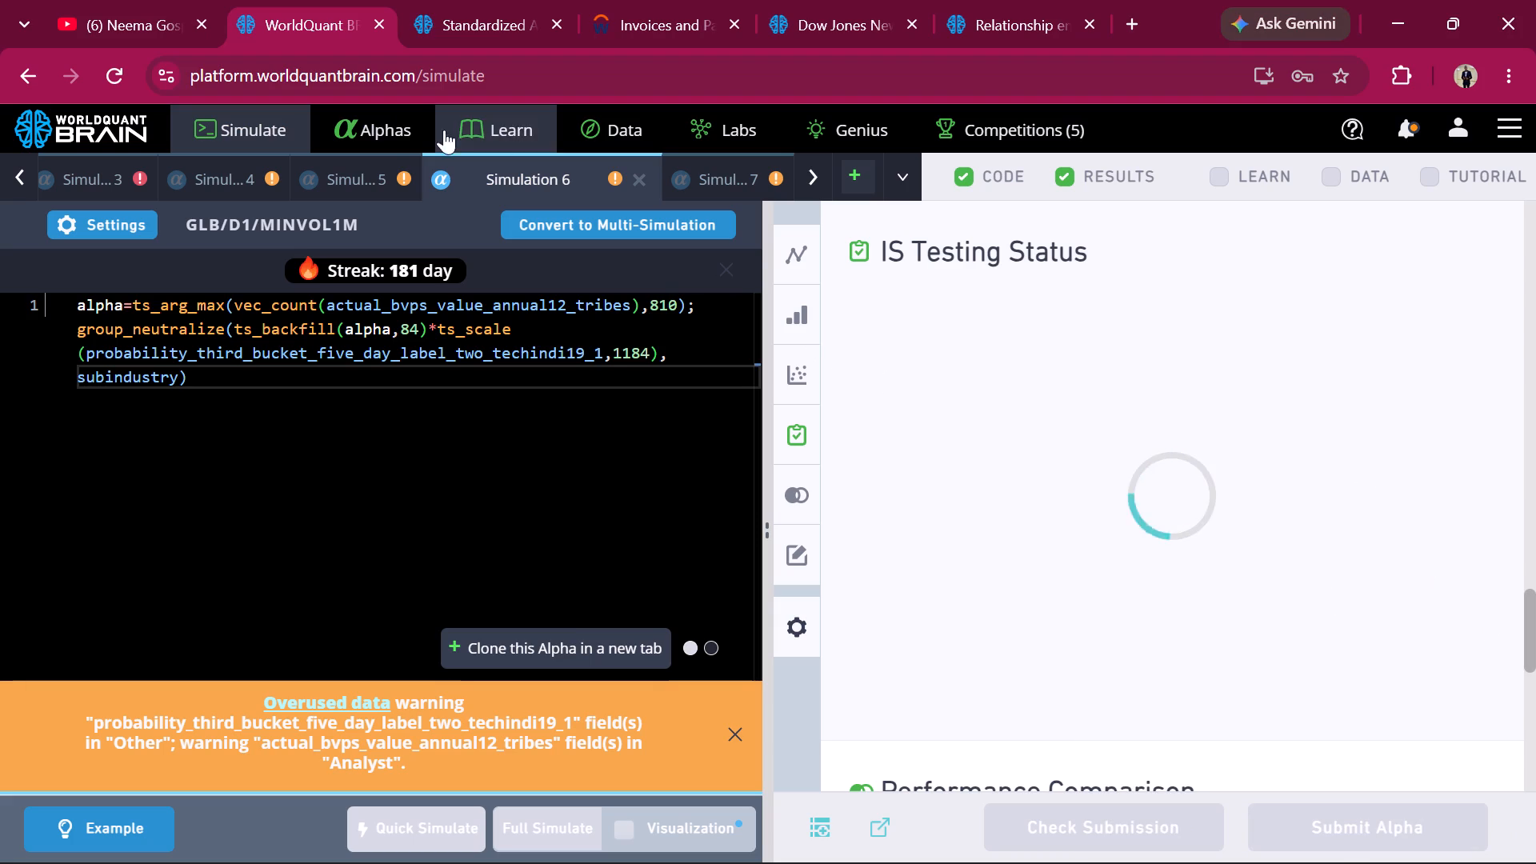
Show the test period of the Simulation 5 alpha and look over its performance comparison and properties.
{"action": "left_click", "coordinate": [370, 168]}
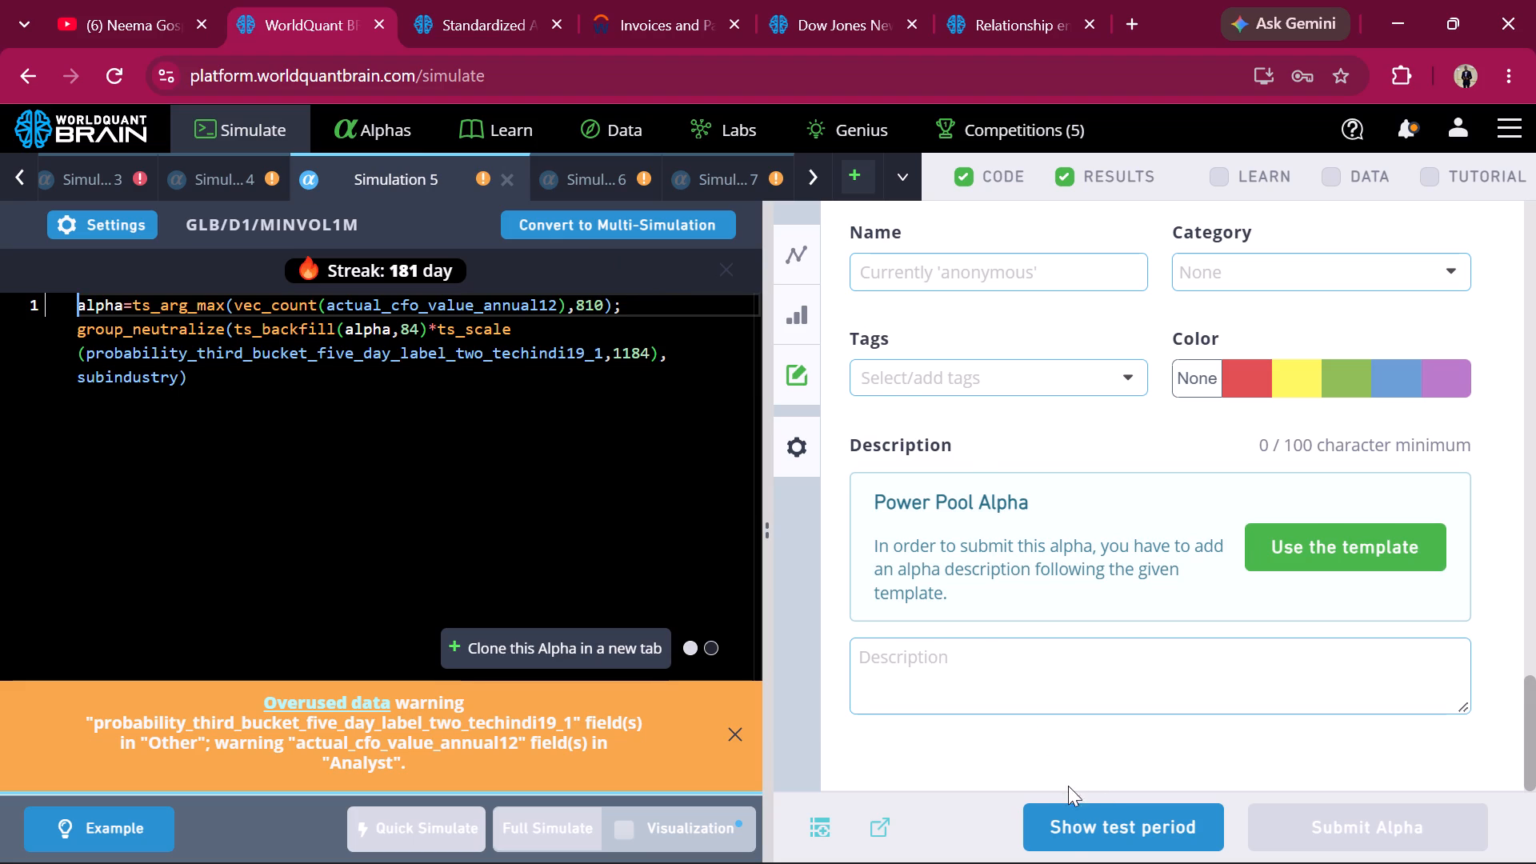
{"action": "left_click", "coordinate": [1070, 820]}
{"action": "scroll", "coordinate": [1279, 338], "scroll_direction": "down", "scroll_amount": 3}
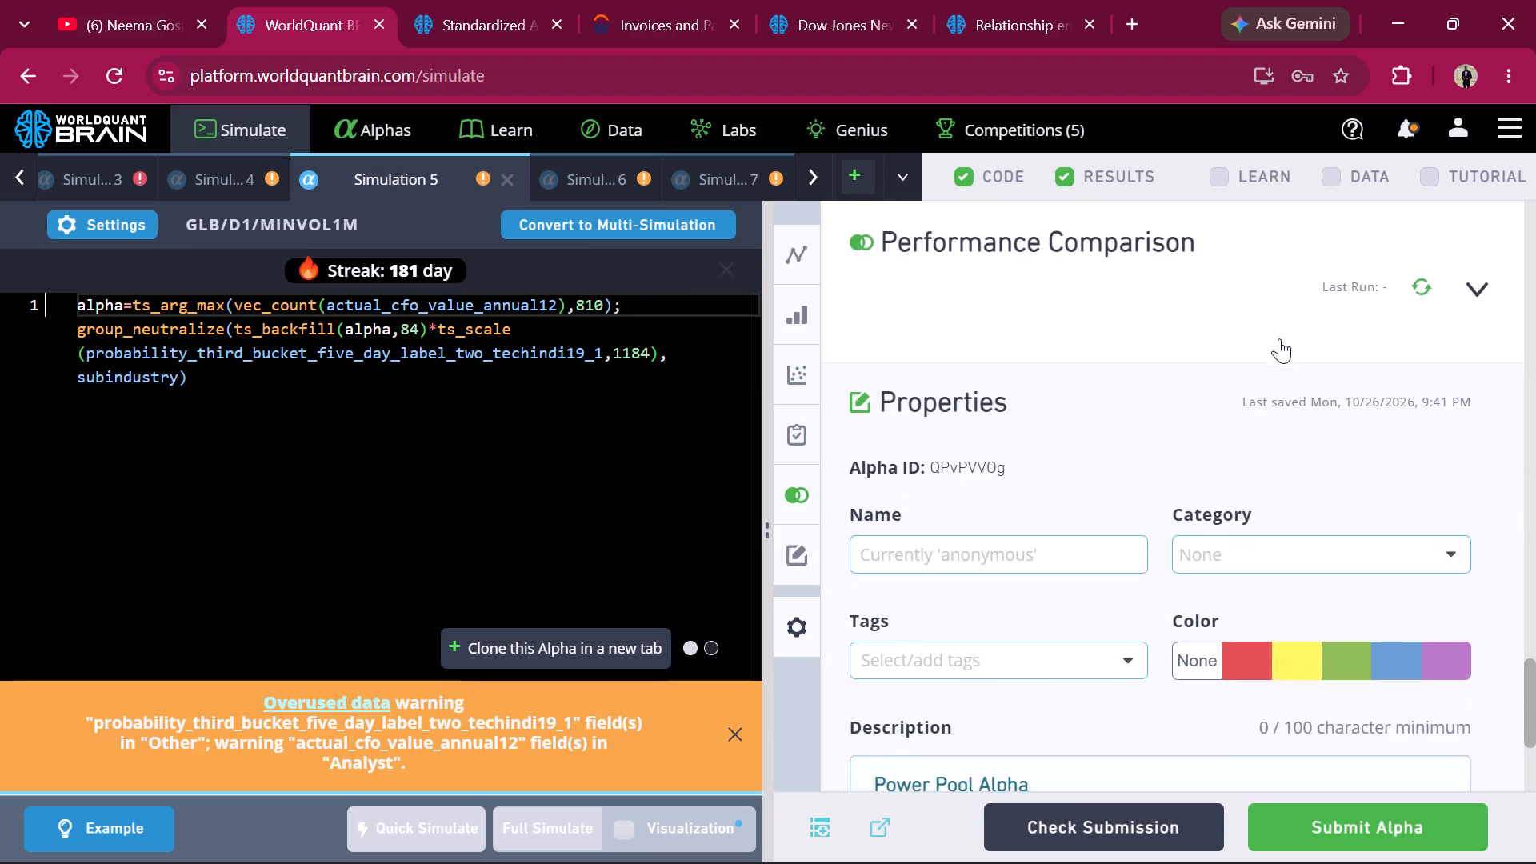
{"action": "scroll", "coordinate": [1279, 338], "scroll_direction": "down", "scroll_amount": 4}
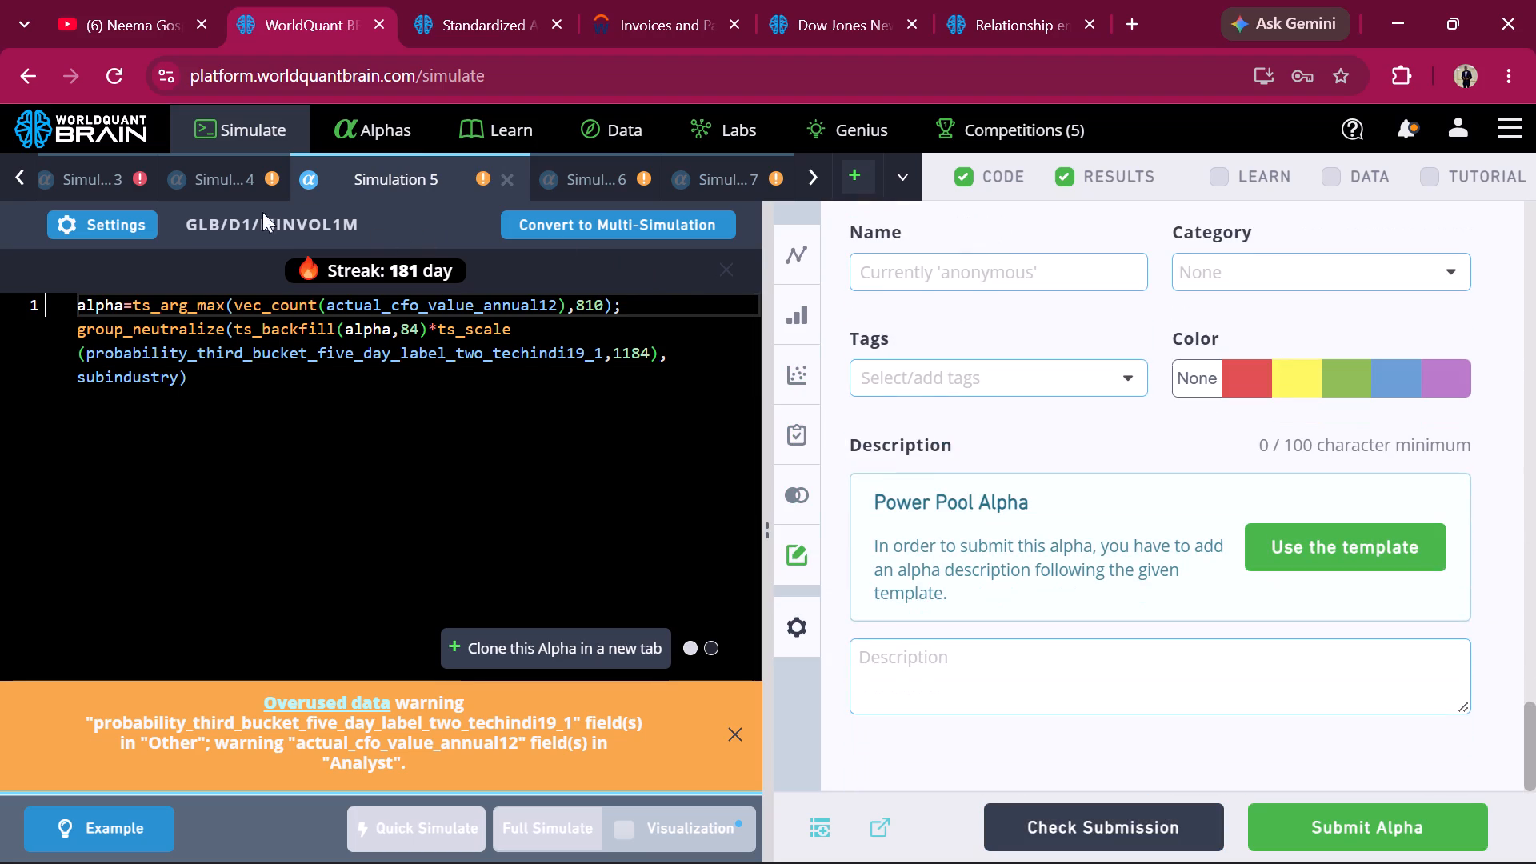
Show the Simulation 4 alpha's test period and calculate its Prod, Power Pool and Self correlations.
{"action": "left_click", "coordinate": [257, 178]}
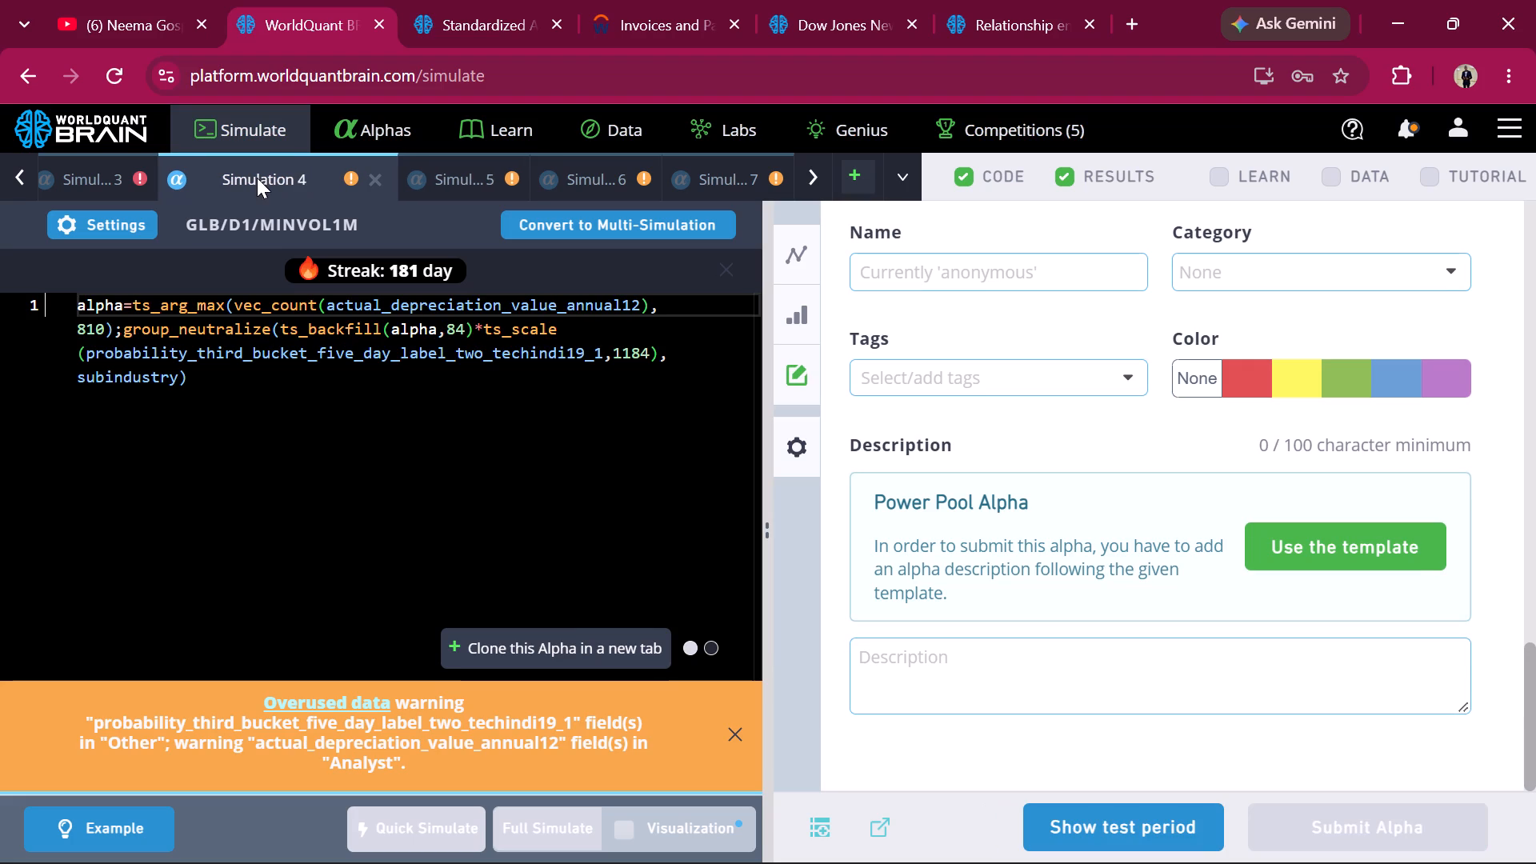
{"action": "left_click", "coordinate": [1169, 830]}
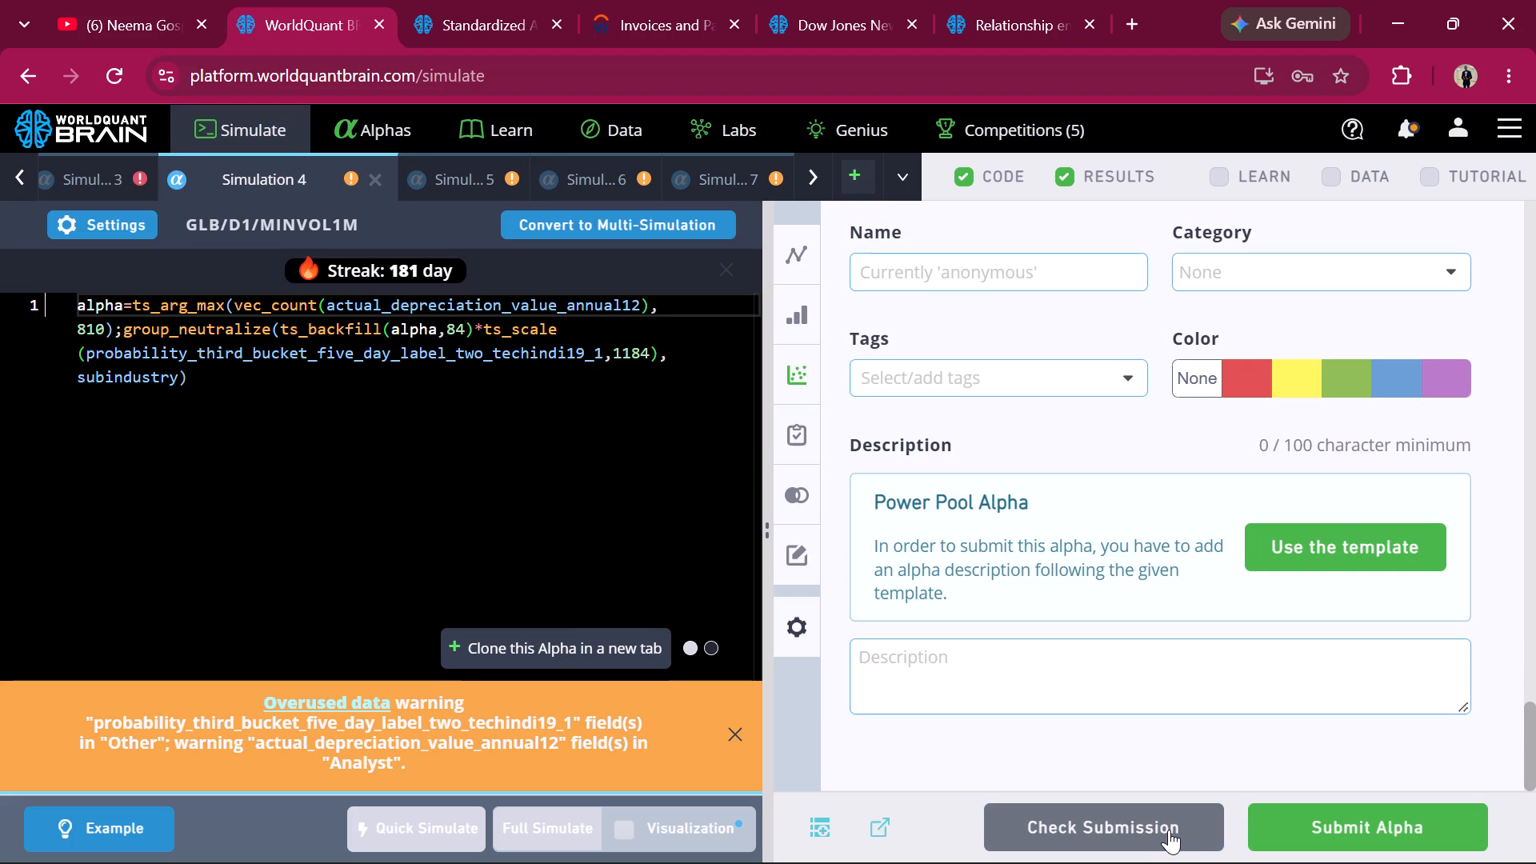
{"action": "scroll", "coordinate": [1284, 461], "scroll_direction": "down", "scroll_amount": 2}
{"action": "scroll", "coordinate": [1284, 461], "scroll_direction": "up", "scroll_amount": 5}
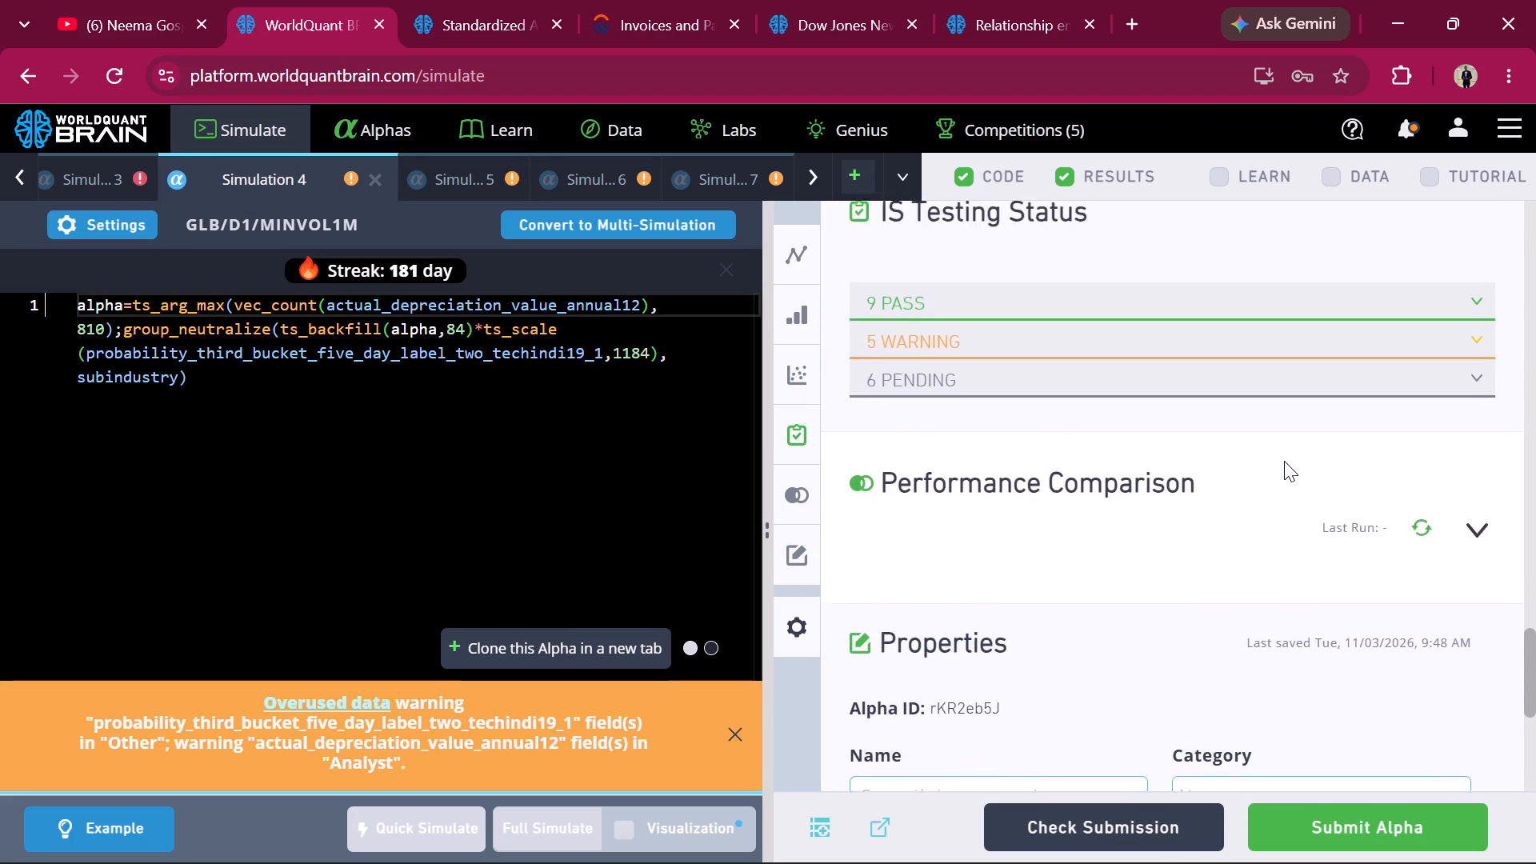
{"action": "scroll", "coordinate": [1284, 461], "scroll_direction": "up", "scroll_amount": 3}
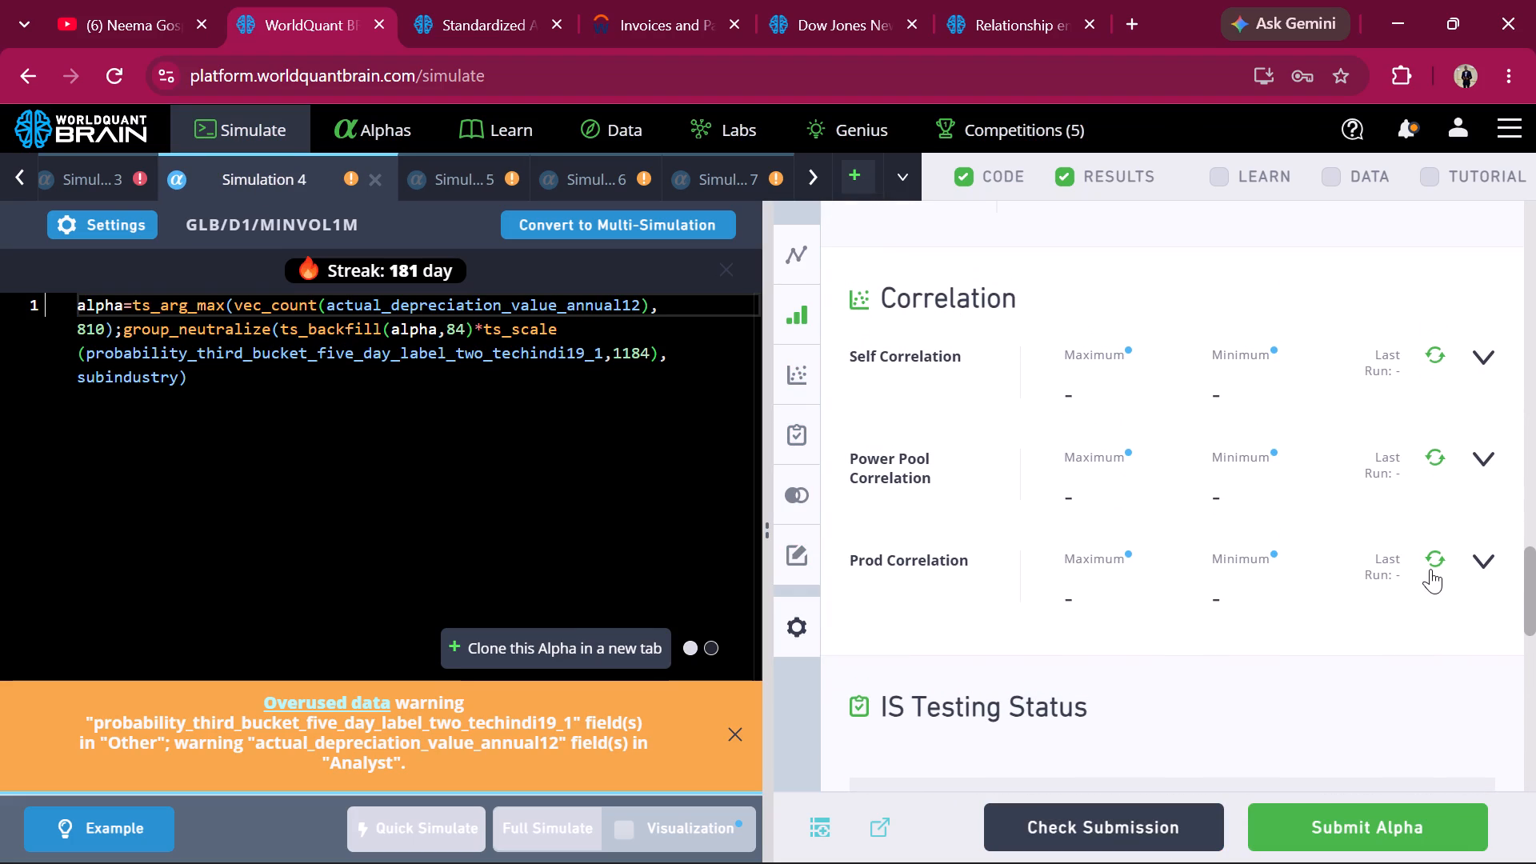
{"action": "left_click", "coordinate": [1432, 554]}
{"action": "left_click", "coordinate": [1437, 459]}
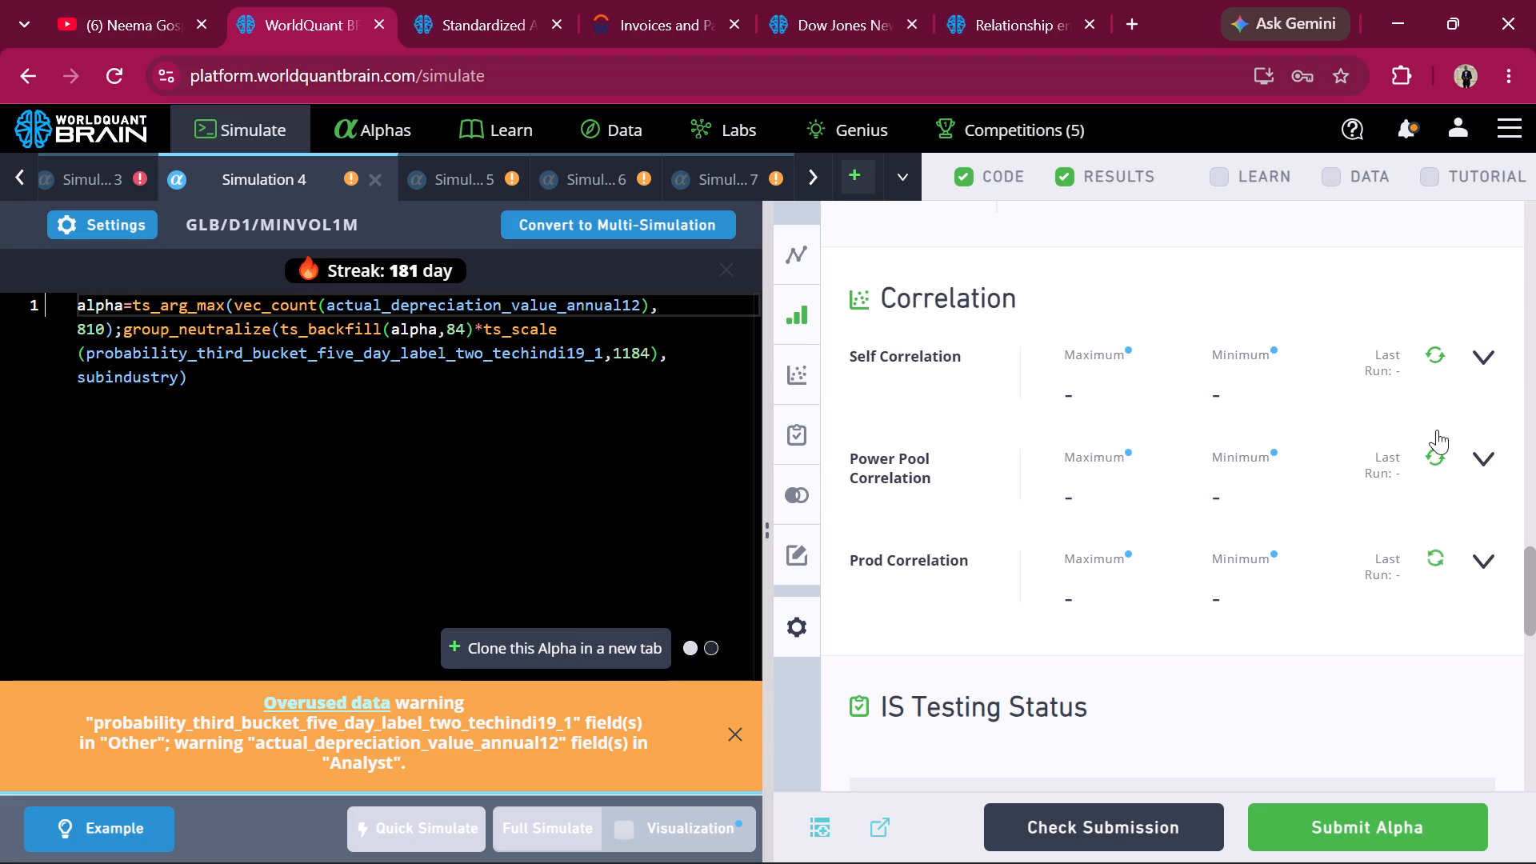
{"action": "left_click", "coordinate": [1437, 357]}
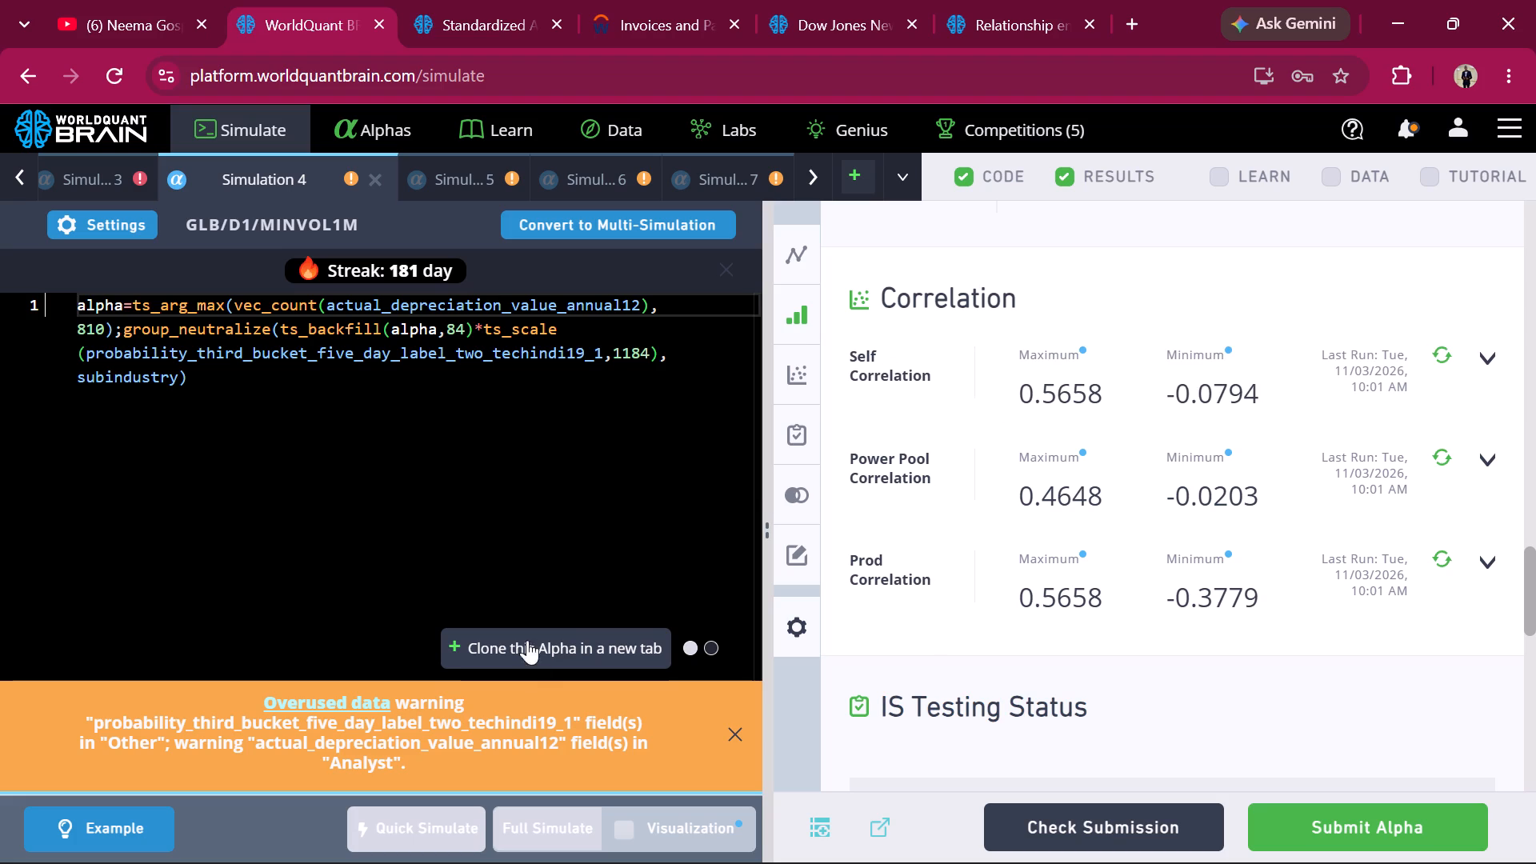
Run a full simulation of a clone of the Simulation 4 alpha with its neutralization set to RAM.
{"action": "left_click", "coordinate": [573, 655]}
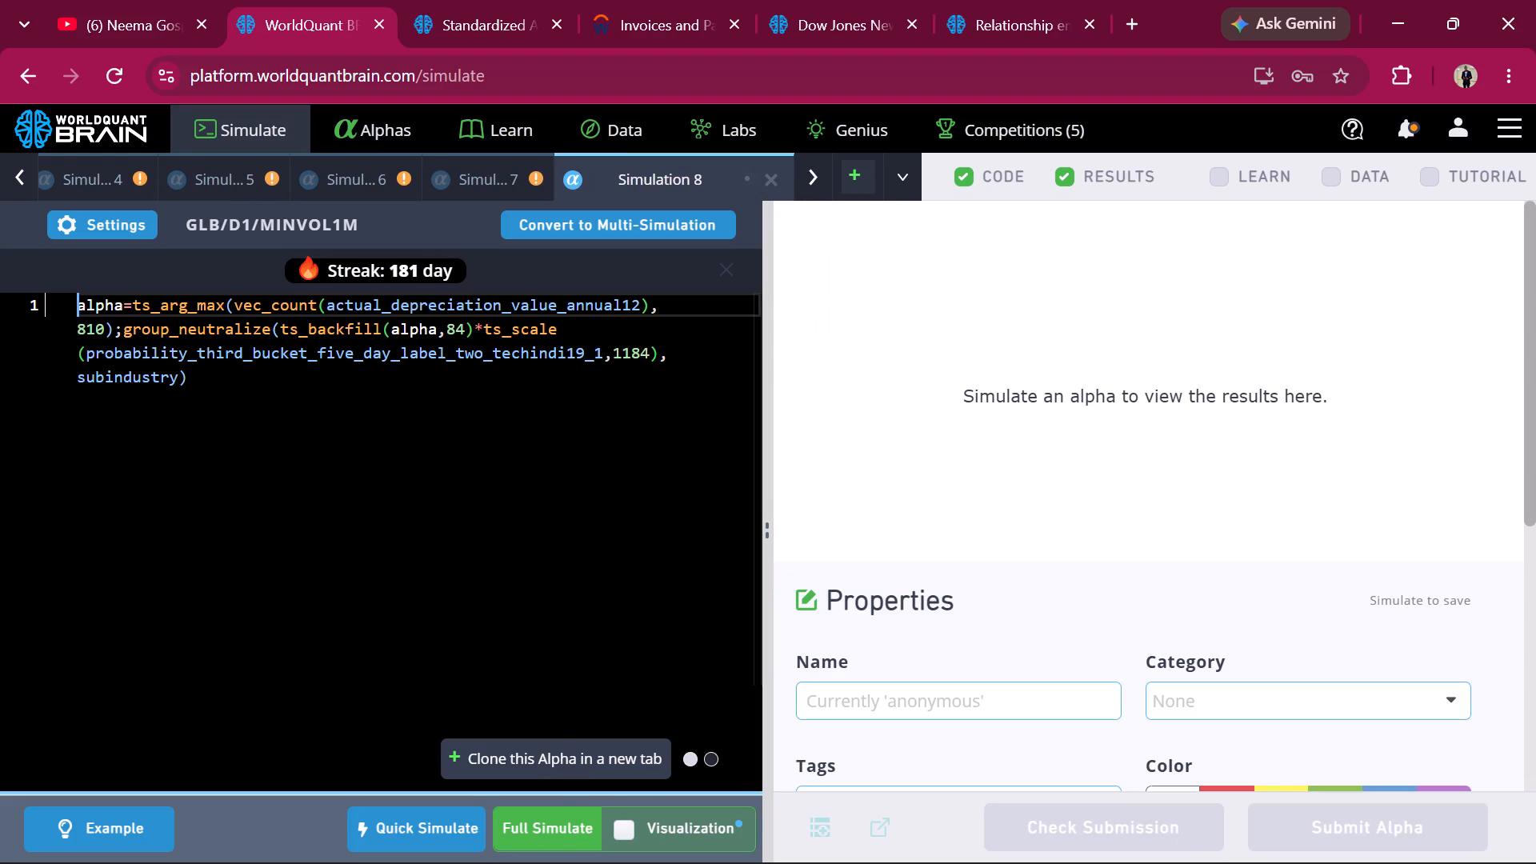
{"action": "left_click", "coordinate": [137, 230]}
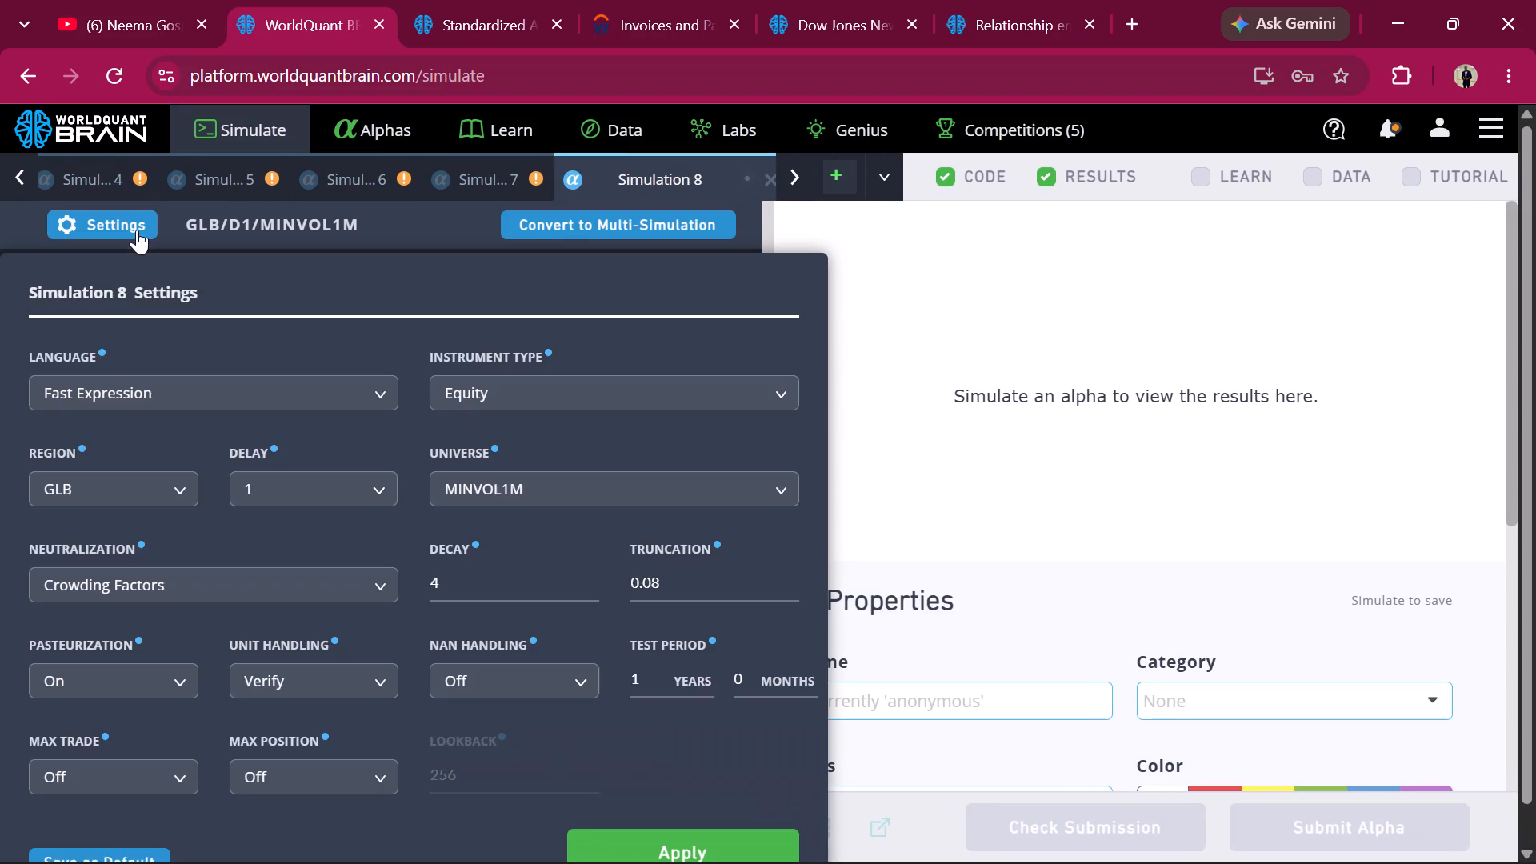
{"action": "left_click", "coordinate": [234, 582]}
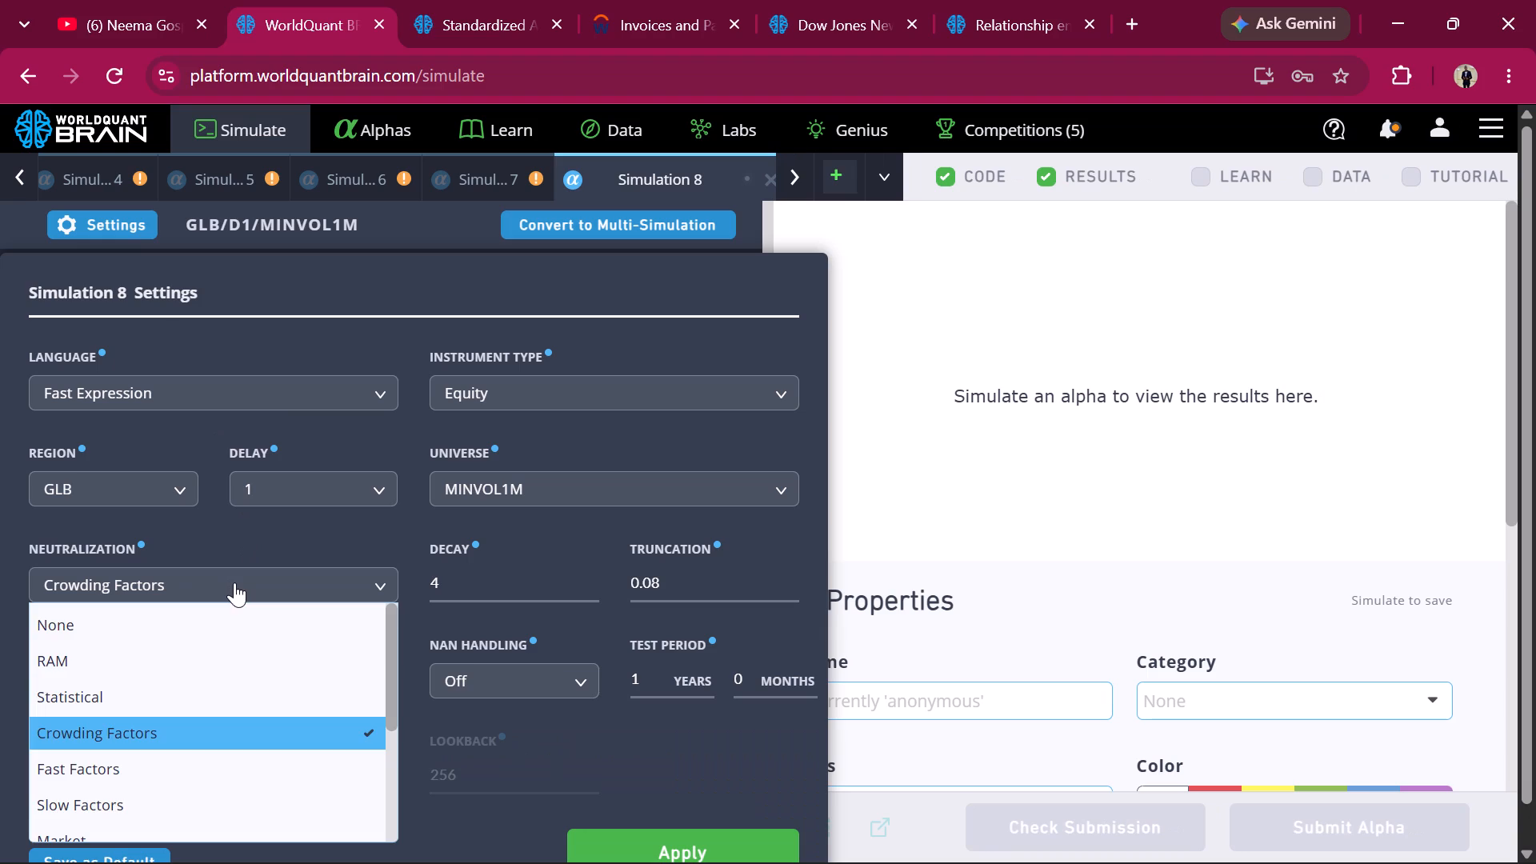
{"action": "left_click", "coordinate": [142, 662]}
{"action": "left_click", "coordinate": [606, 857]}
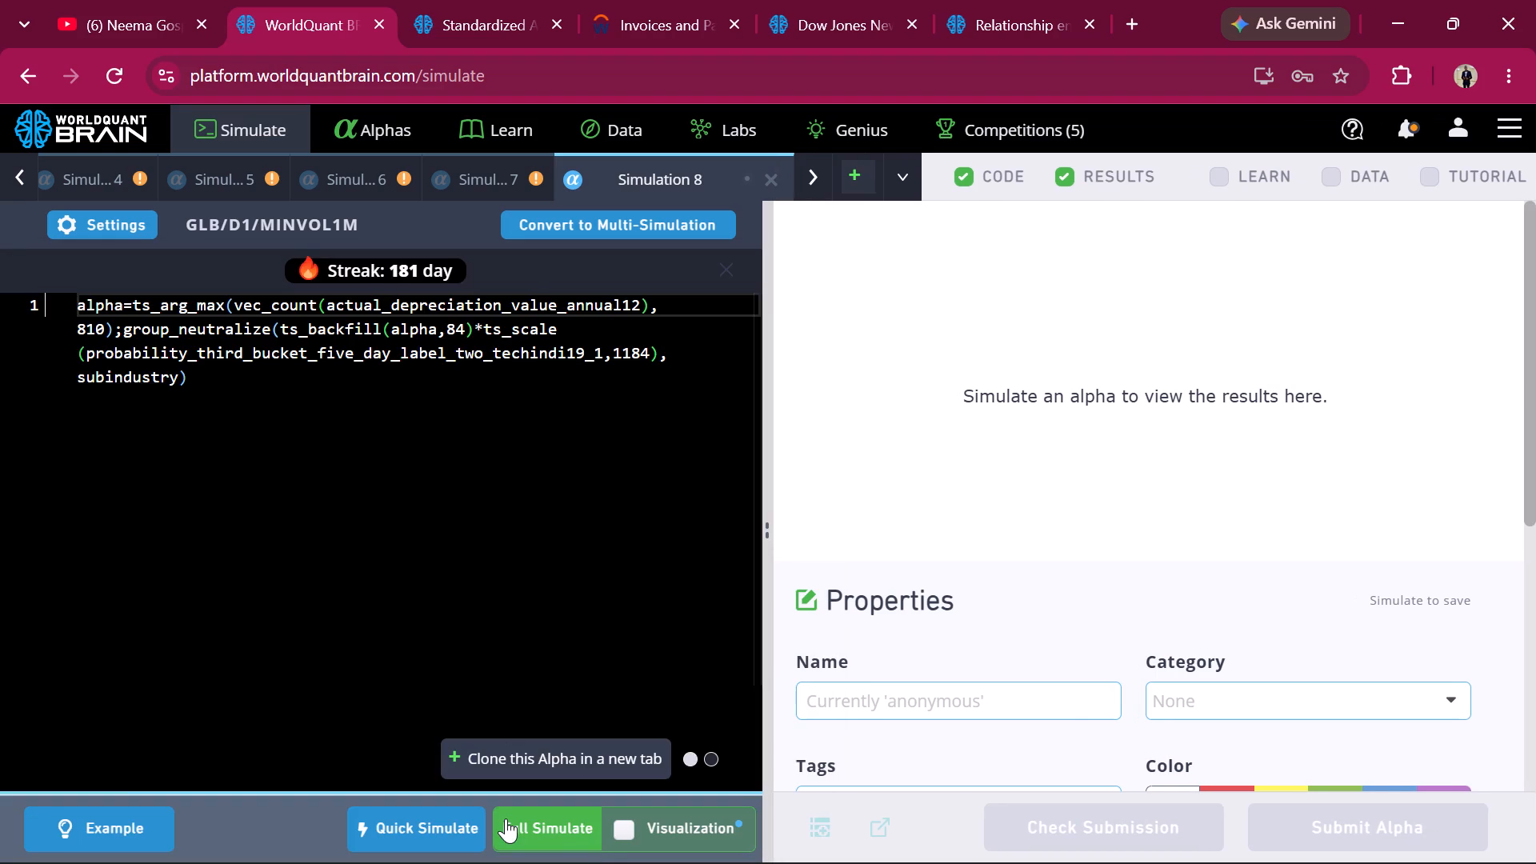
{"action": "left_click", "coordinate": [506, 818]}
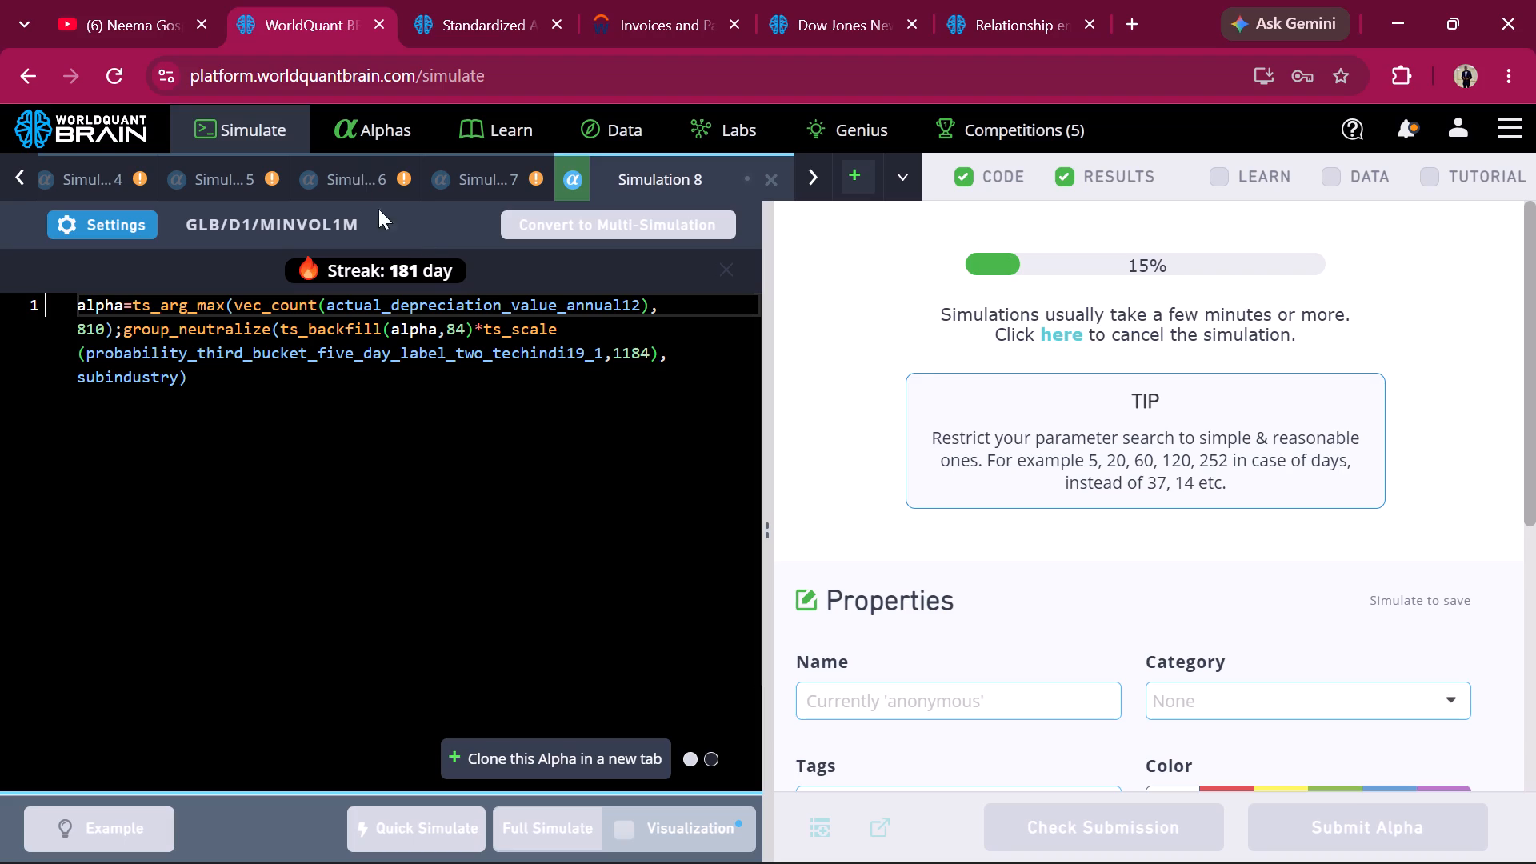
Return to Simulation 6 and review its IS-period summary, correlations and IS Testing Status for the submission's progress.
{"action": "left_click", "coordinate": [358, 169]}
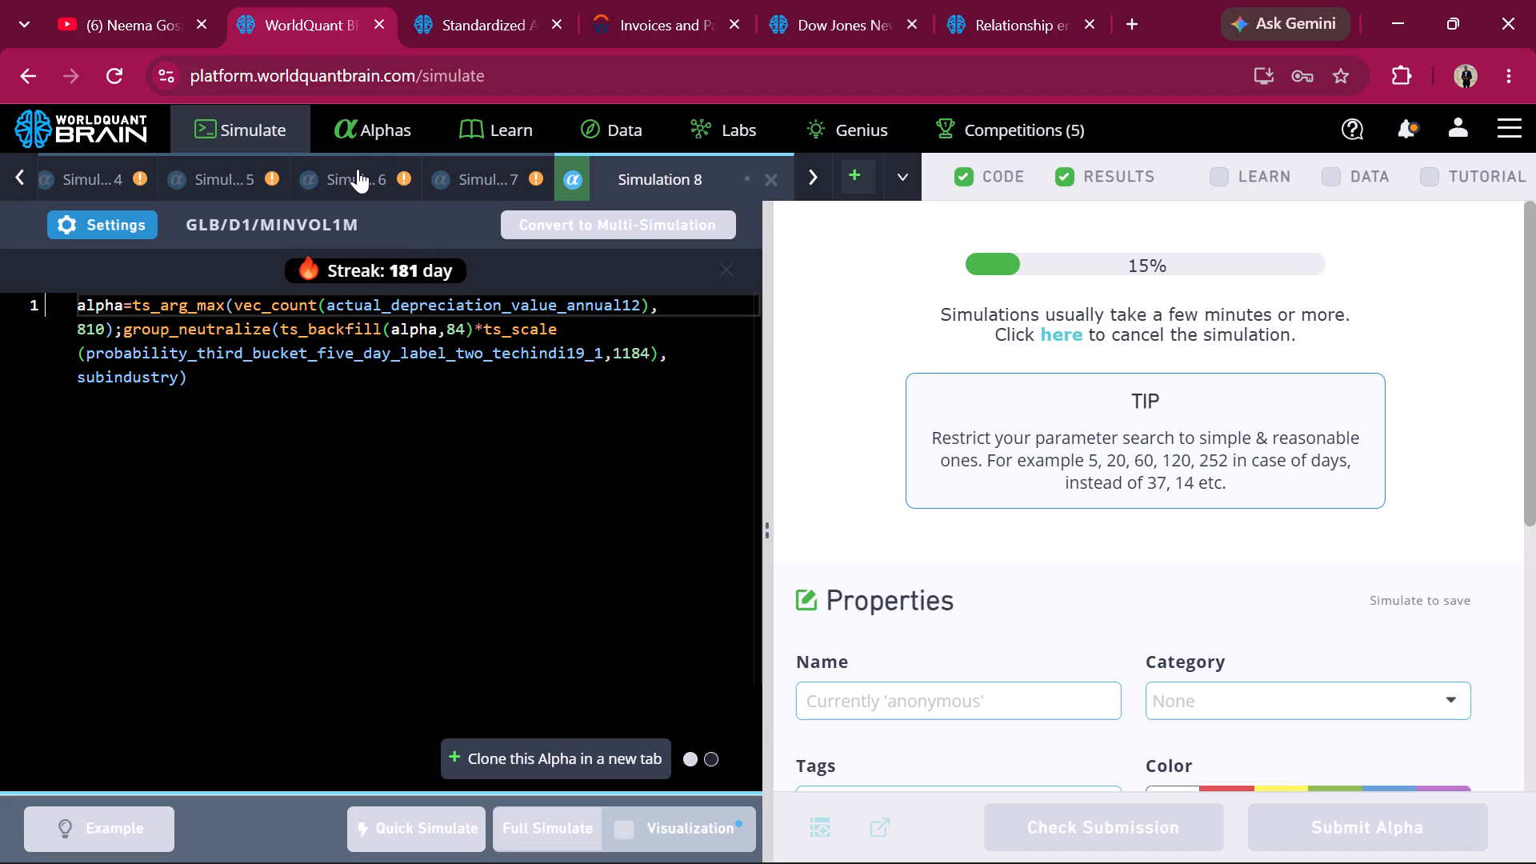
{"action": "left_click", "coordinate": [358, 169]}
{"action": "scroll", "coordinate": [1150, 446], "scroll_direction": "down", "scroll_amount": 3}
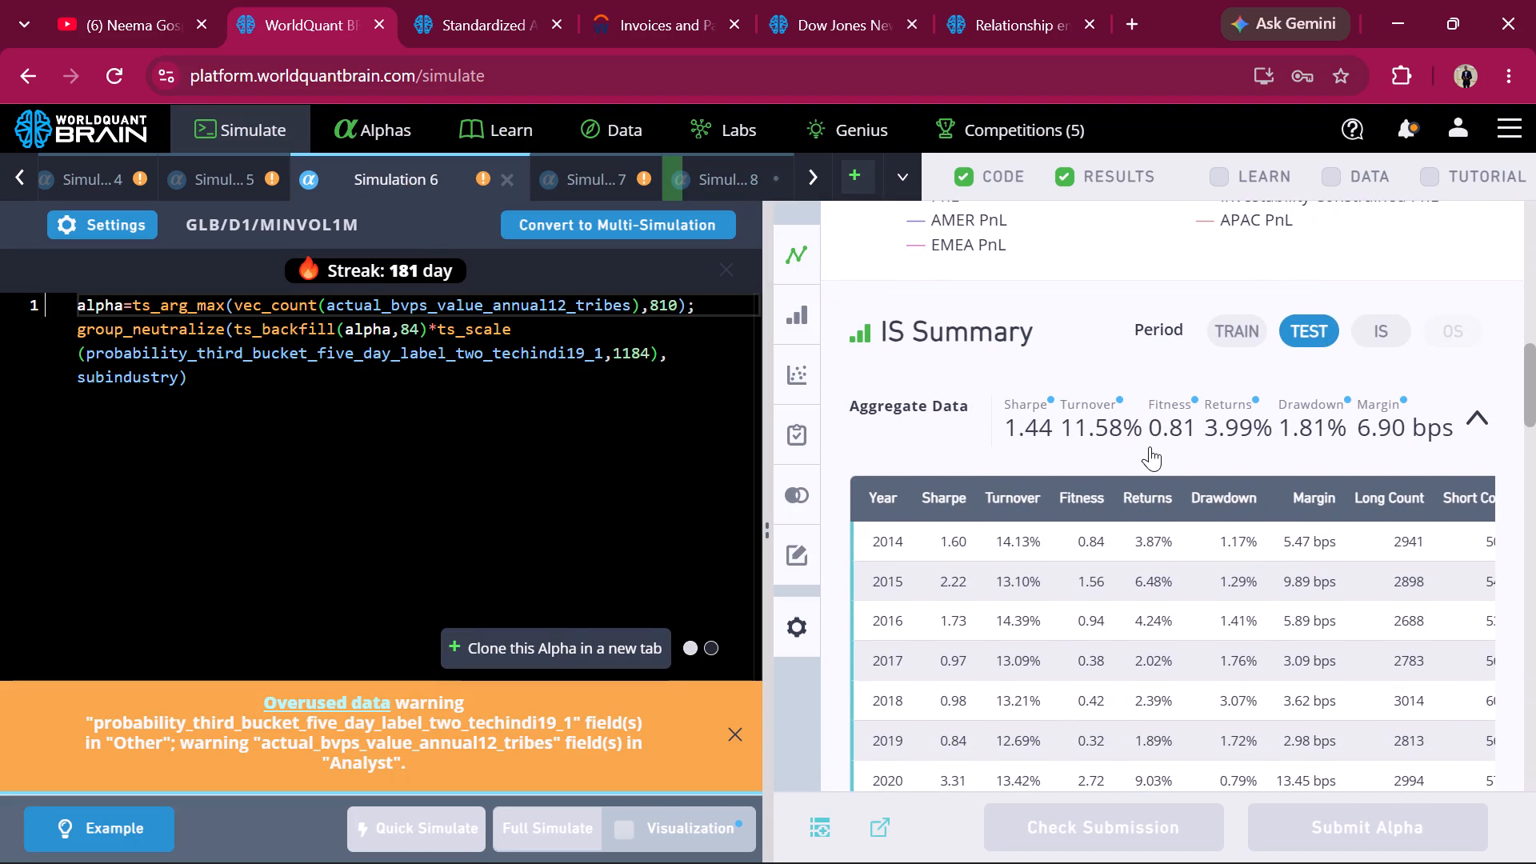
{"action": "left_click", "coordinate": [1374, 326]}
{"action": "scroll", "coordinate": [1212, 479], "scroll_direction": "down", "scroll_amount": 9}
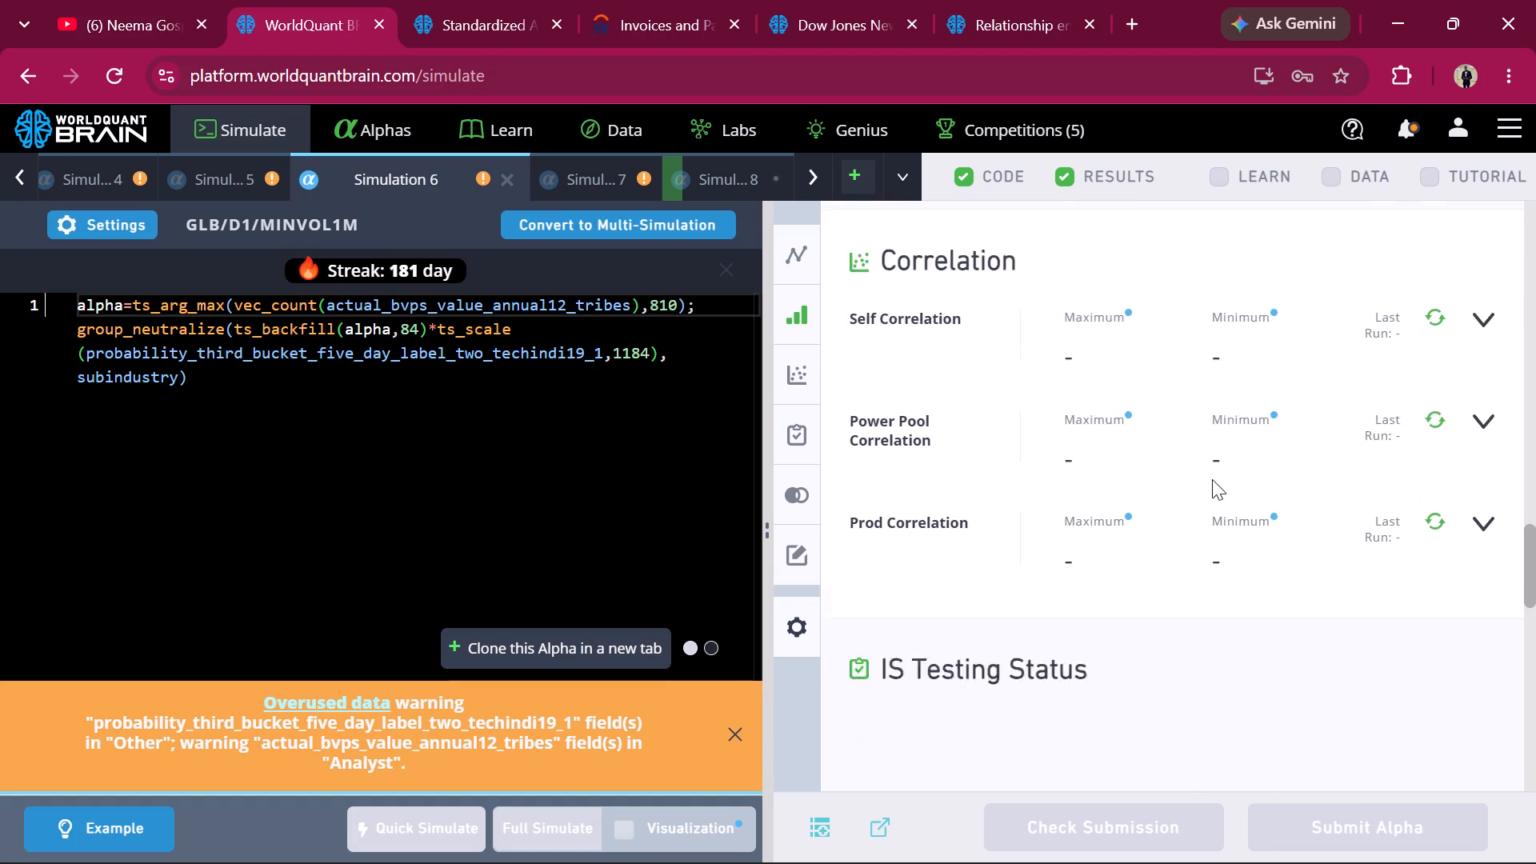
{"action": "scroll", "coordinate": [1212, 479], "scroll_direction": "down", "scroll_amount": 3}
{"action": "scroll", "coordinate": [1212, 479], "scroll_direction": "up", "scroll_amount": 3}
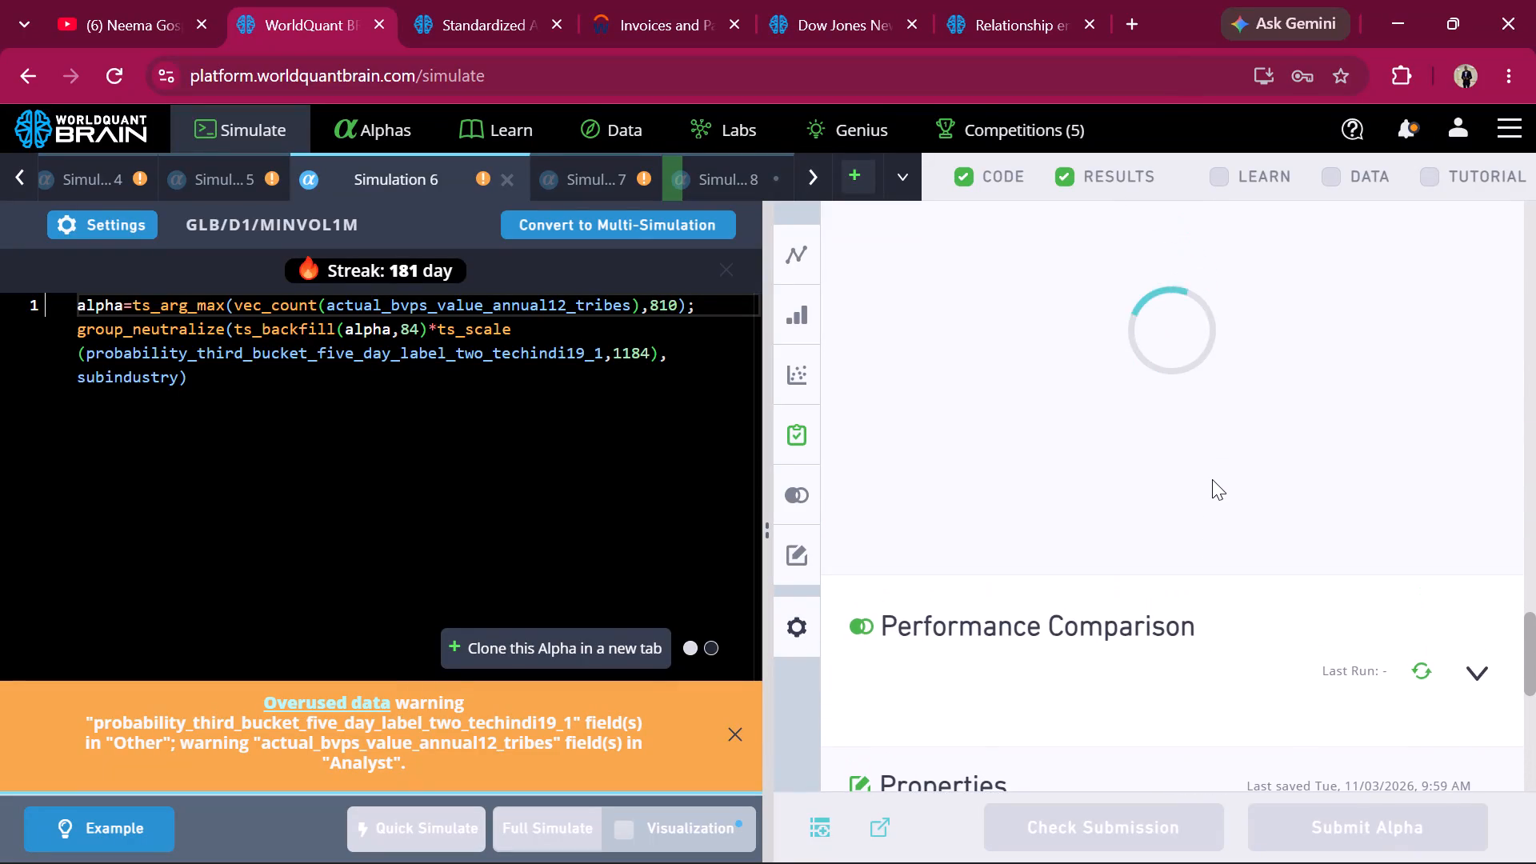
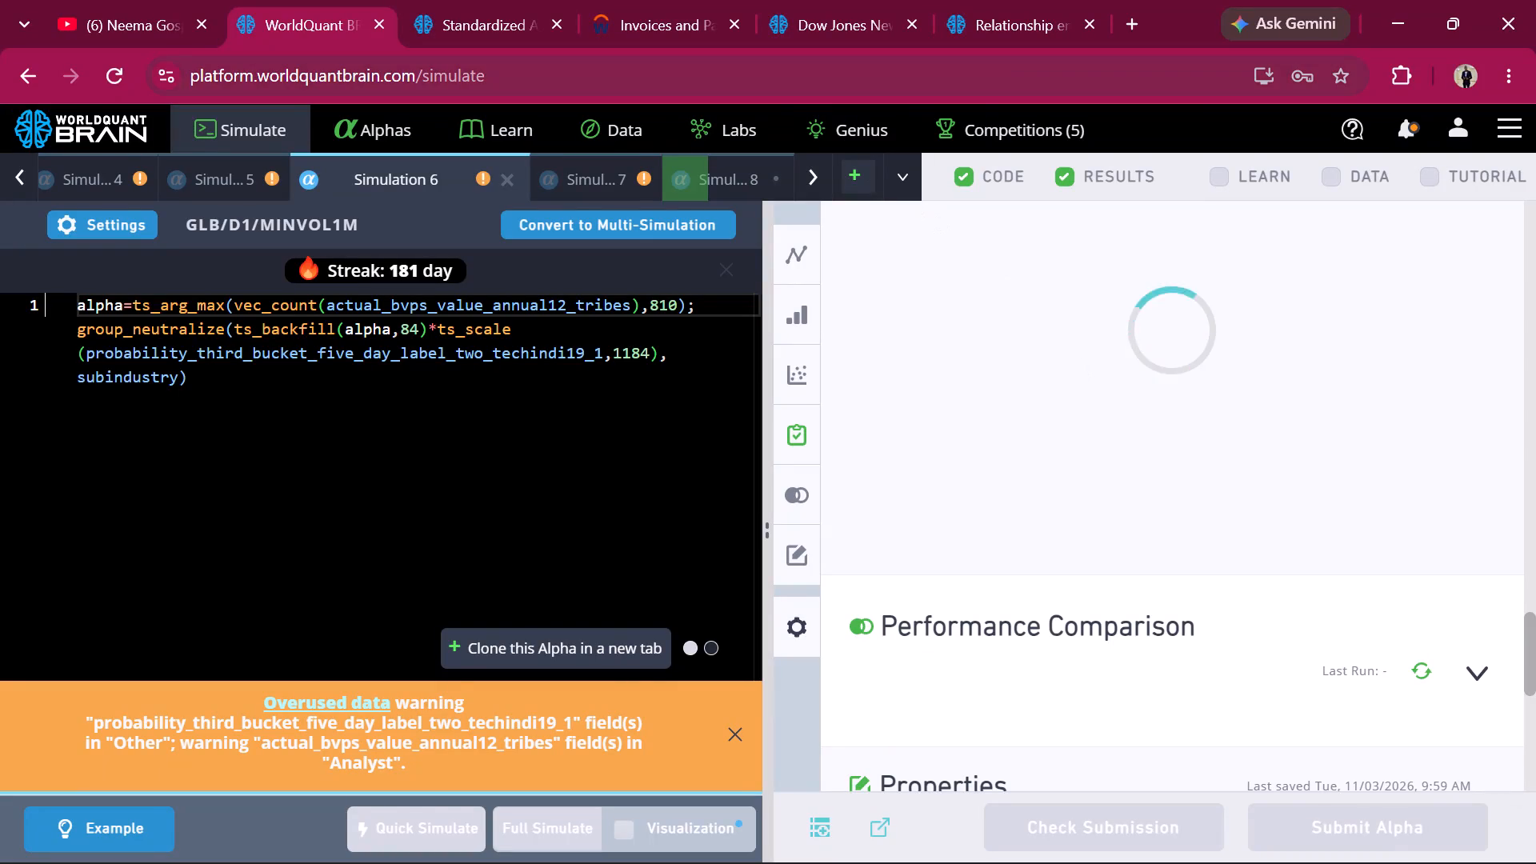
Check the list of submitted alphas for the Simulation 6 submission.
{"action": "left_click", "coordinate": [356, 109]}
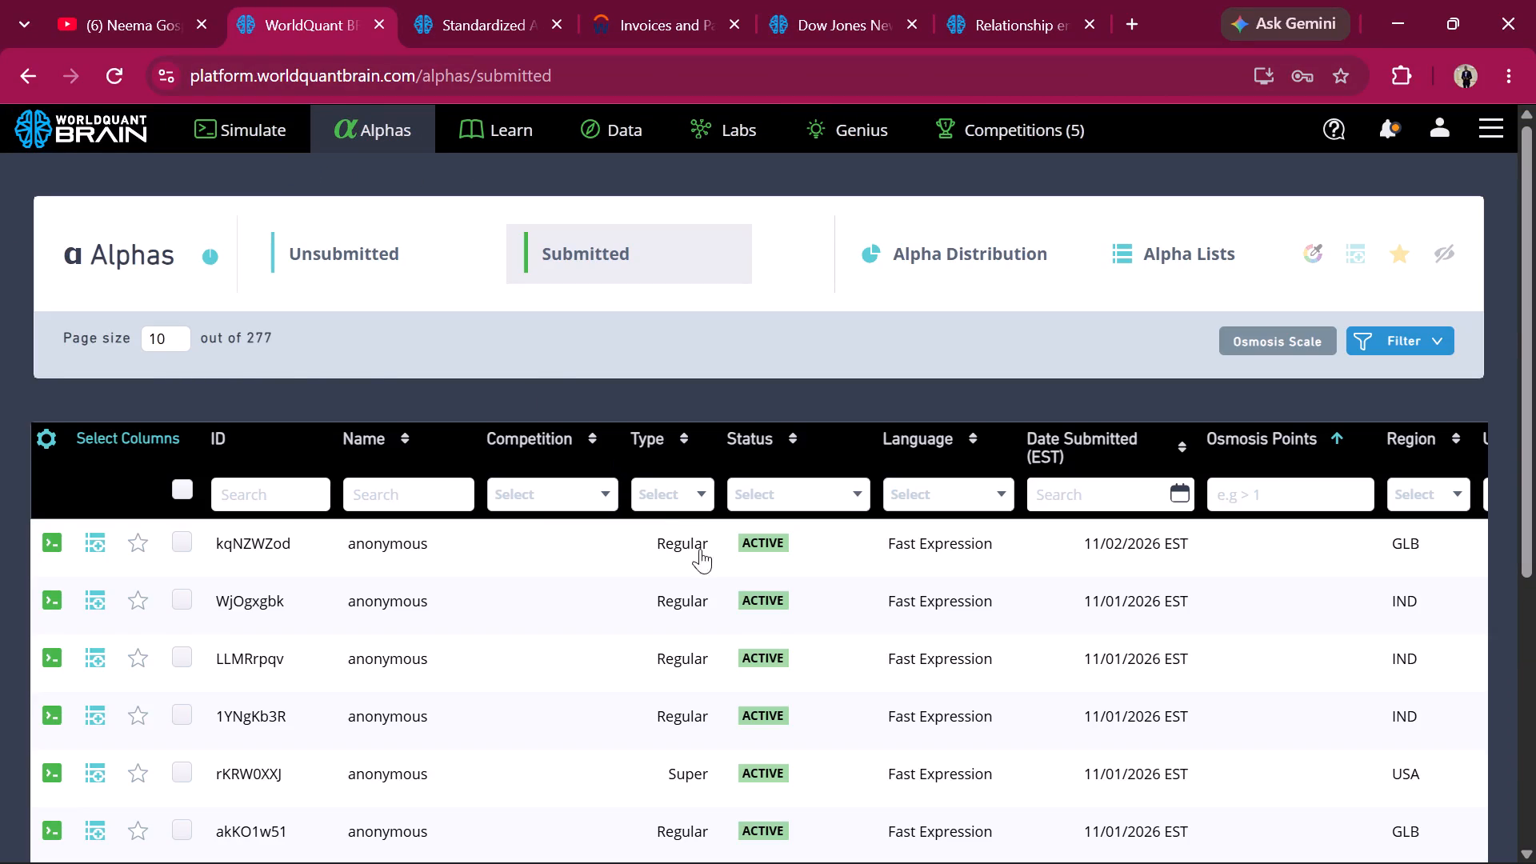
{"action": "scroll", "coordinate": [918, 715], "scroll_direction": "up", "scroll_amount": 1}
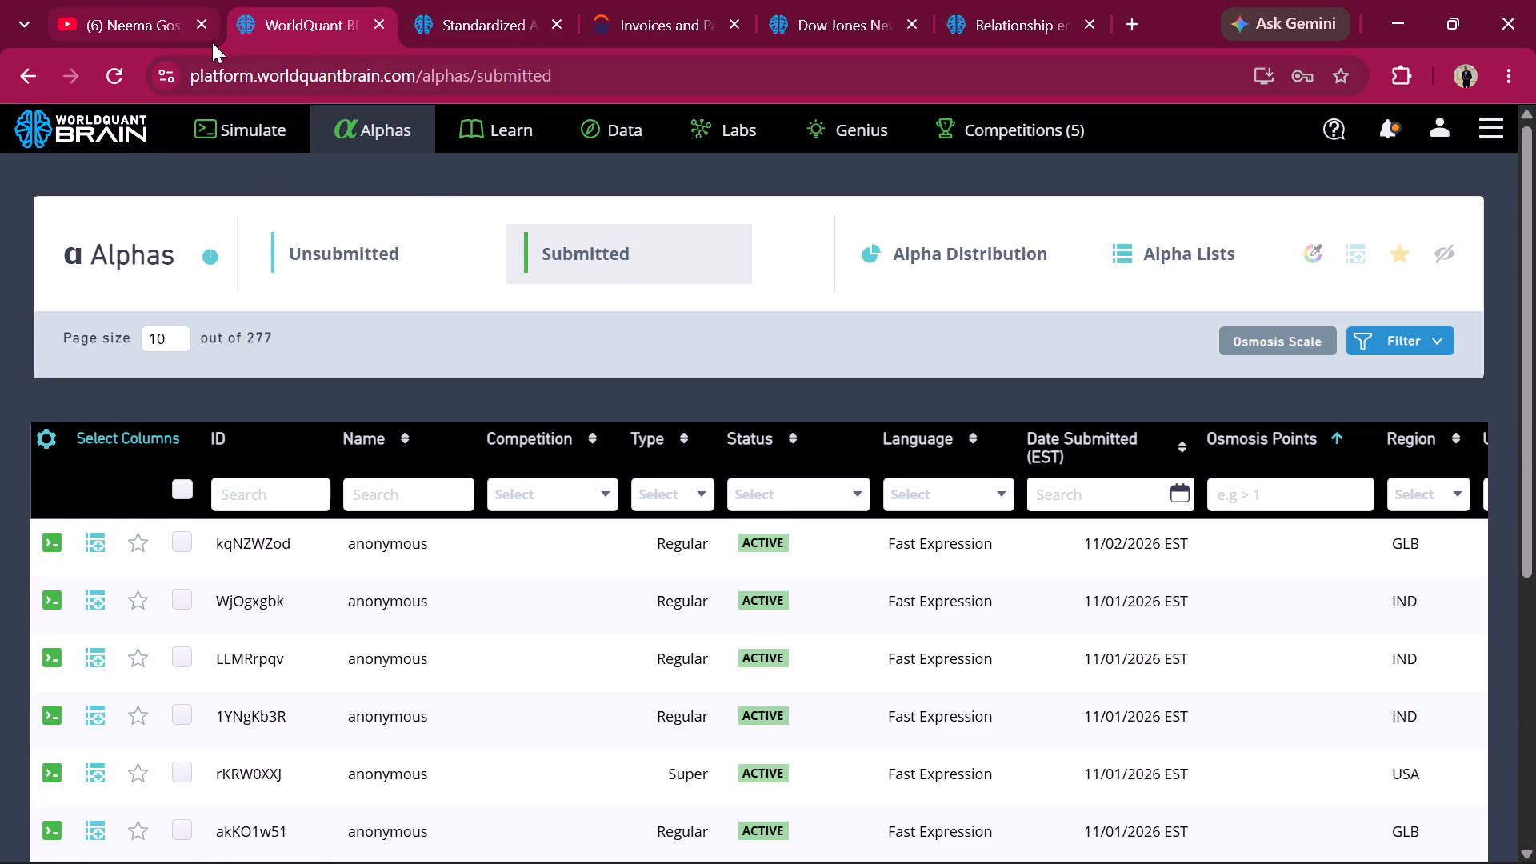
Return to the Simulation 6 results, show the IS-period summary and recheck the submission's progress in the testing status.
{"action": "left_click", "coordinate": [220, 135]}
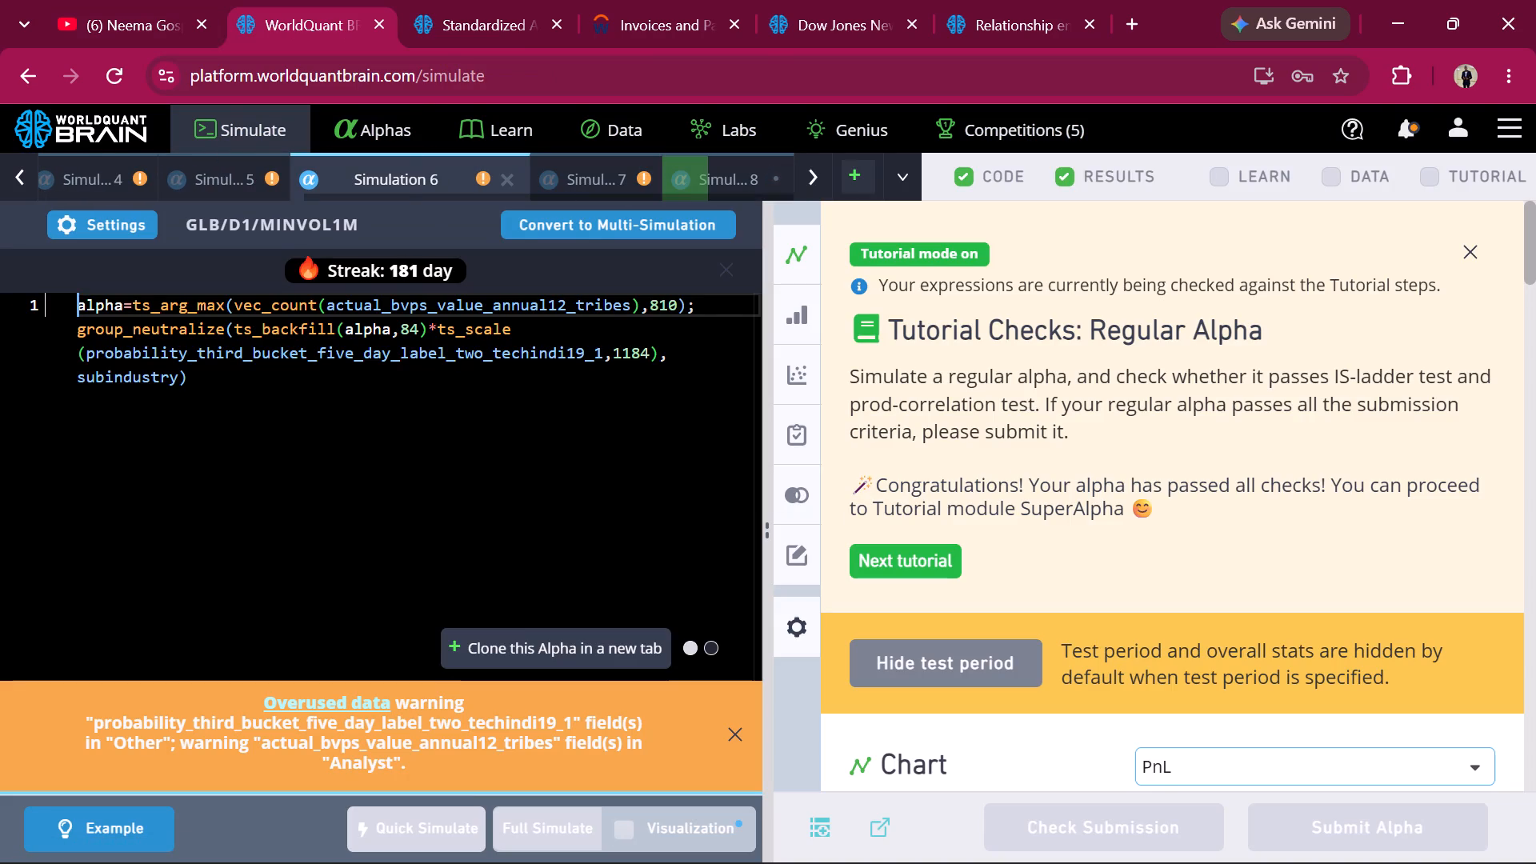
{"action": "scroll", "coordinate": [1128, 372], "scroll_direction": "down", "scroll_amount": 6}
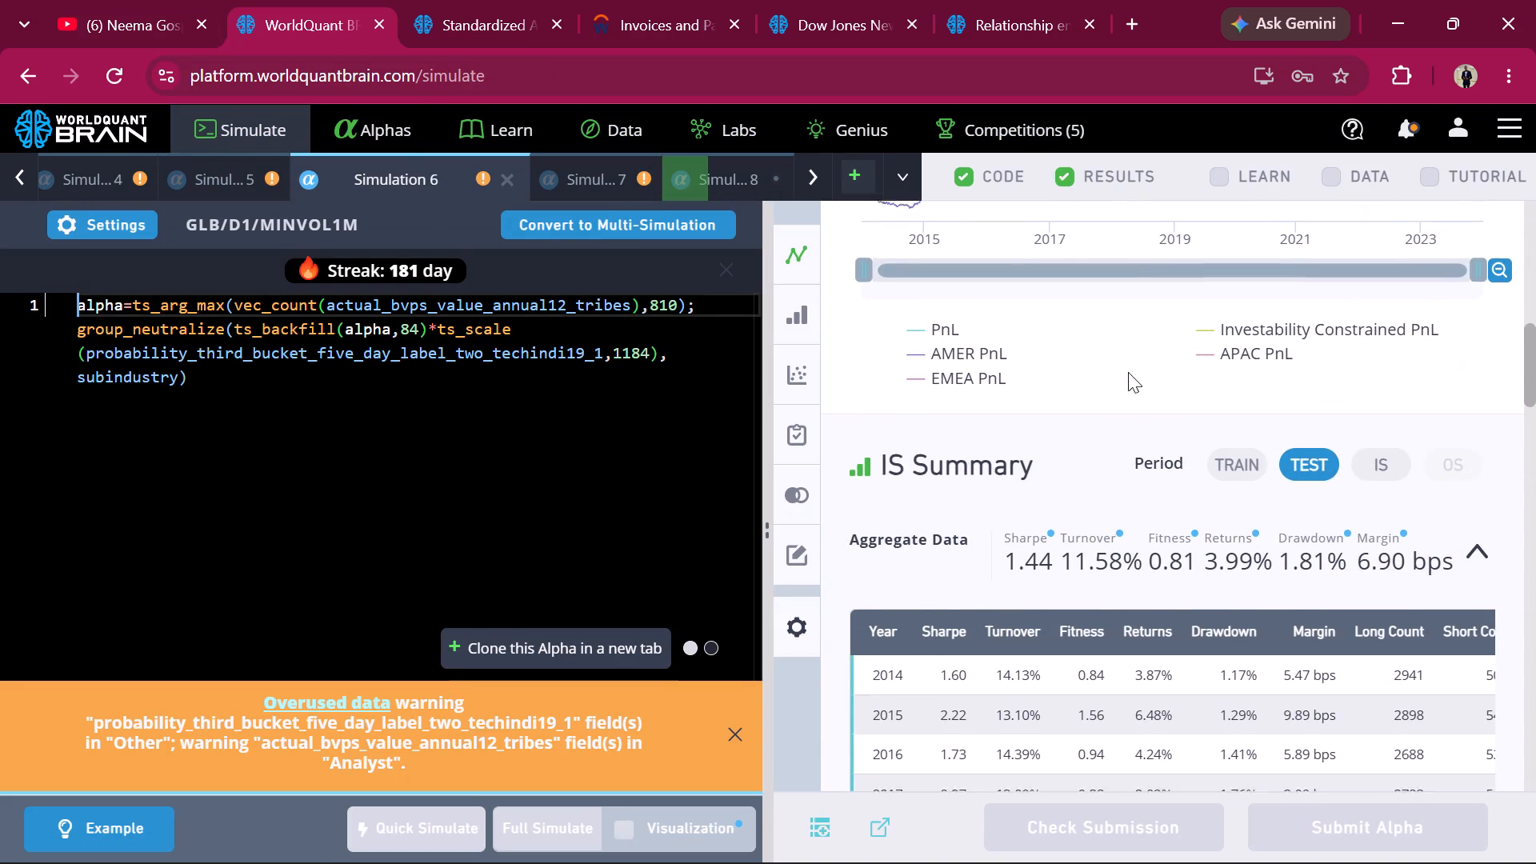
{"action": "scroll", "coordinate": [1149, 417], "scroll_direction": "down", "scroll_amount": 1}
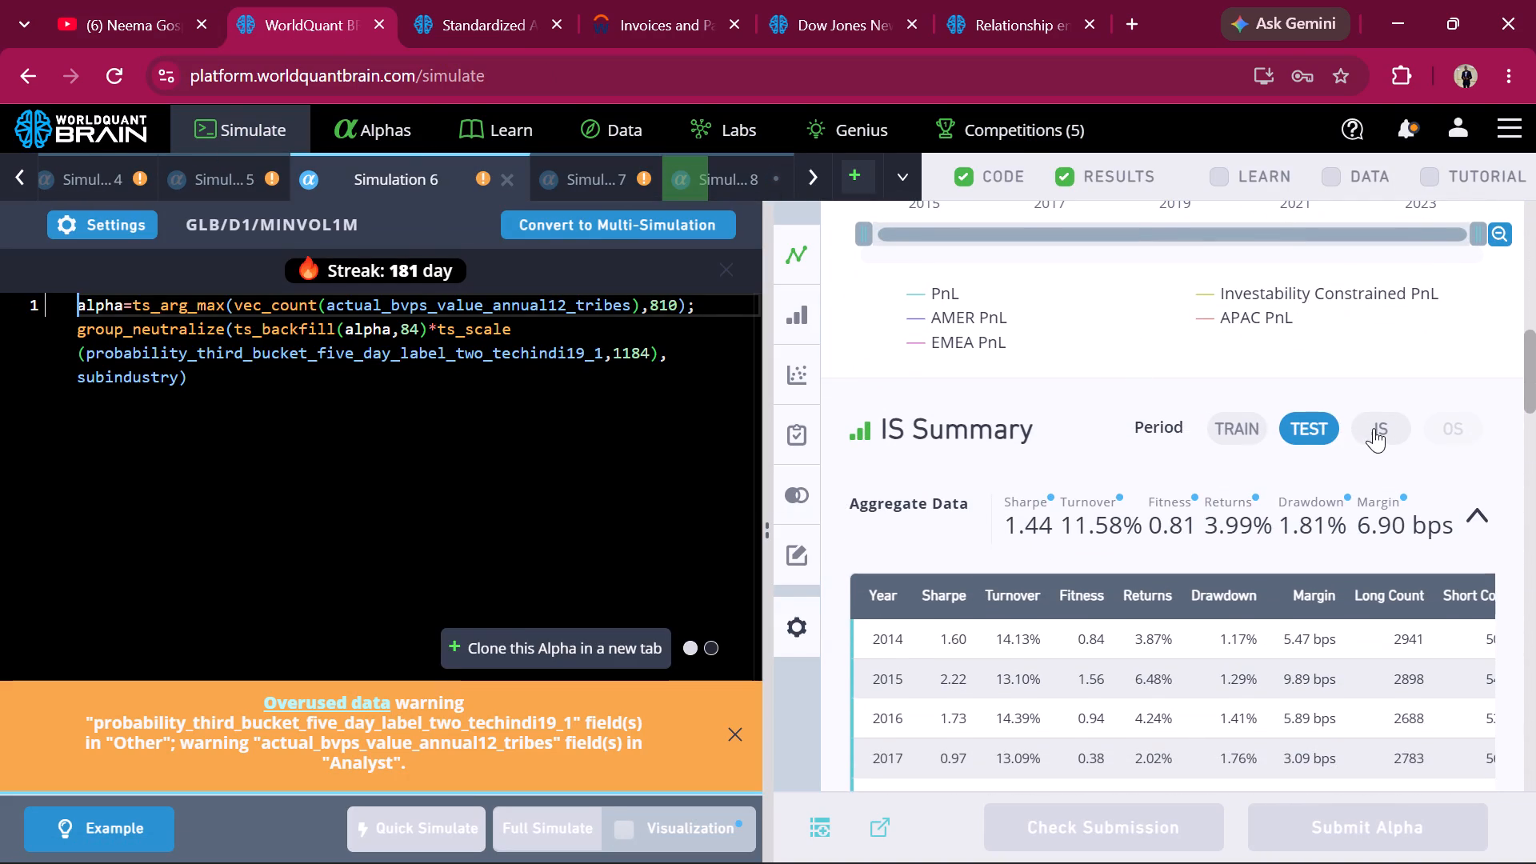
{"action": "left_click", "coordinate": [1374, 428]}
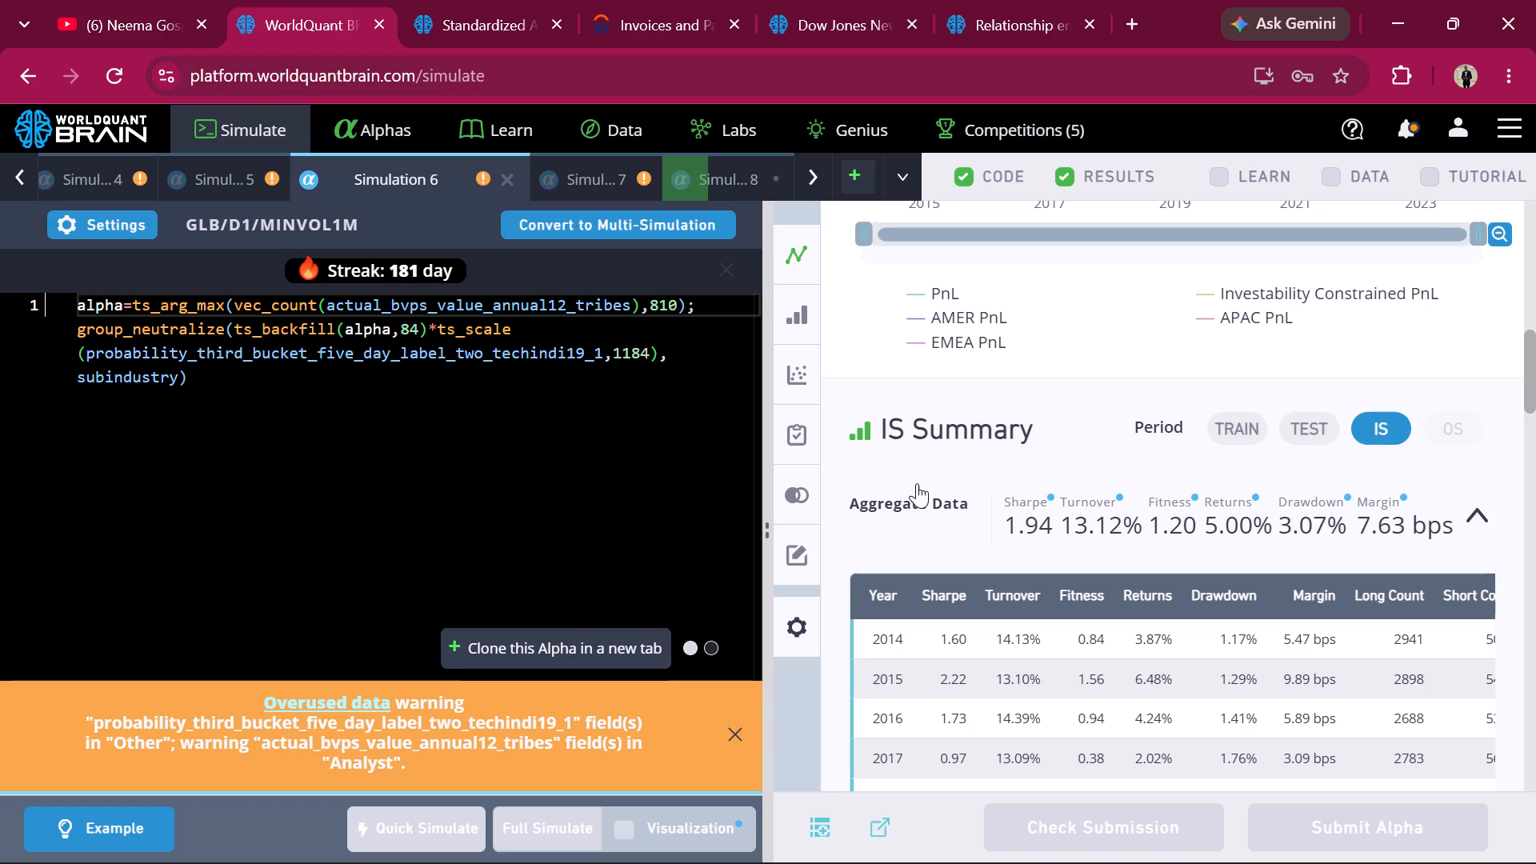
{"action": "scroll", "coordinate": [917, 483], "scroll_direction": "down", "scroll_amount": 8}
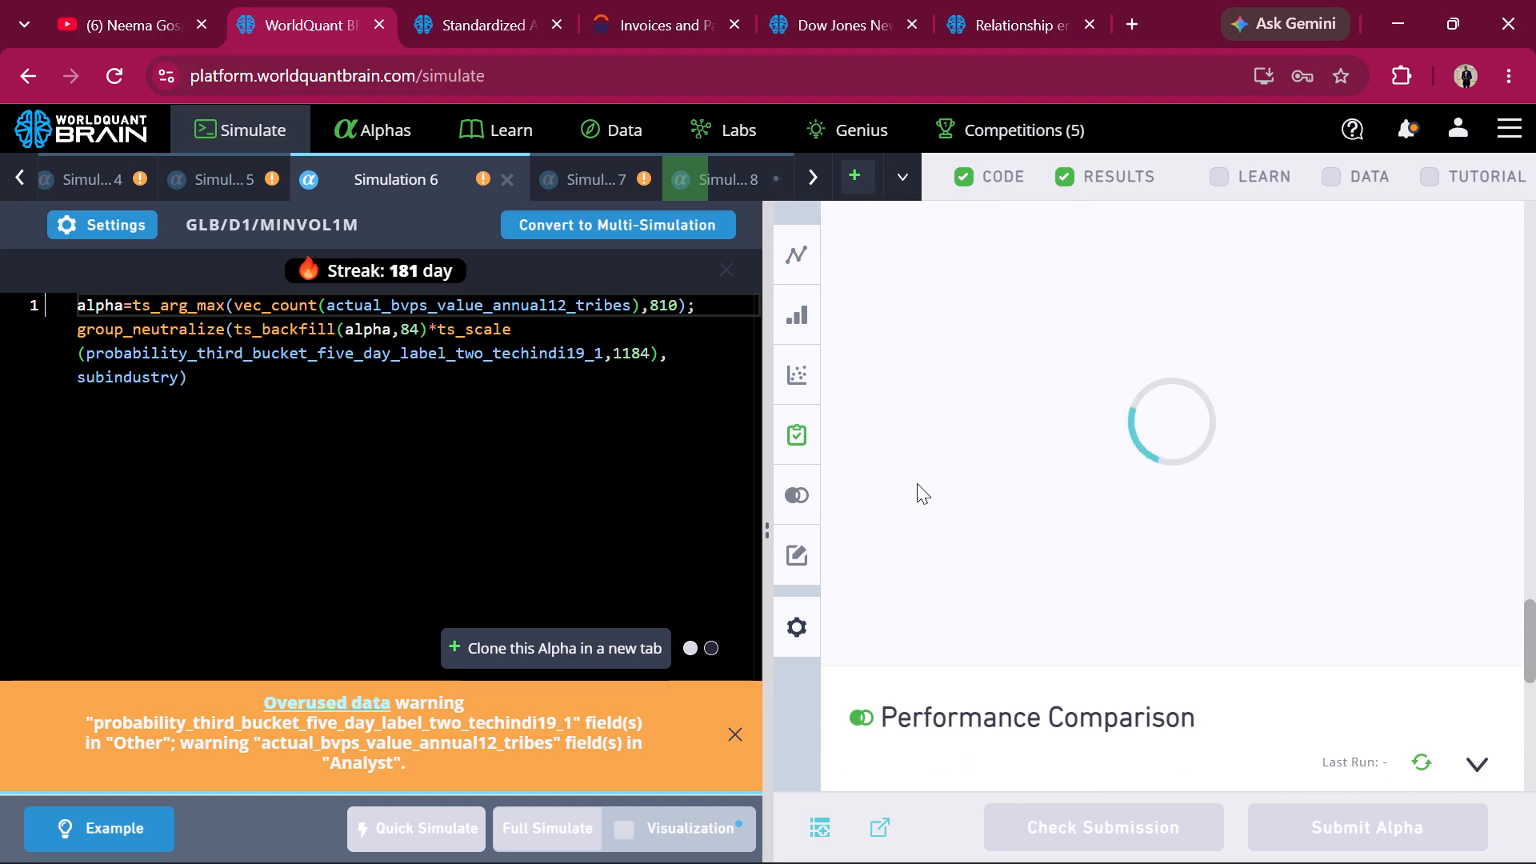
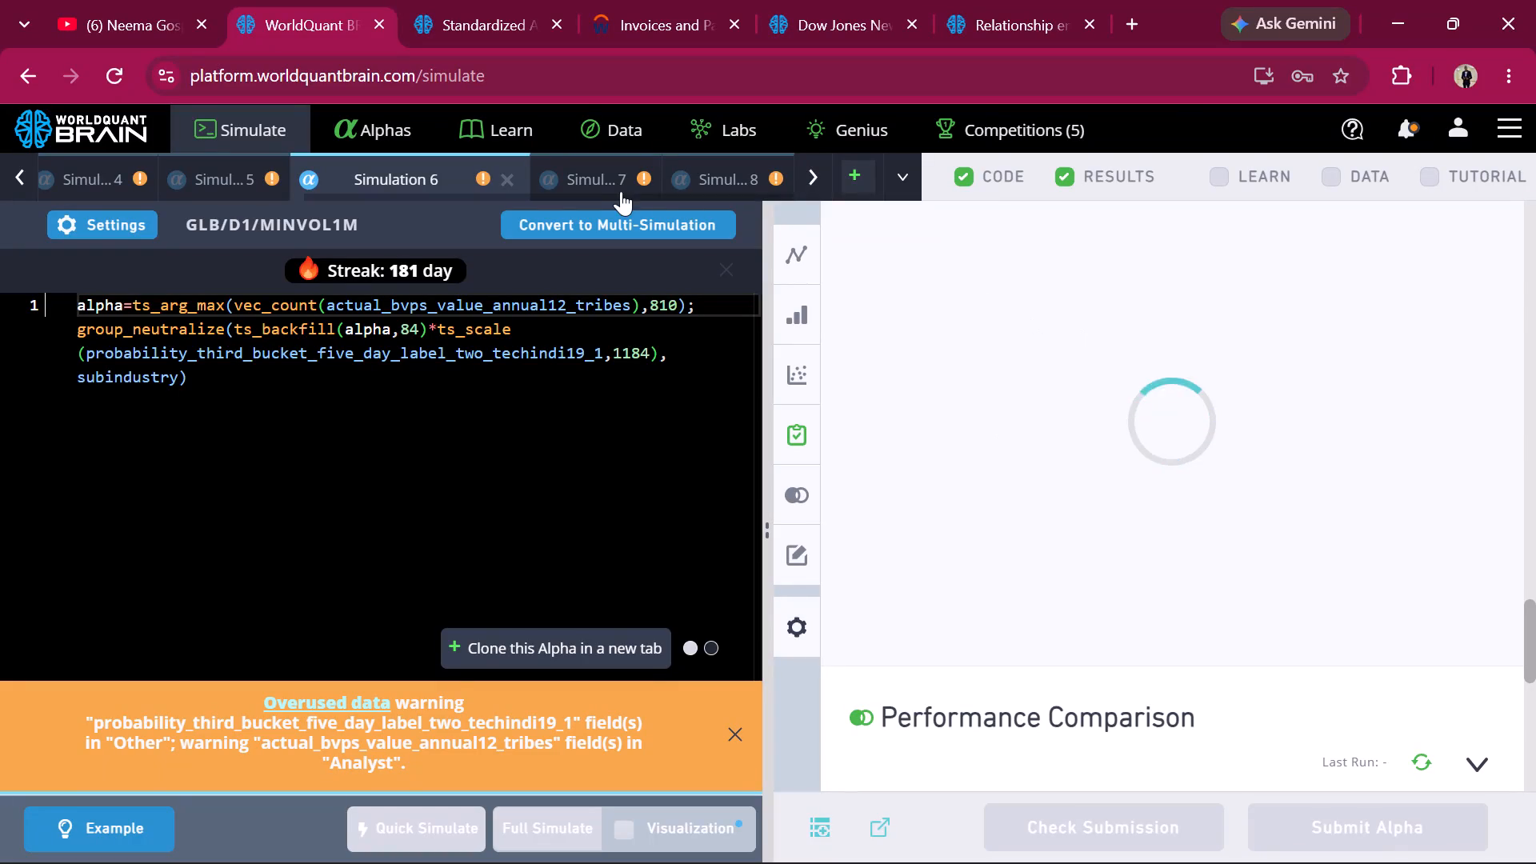
Open Simulation 8, show its test period, and run the Prod, Power Pool and Self Correlation checks for its alpha.
{"action": "left_click", "coordinate": [610, 178]}
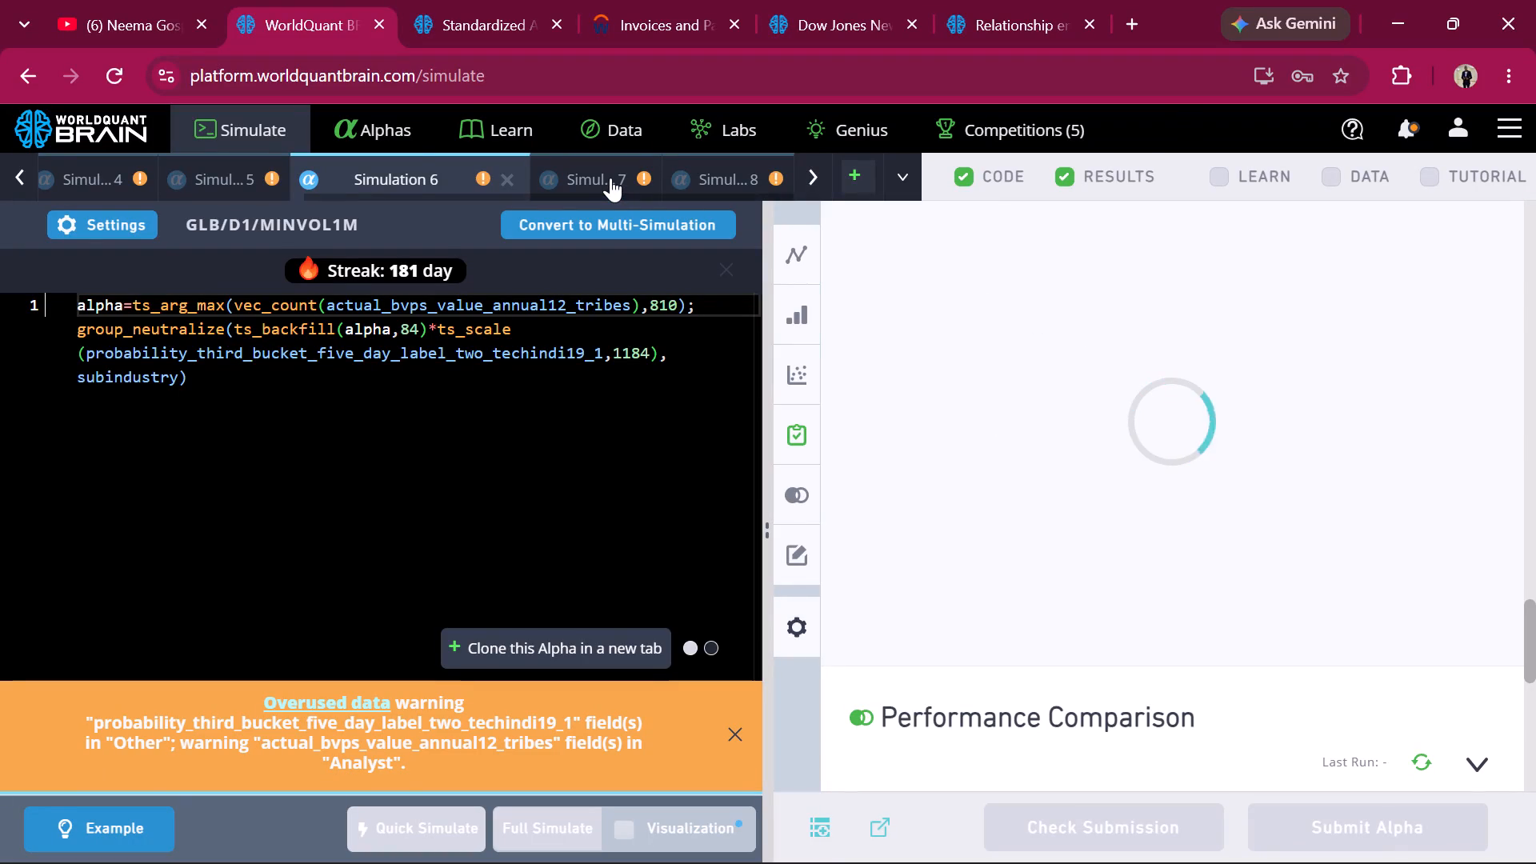
{"action": "left_click", "coordinate": [707, 185]}
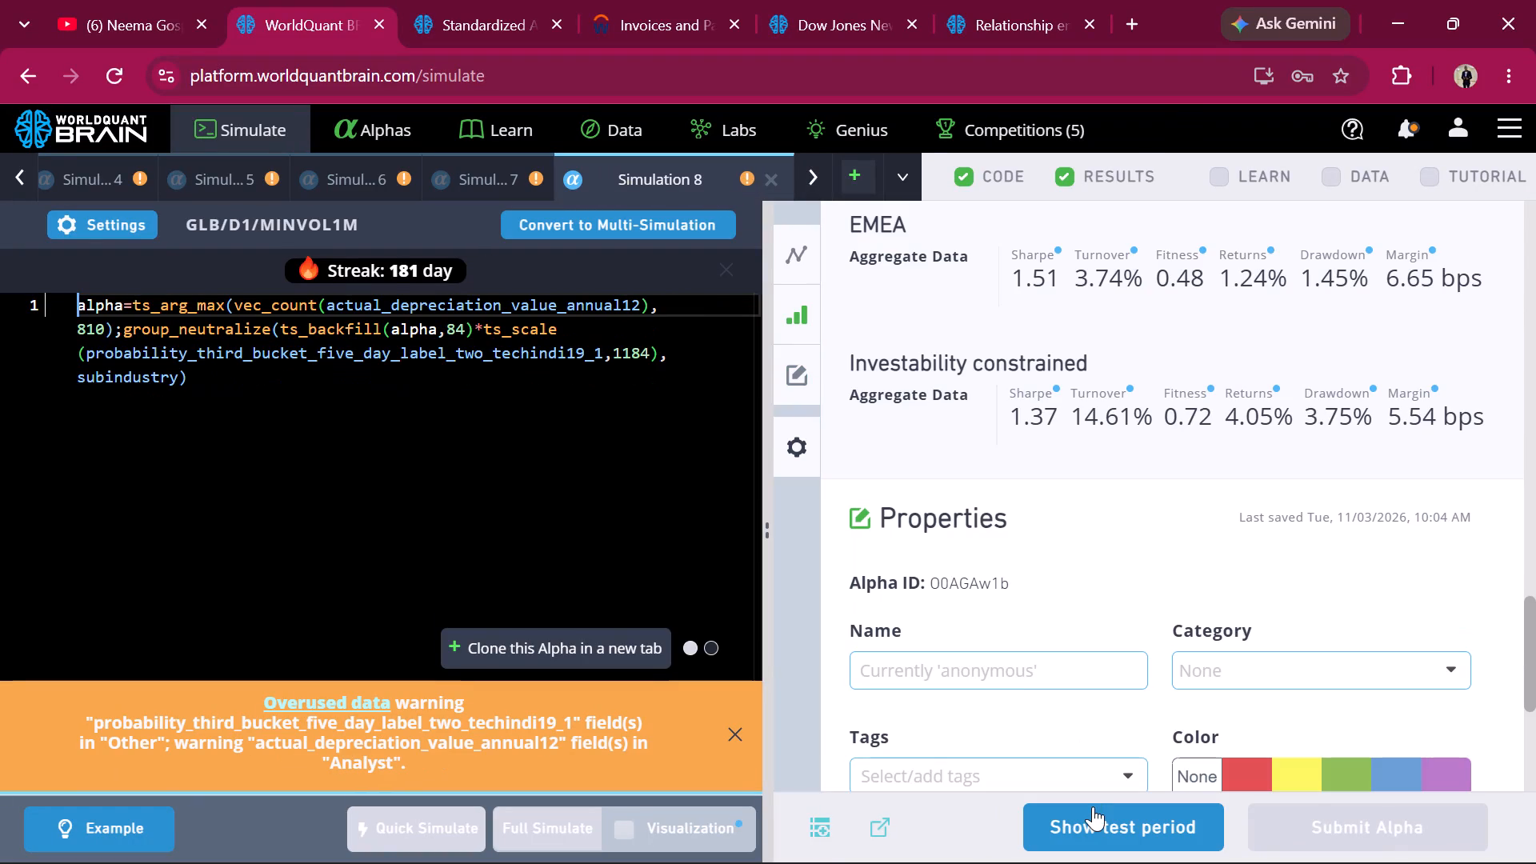
{"action": "left_click", "coordinate": [1093, 812]}
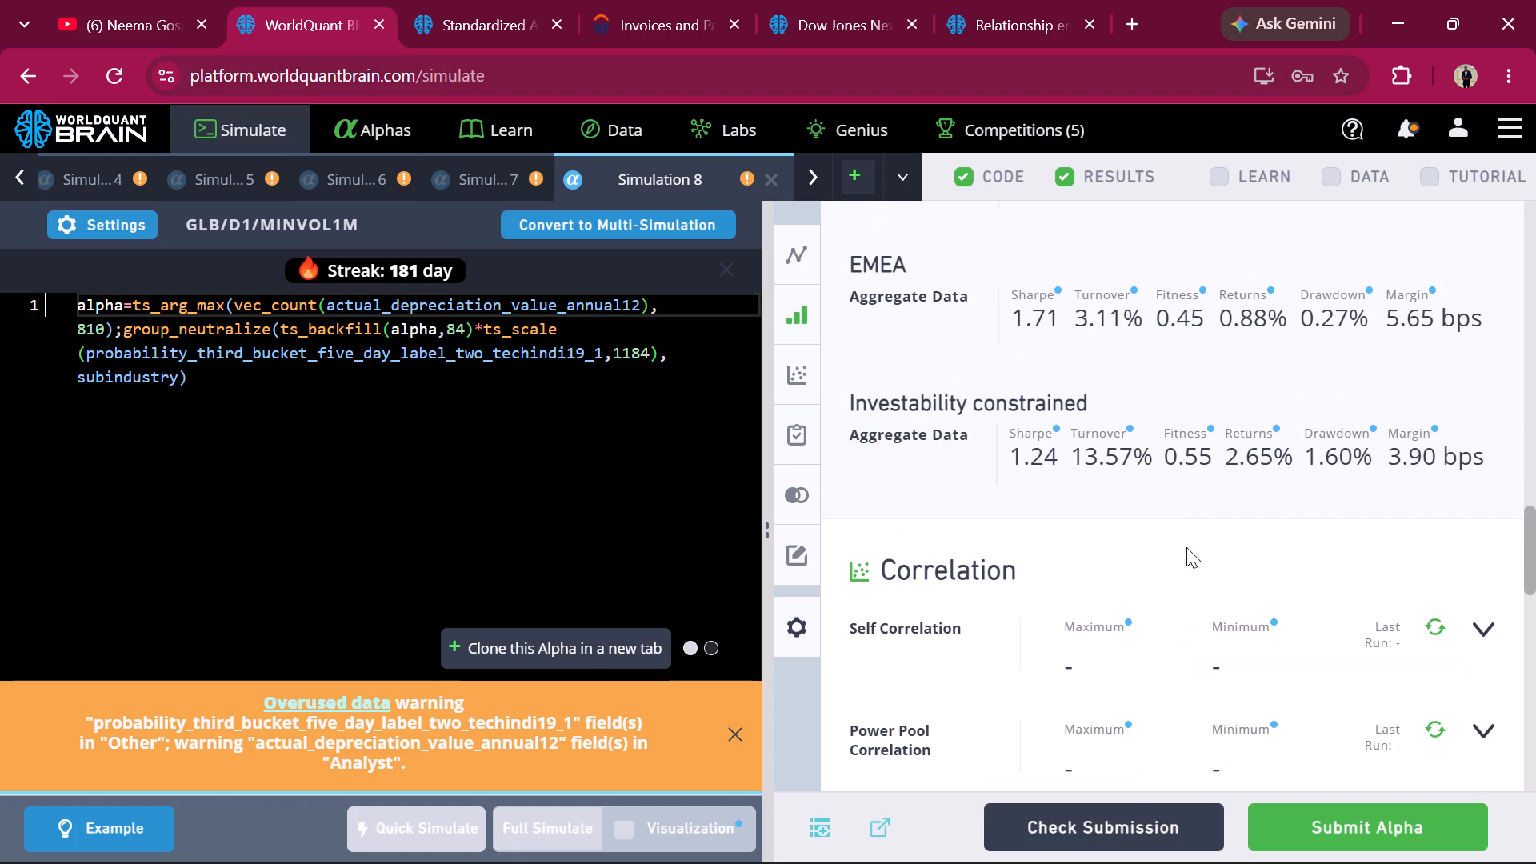
{"action": "scroll", "coordinate": [1209, 478], "scroll_direction": "down", "scroll_amount": 3}
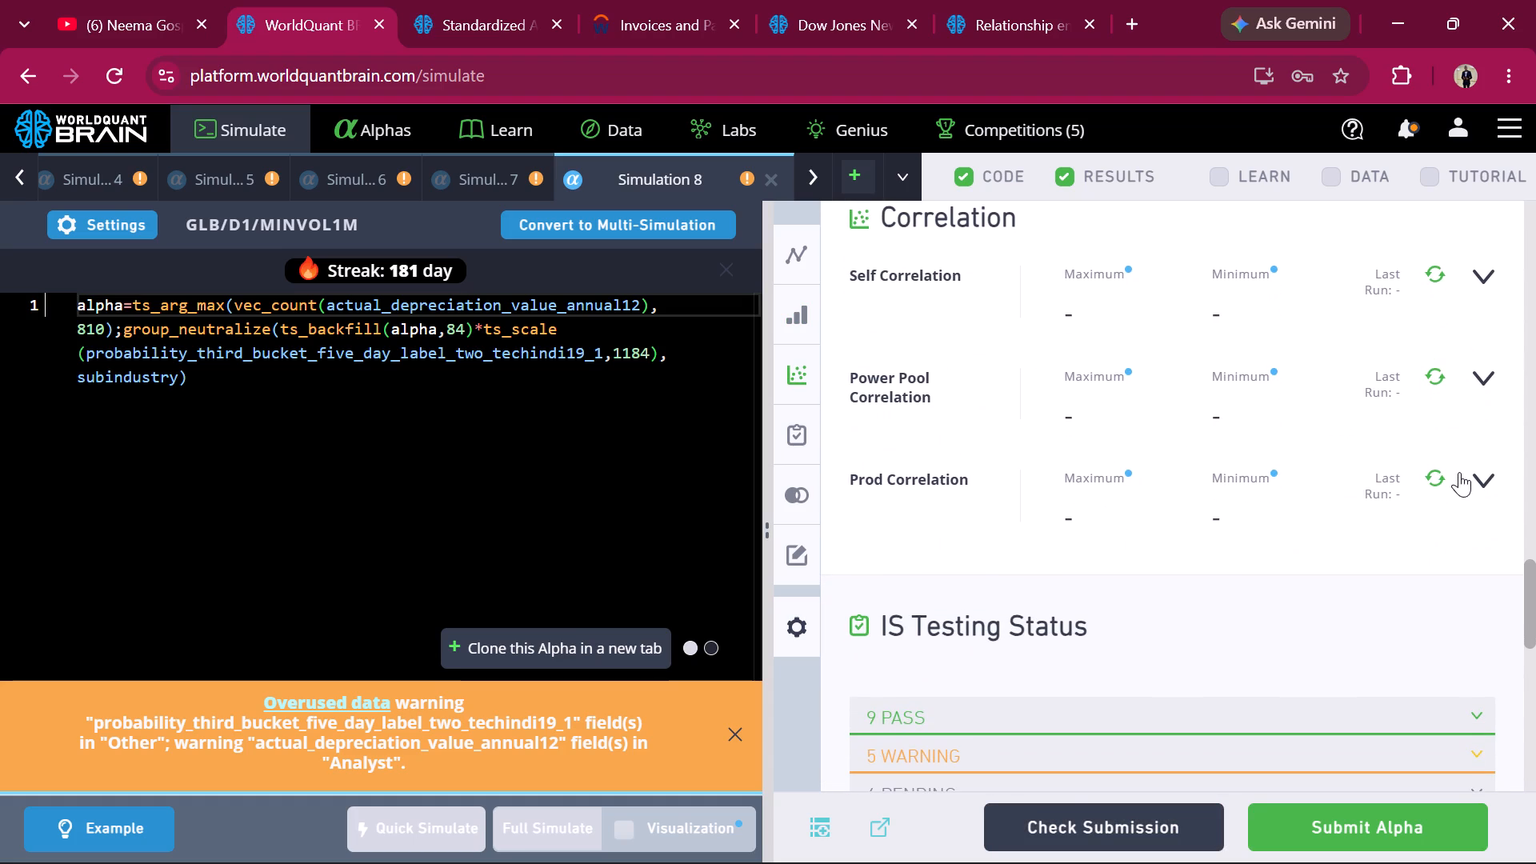
{"action": "left_click", "coordinate": [1431, 478]}
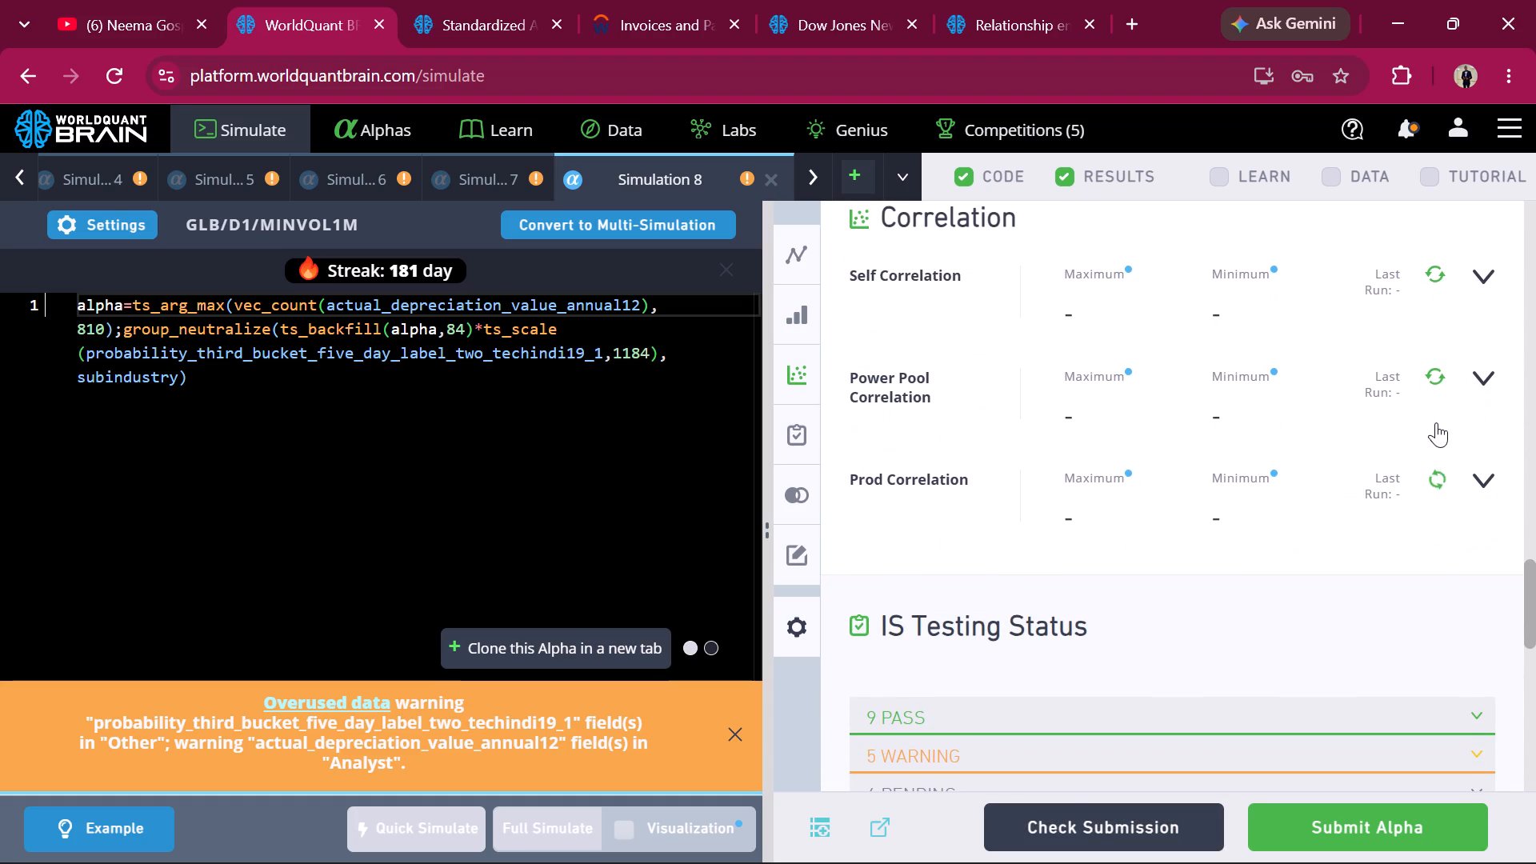
{"action": "left_click", "coordinate": [1439, 380]}
{"action": "left_click", "coordinate": [1431, 270]}
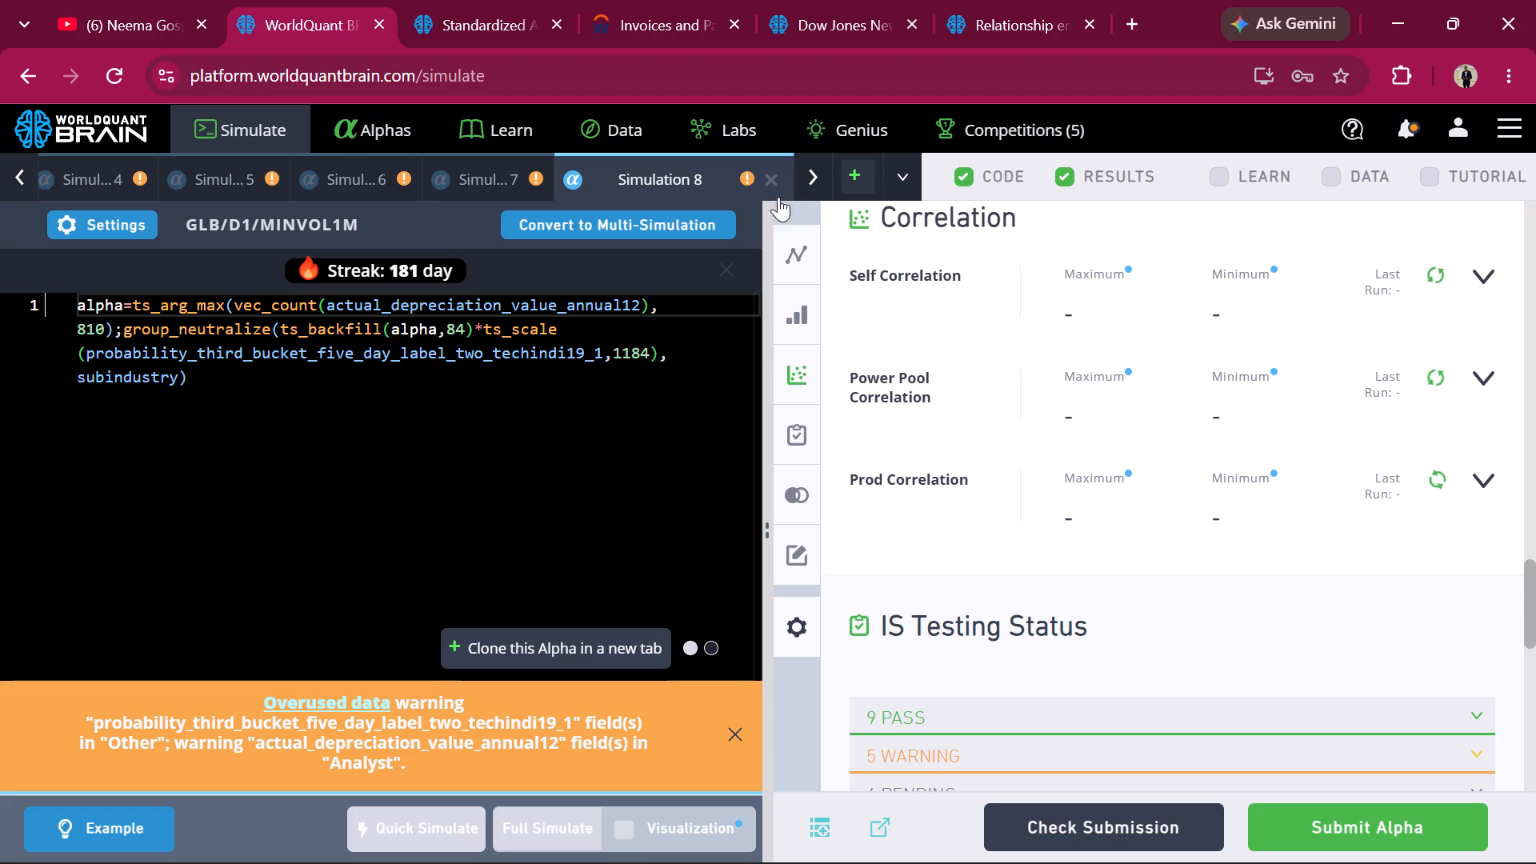
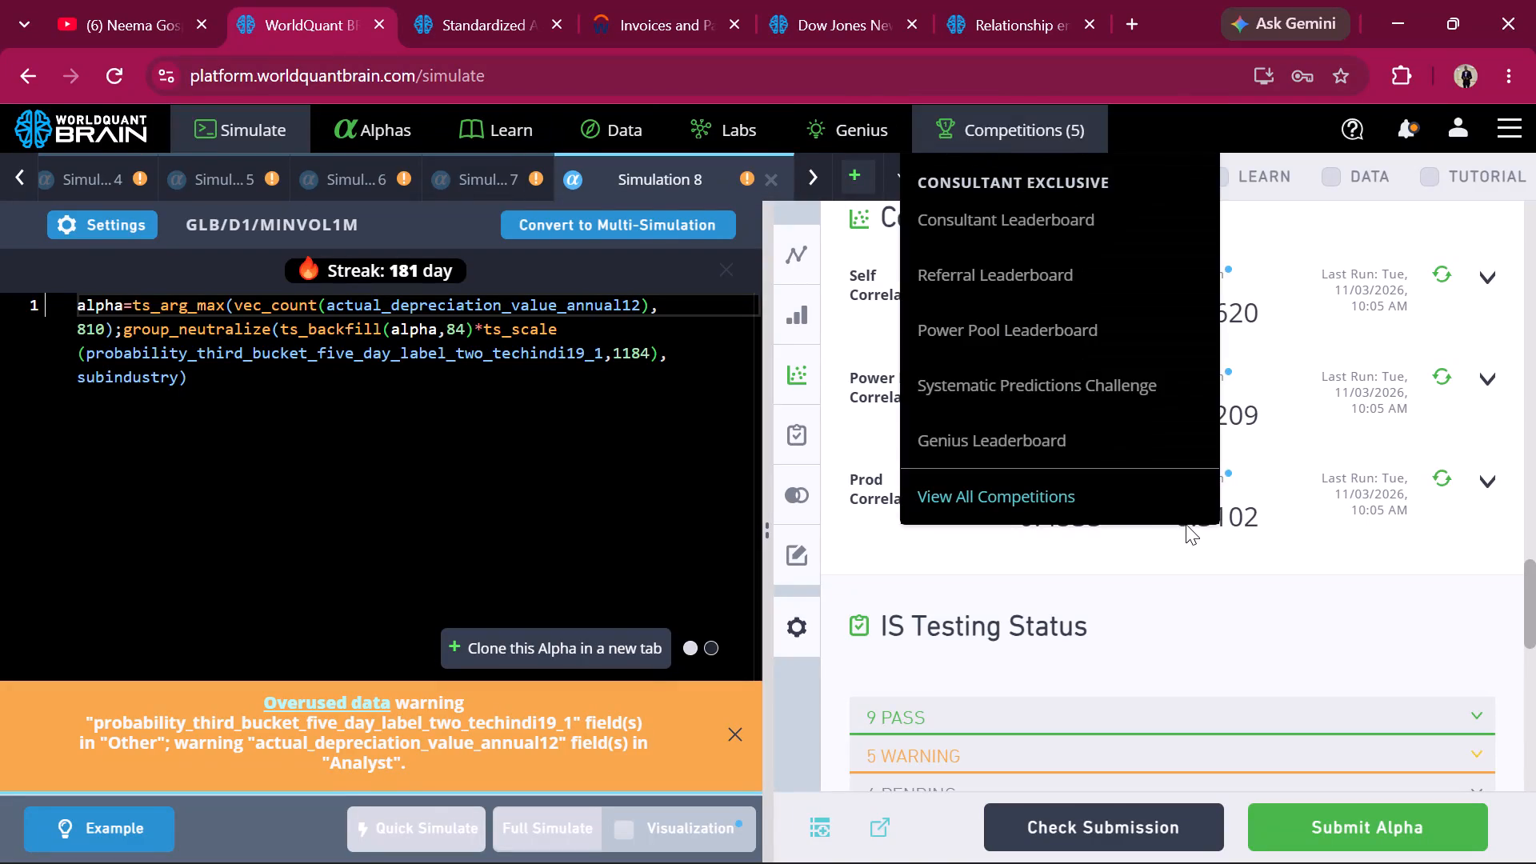
Switch Simulation 8's IS Summary to the IS period and review its yearly and regional statistics, correlations and testing status.
{"action": "scroll", "coordinate": [1163, 525], "scroll_direction": "down", "scroll_amount": 2}
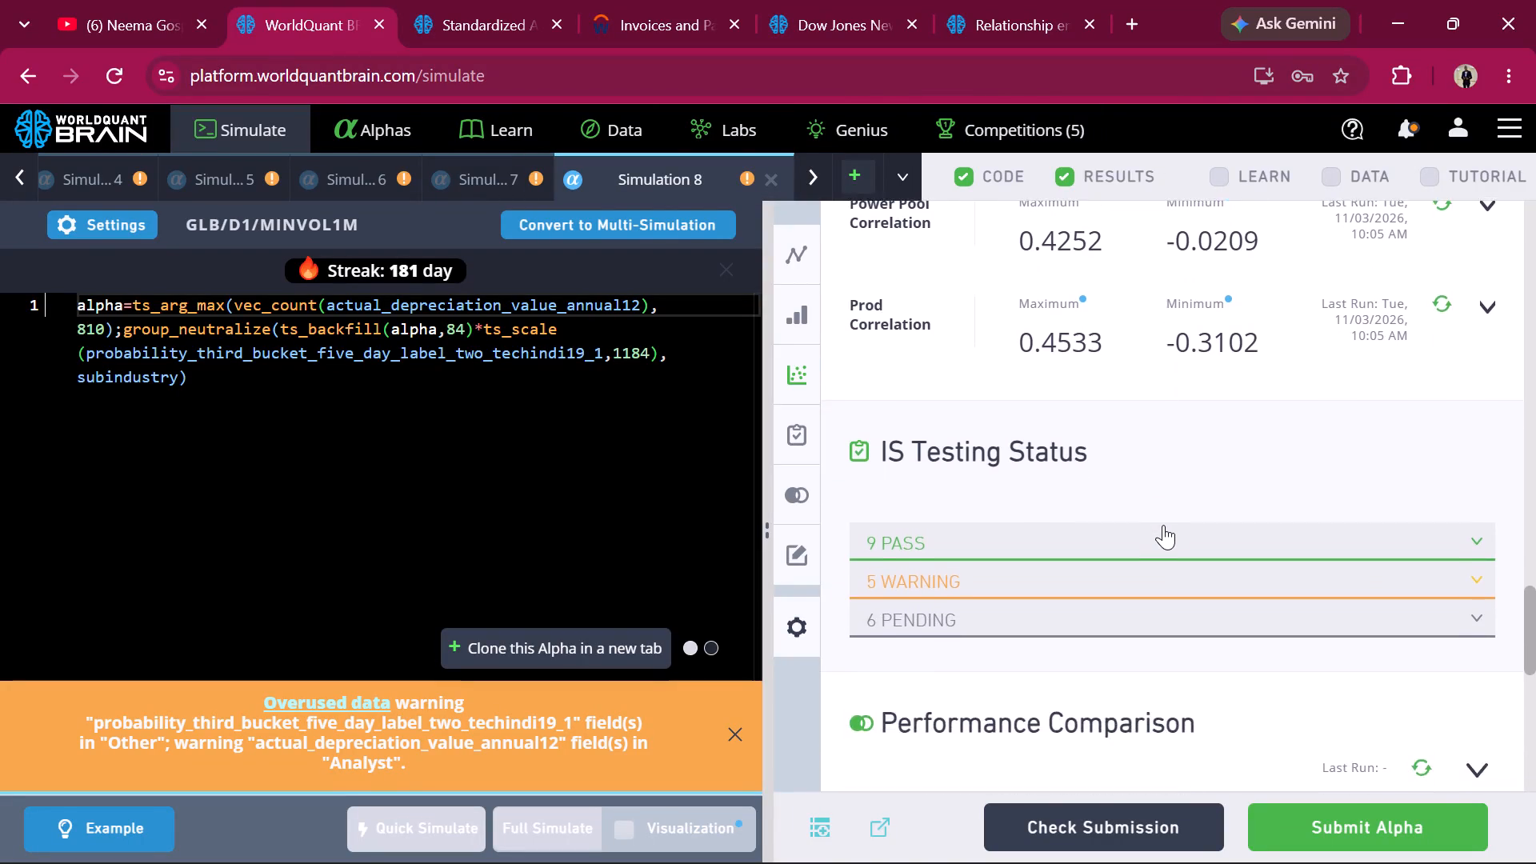
{"action": "scroll", "coordinate": [1163, 525], "scroll_direction": "down", "scroll_amount": 5}
{"action": "scroll", "coordinate": [1163, 525], "scroll_direction": "up", "scroll_amount": 7}
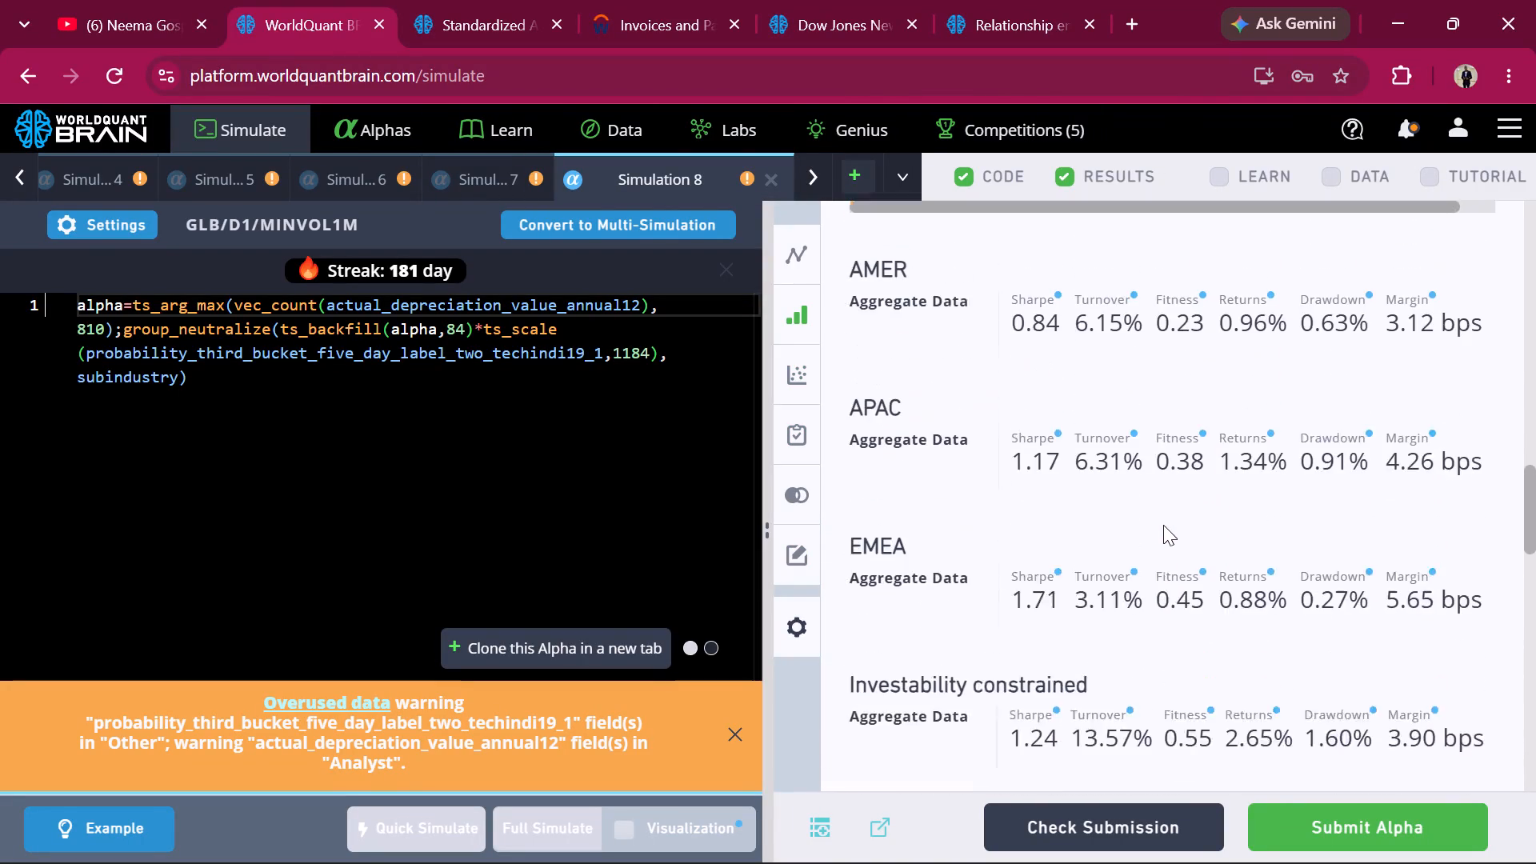
{"action": "scroll", "coordinate": [1163, 525], "scroll_direction": "up", "scroll_amount": 3}
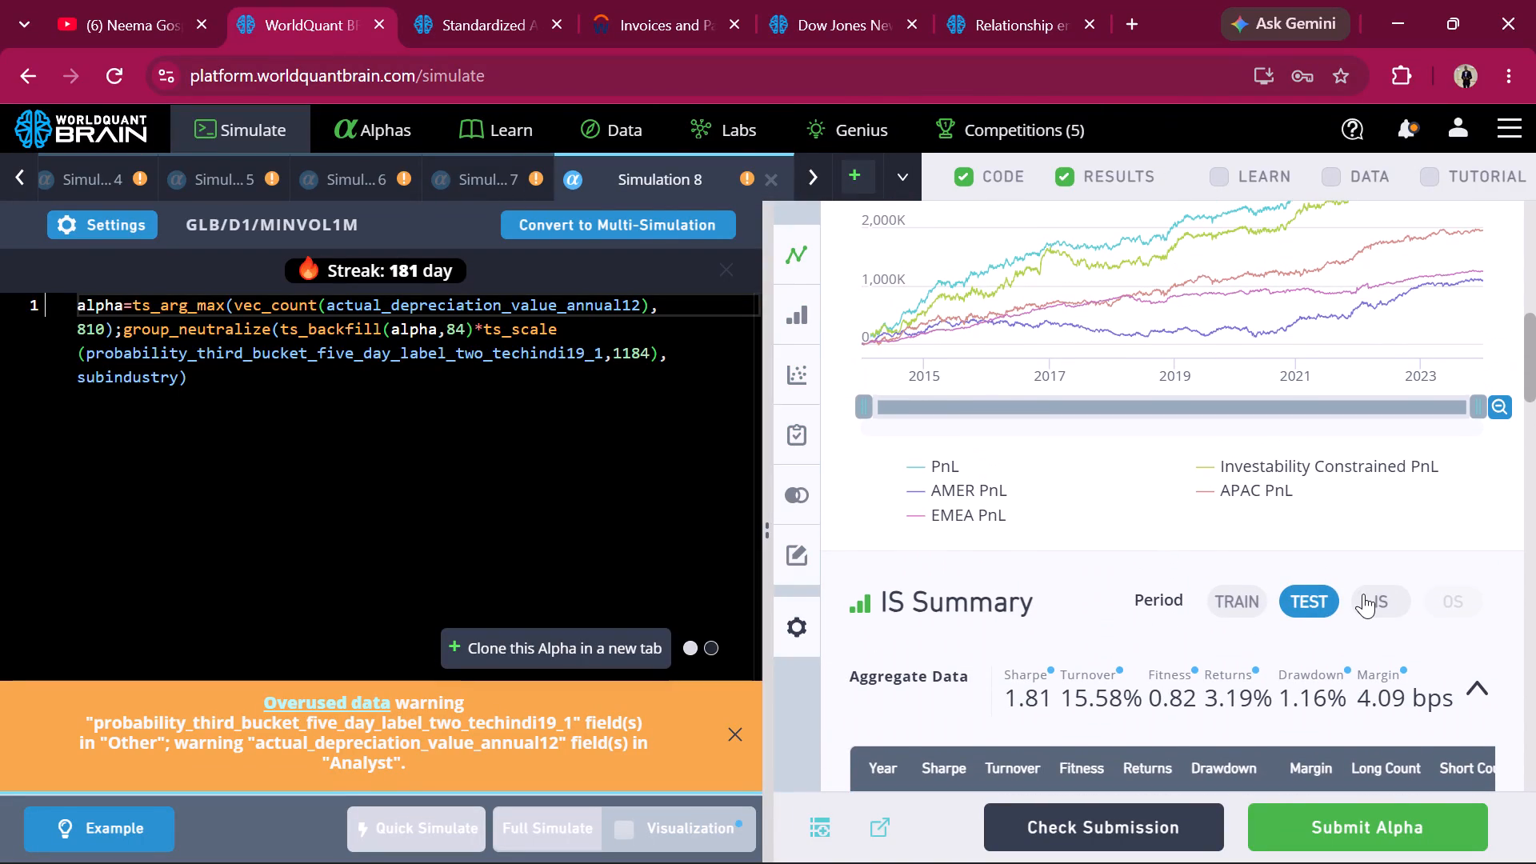
{"action": "left_click", "coordinate": [1363, 594]}
{"action": "scroll", "coordinate": [1363, 594], "scroll_direction": "down", "scroll_amount": 5}
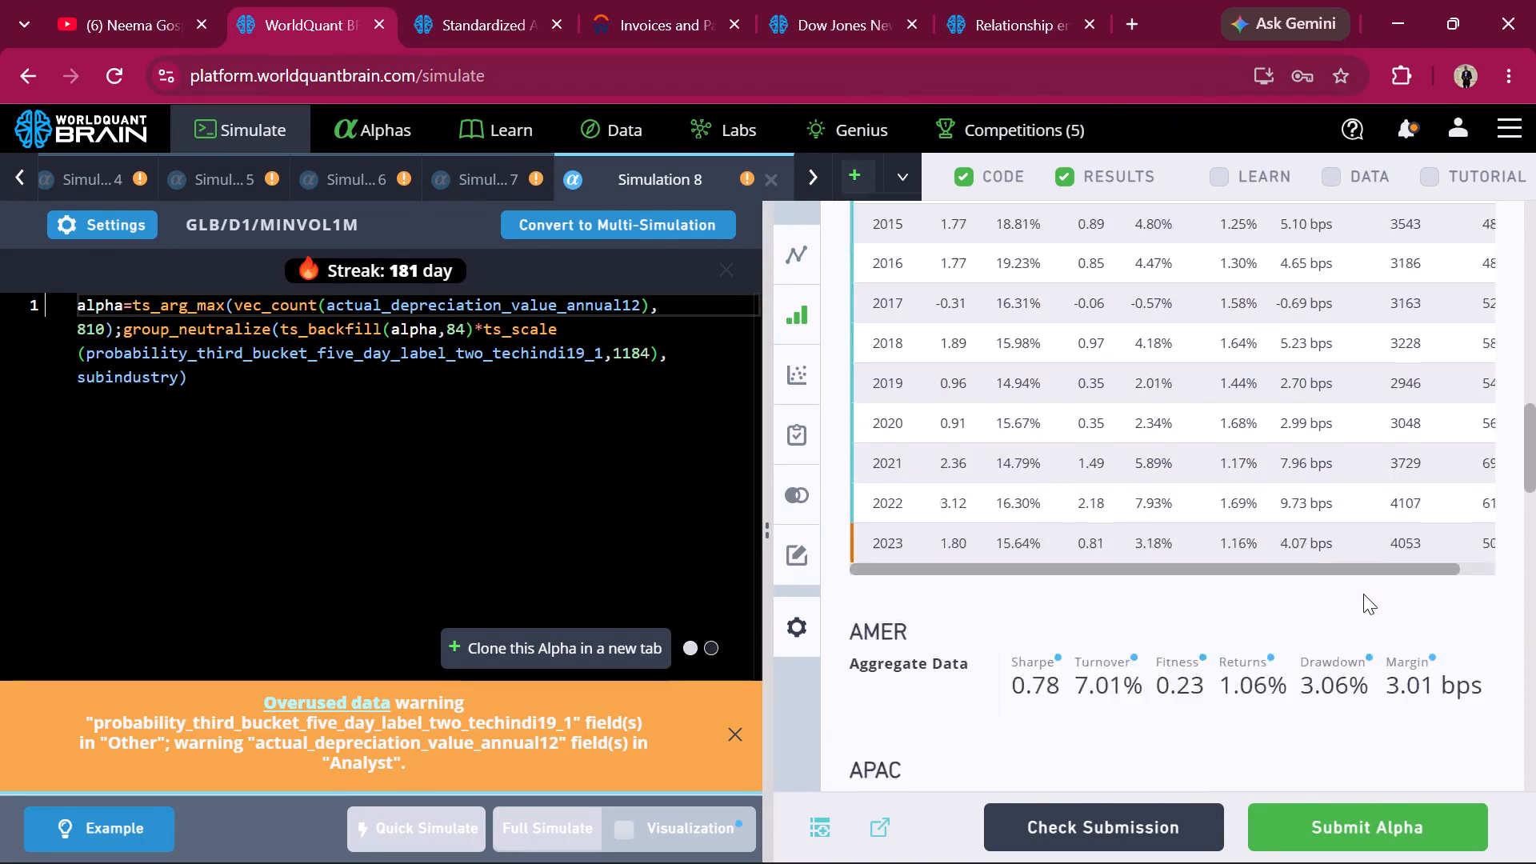
{"action": "scroll", "coordinate": [1363, 594], "scroll_direction": "down", "scroll_amount": 5}
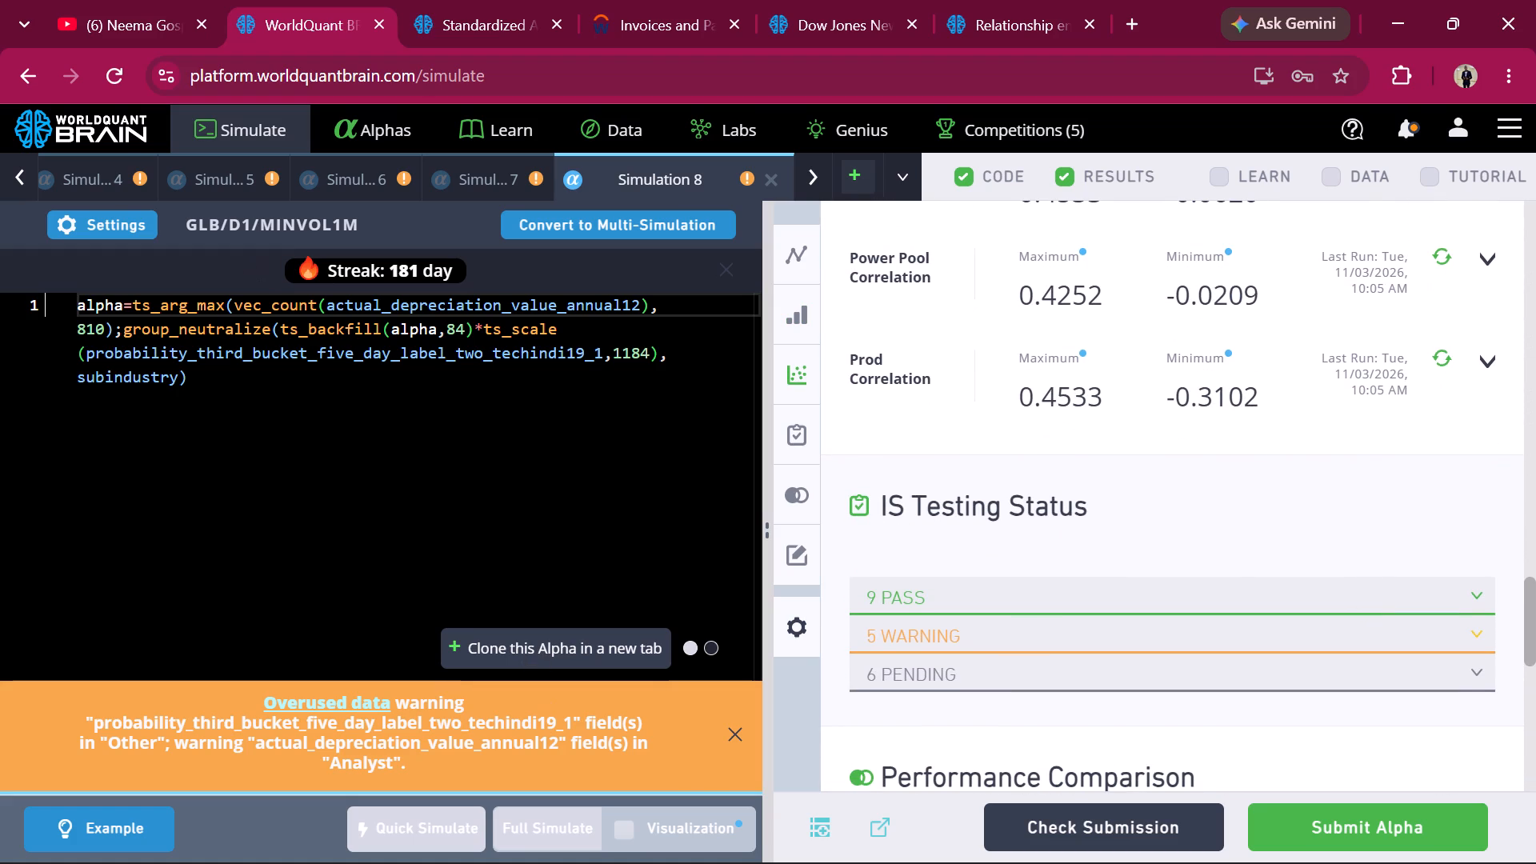
Clone the Simulation 8 alpha and run a full simulation of the clone with Statistical neutralization.
{"action": "left_click", "coordinate": [732, 732]}
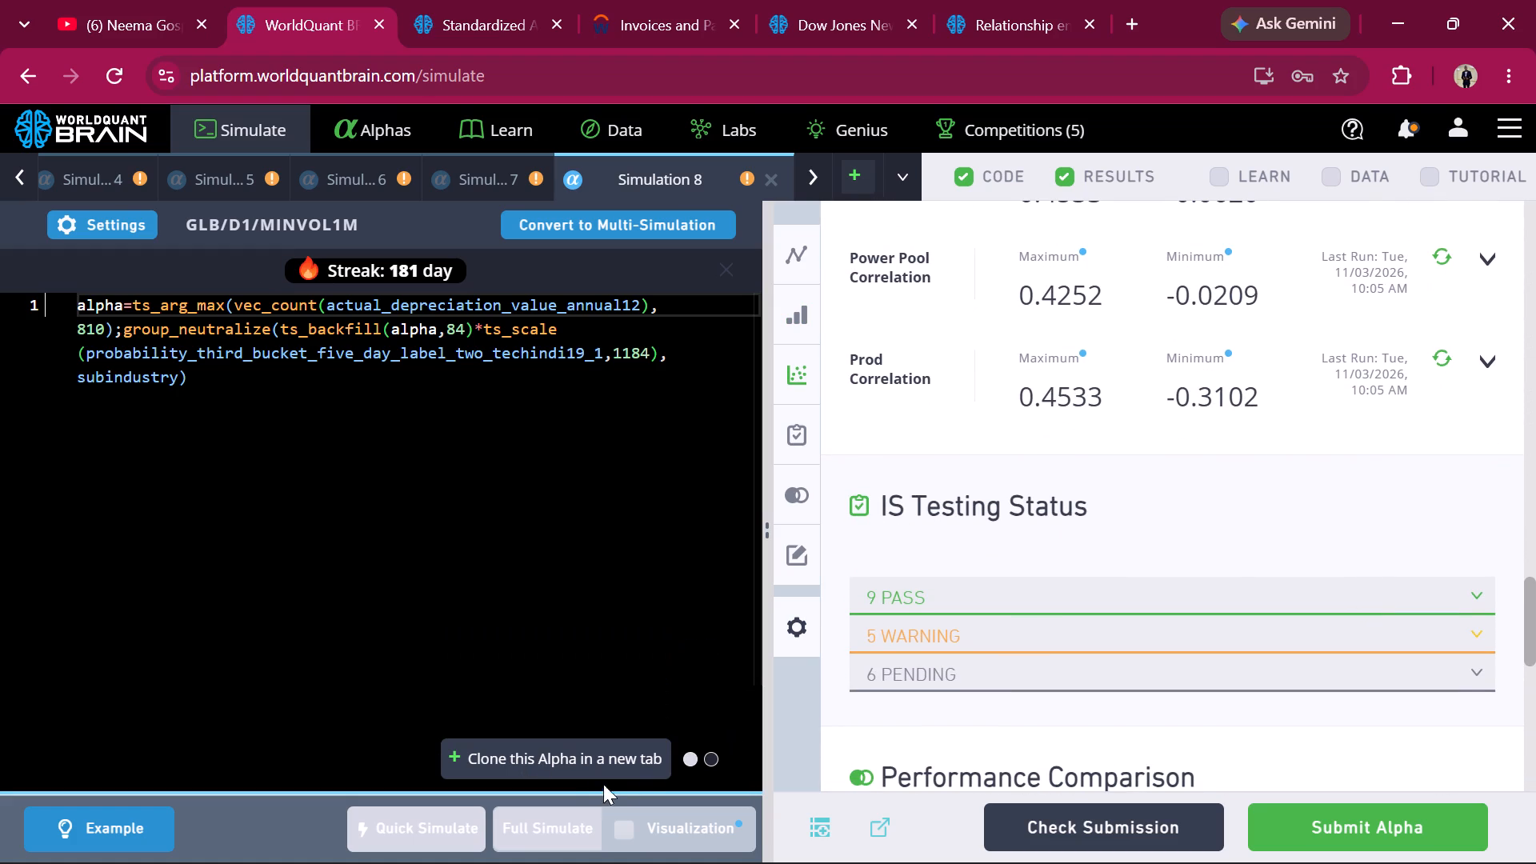
{"action": "left_click", "coordinate": [535, 754]}
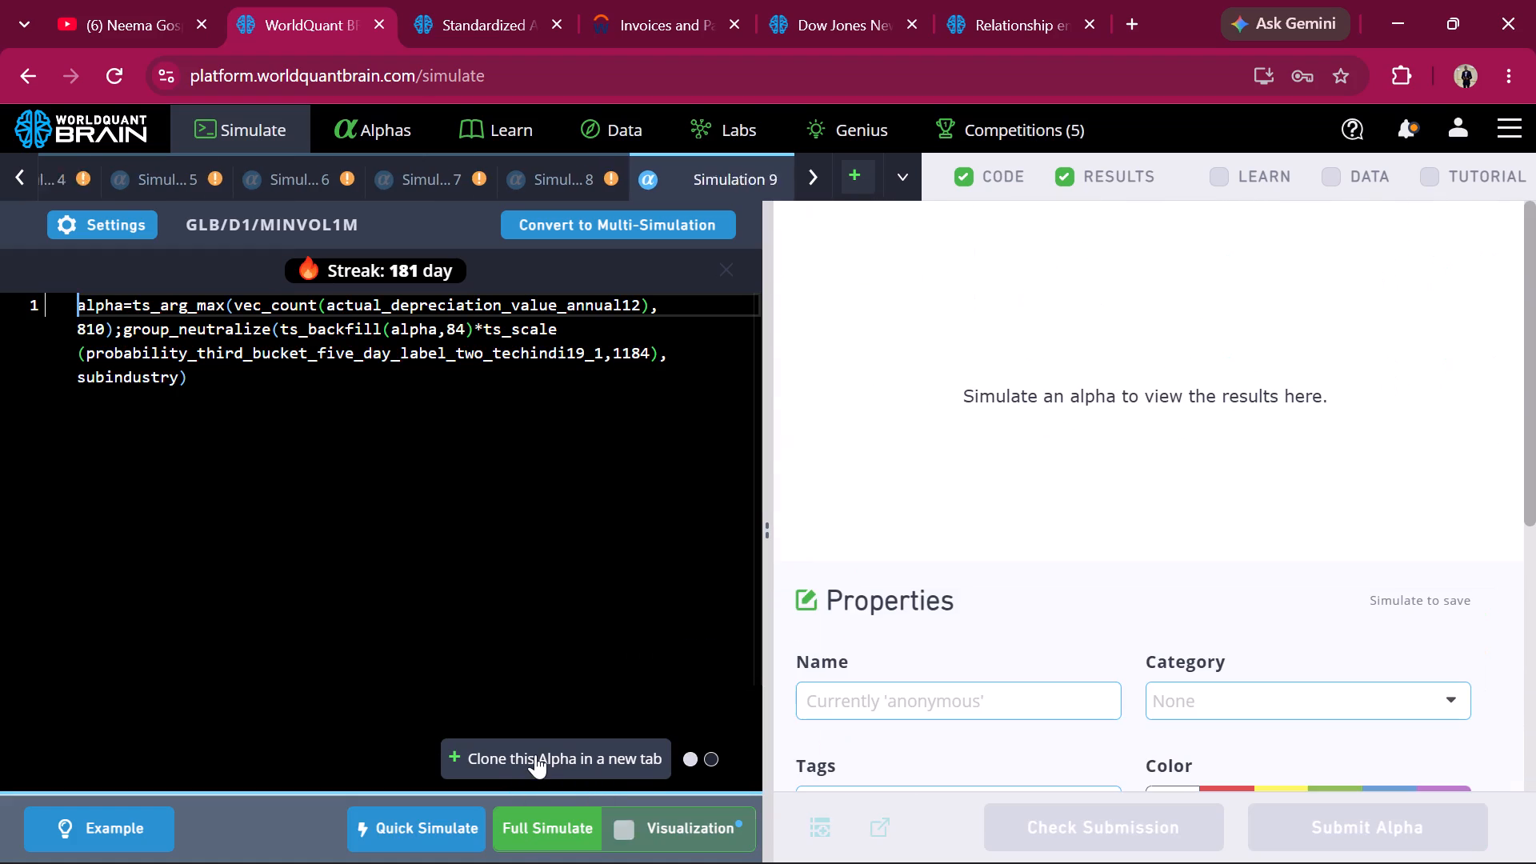
{"action": "left_click", "coordinate": [119, 217]}
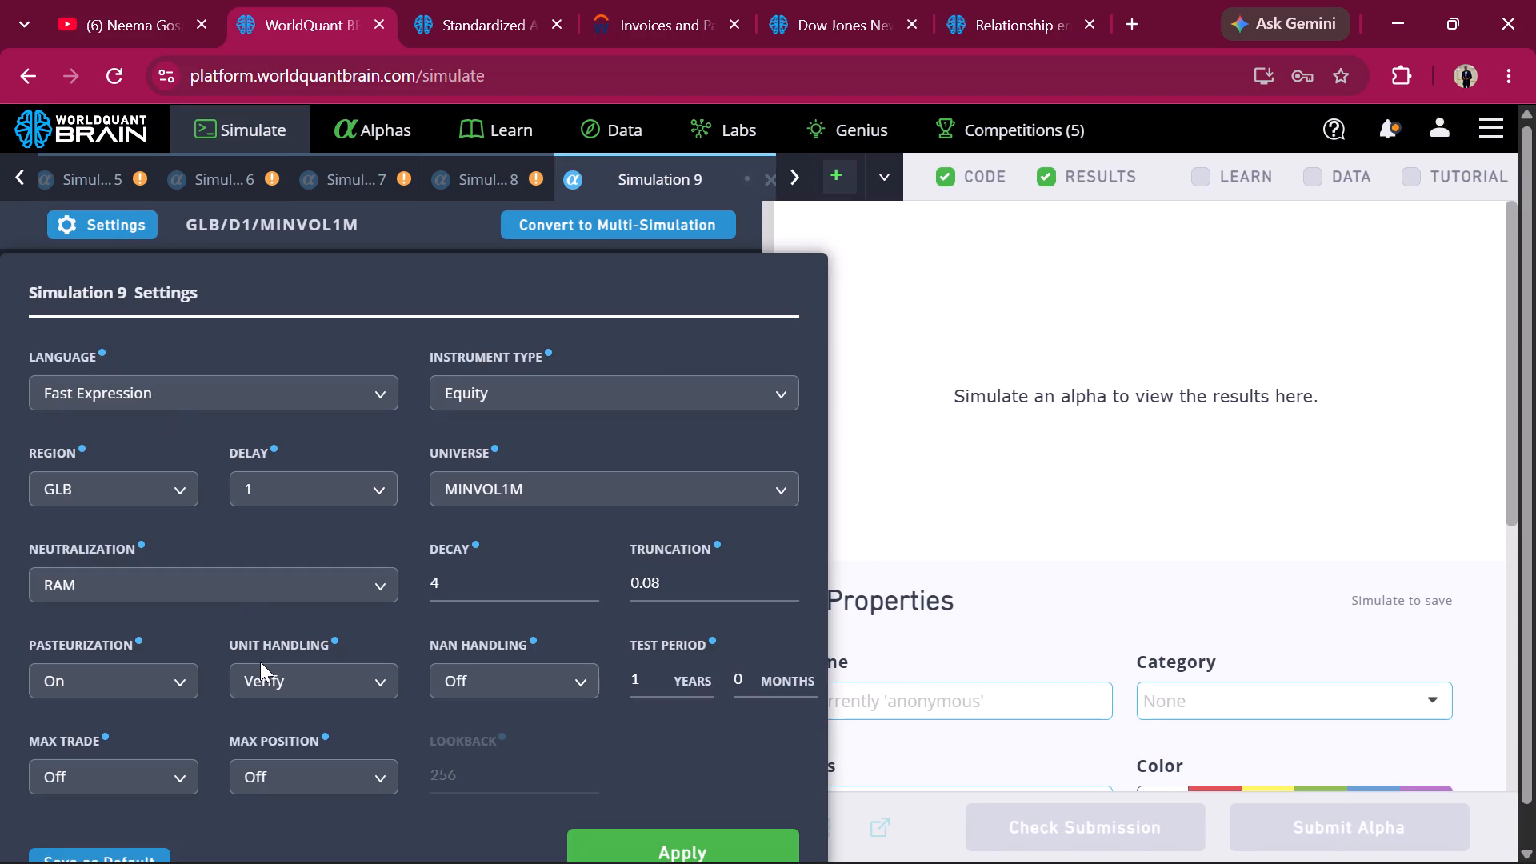
{"action": "left_click", "coordinate": [322, 583]}
{"action": "left_click", "coordinate": [184, 701]}
{"action": "left_click", "coordinate": [622, 846]}
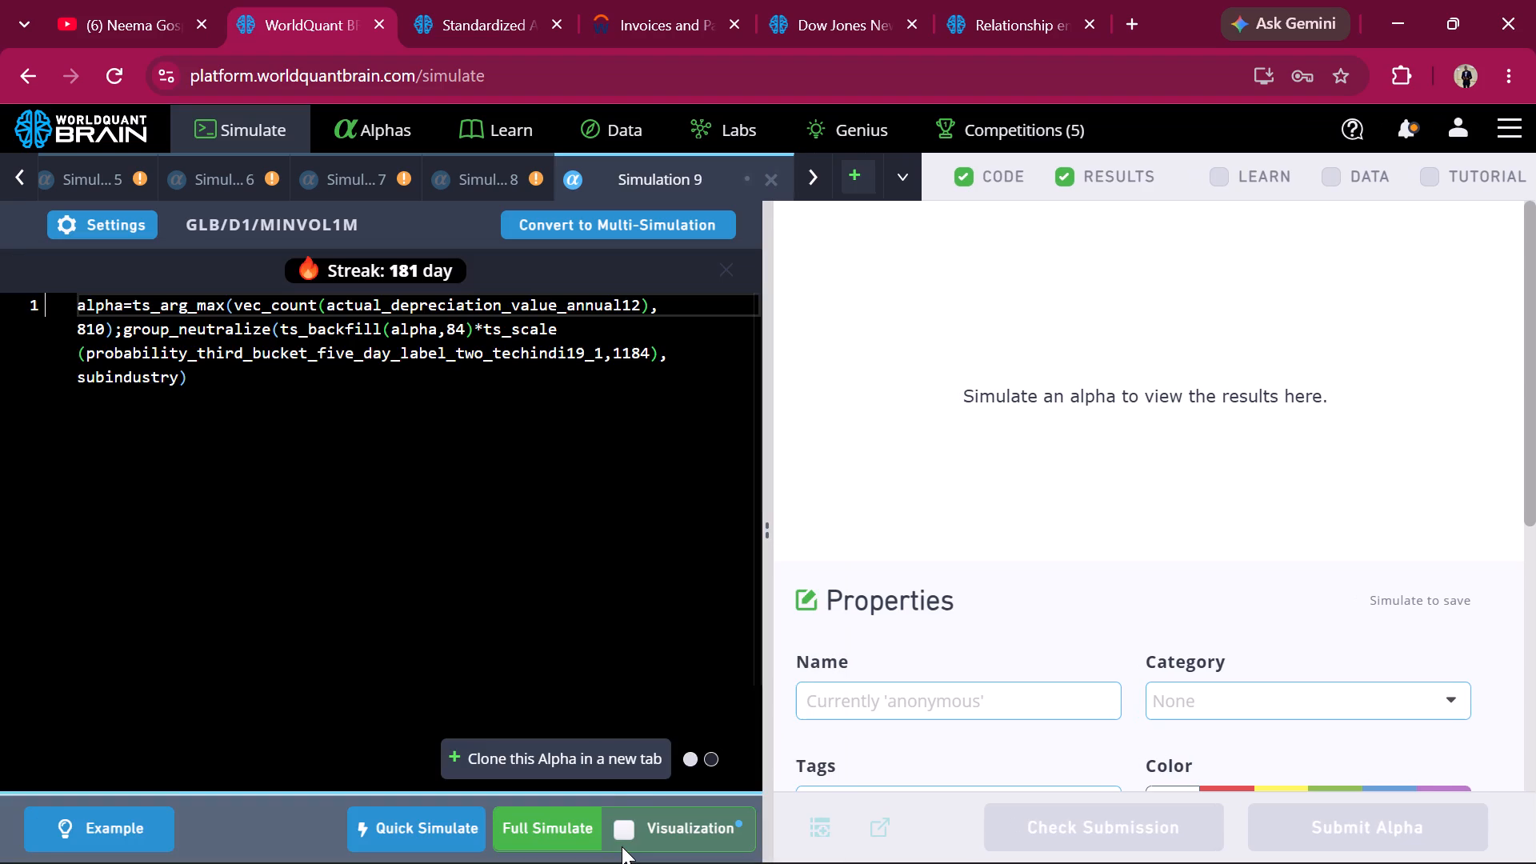
{"action": "left_click", "coordinate": [564, 813]}
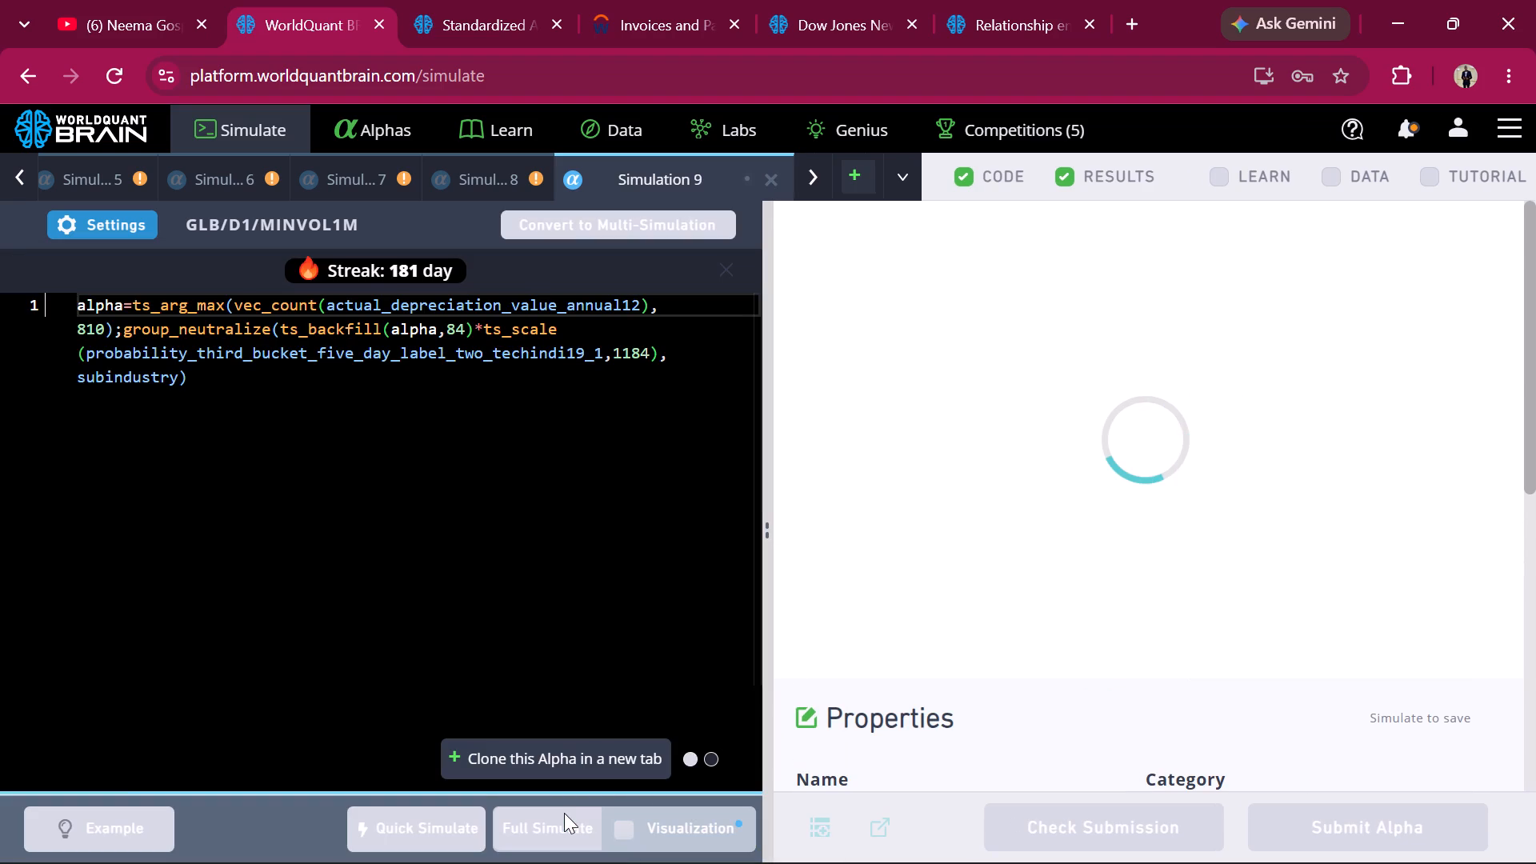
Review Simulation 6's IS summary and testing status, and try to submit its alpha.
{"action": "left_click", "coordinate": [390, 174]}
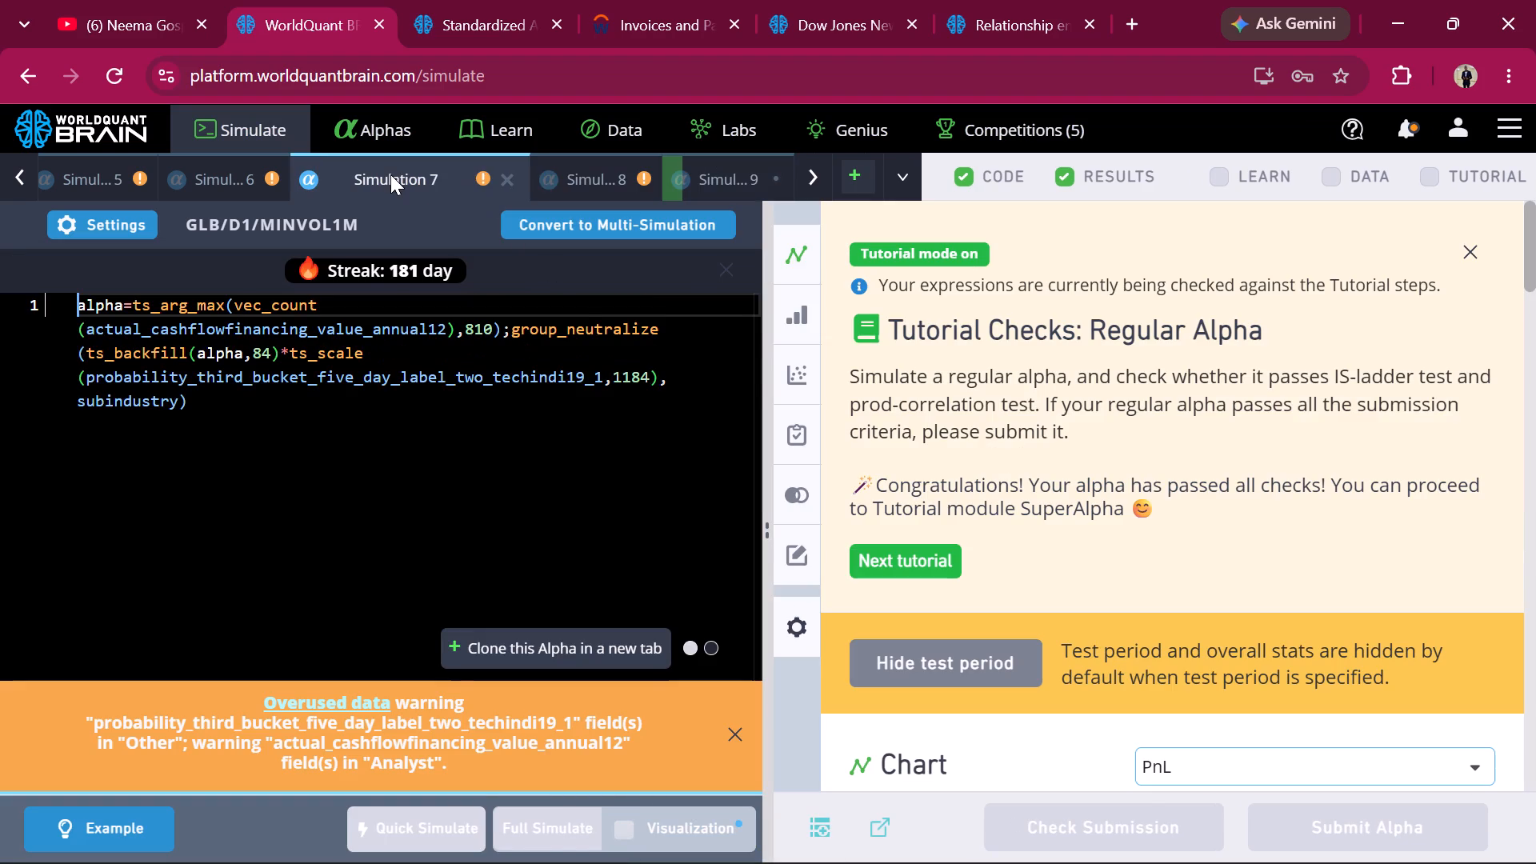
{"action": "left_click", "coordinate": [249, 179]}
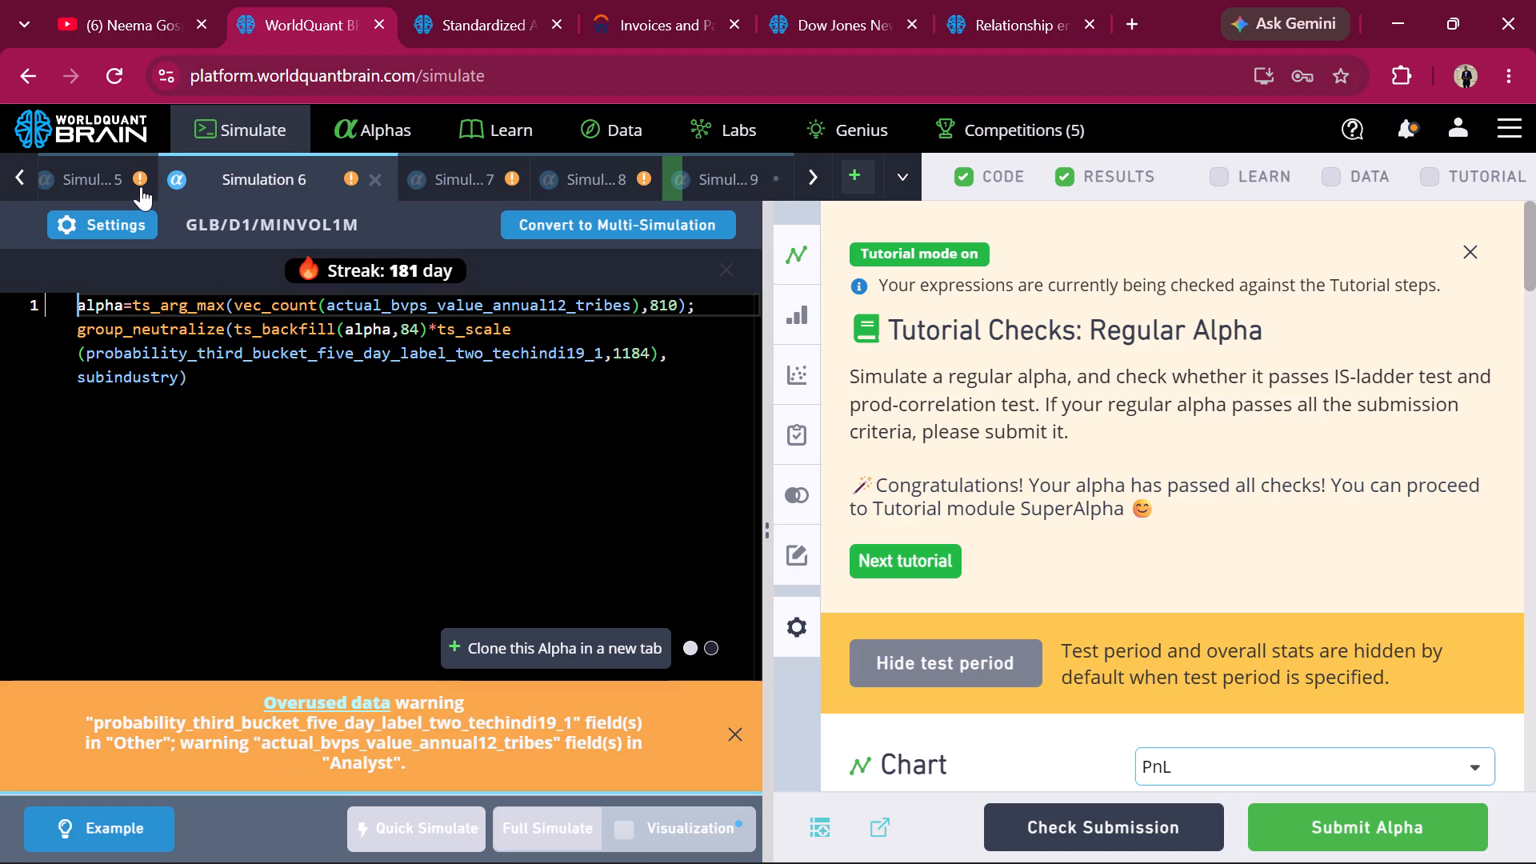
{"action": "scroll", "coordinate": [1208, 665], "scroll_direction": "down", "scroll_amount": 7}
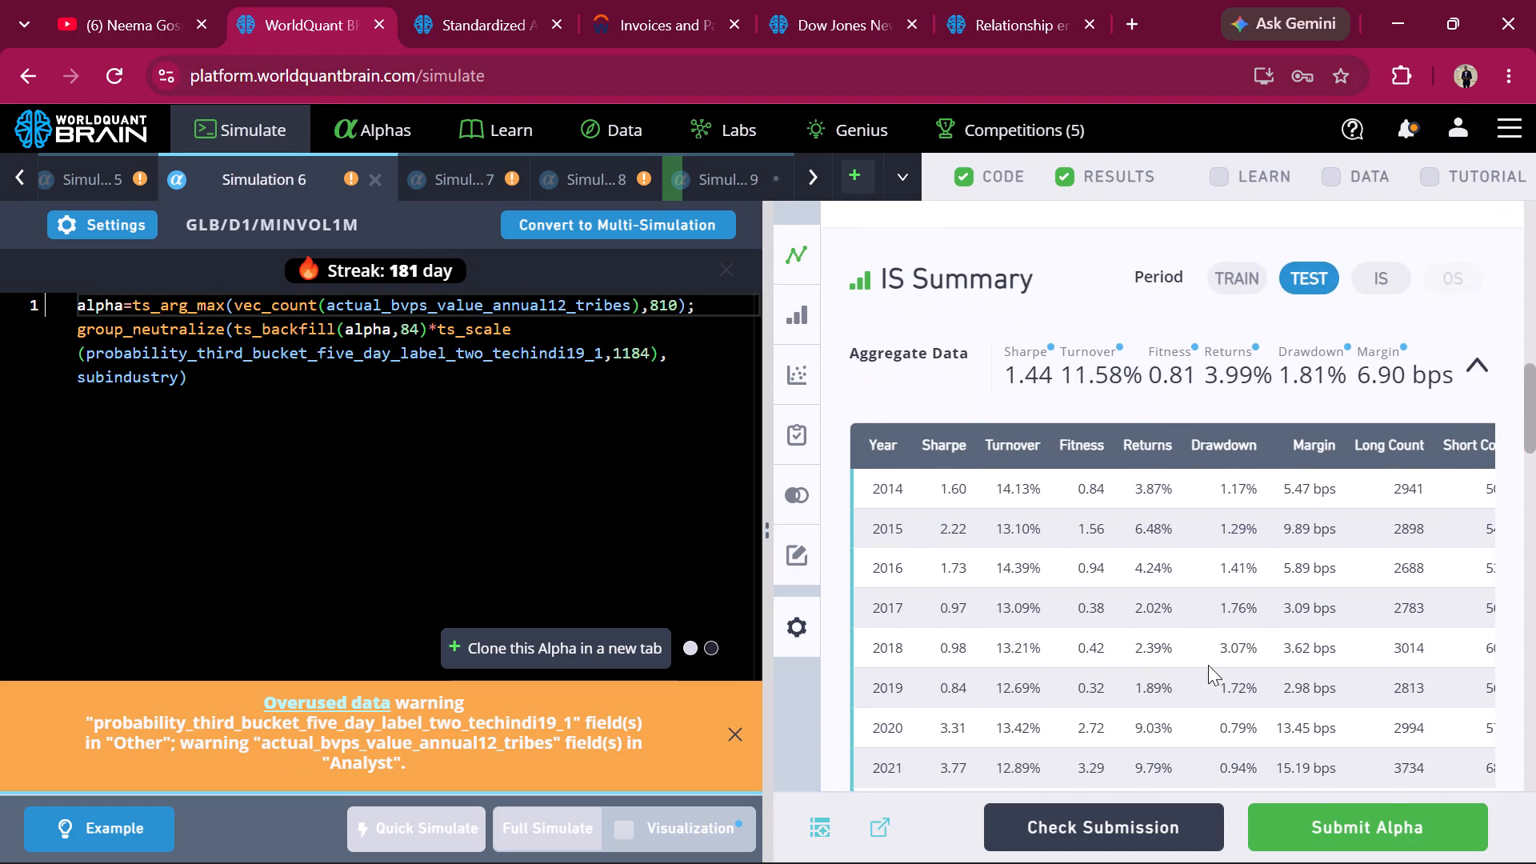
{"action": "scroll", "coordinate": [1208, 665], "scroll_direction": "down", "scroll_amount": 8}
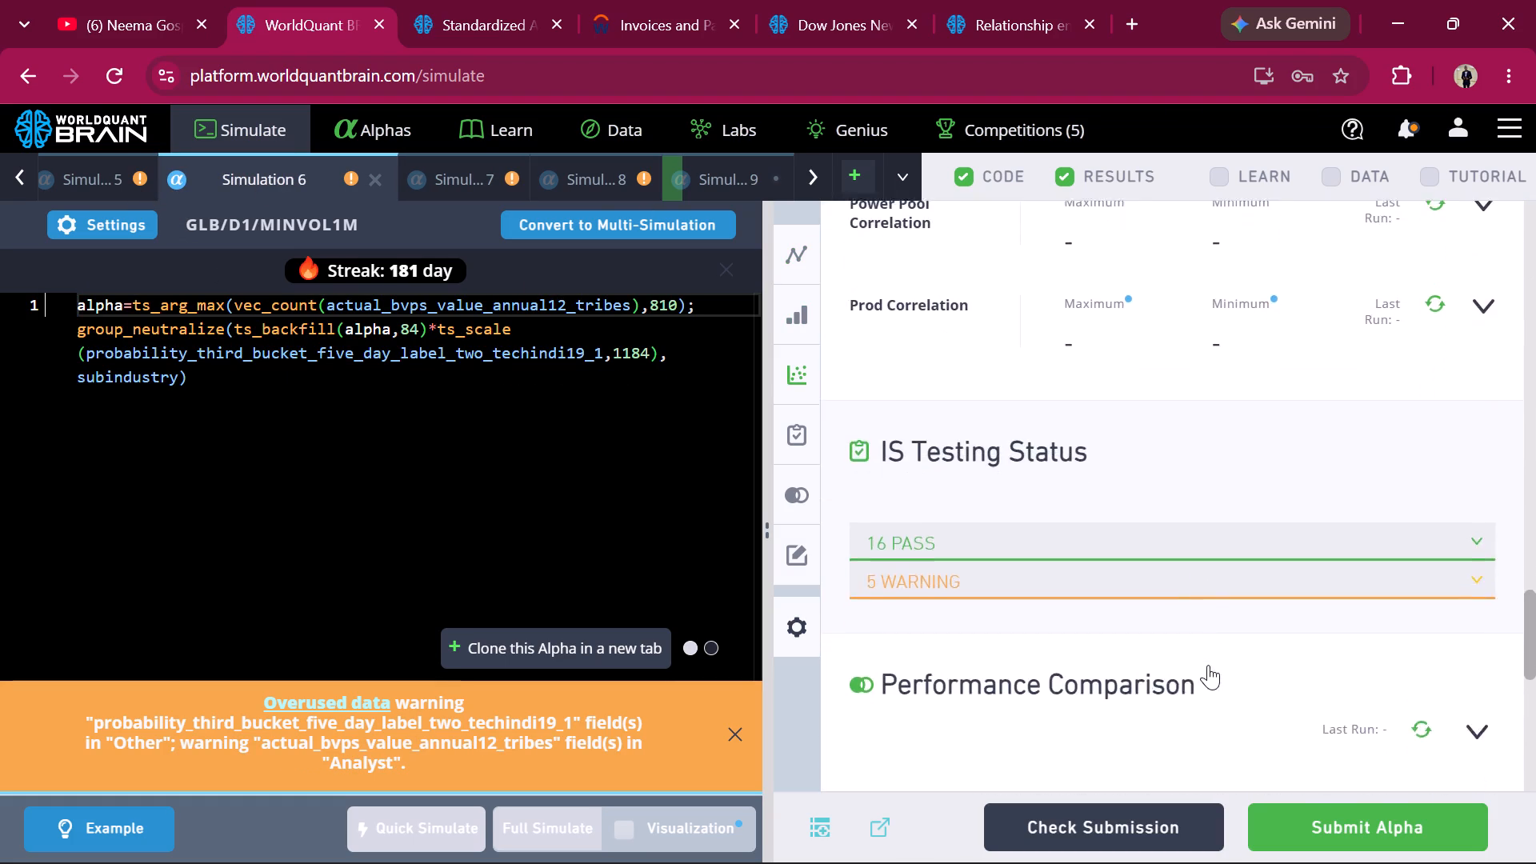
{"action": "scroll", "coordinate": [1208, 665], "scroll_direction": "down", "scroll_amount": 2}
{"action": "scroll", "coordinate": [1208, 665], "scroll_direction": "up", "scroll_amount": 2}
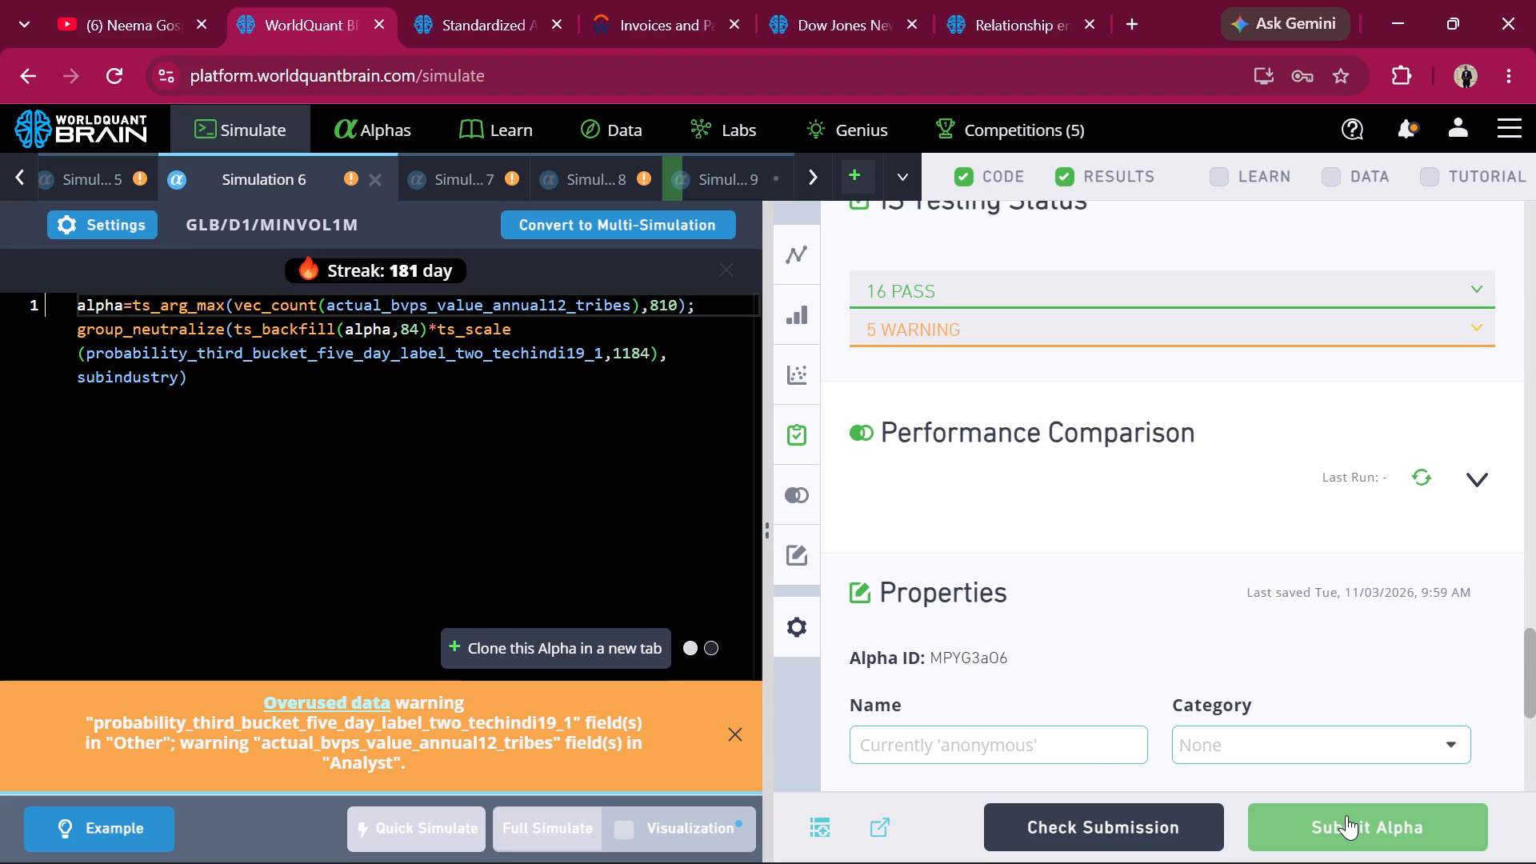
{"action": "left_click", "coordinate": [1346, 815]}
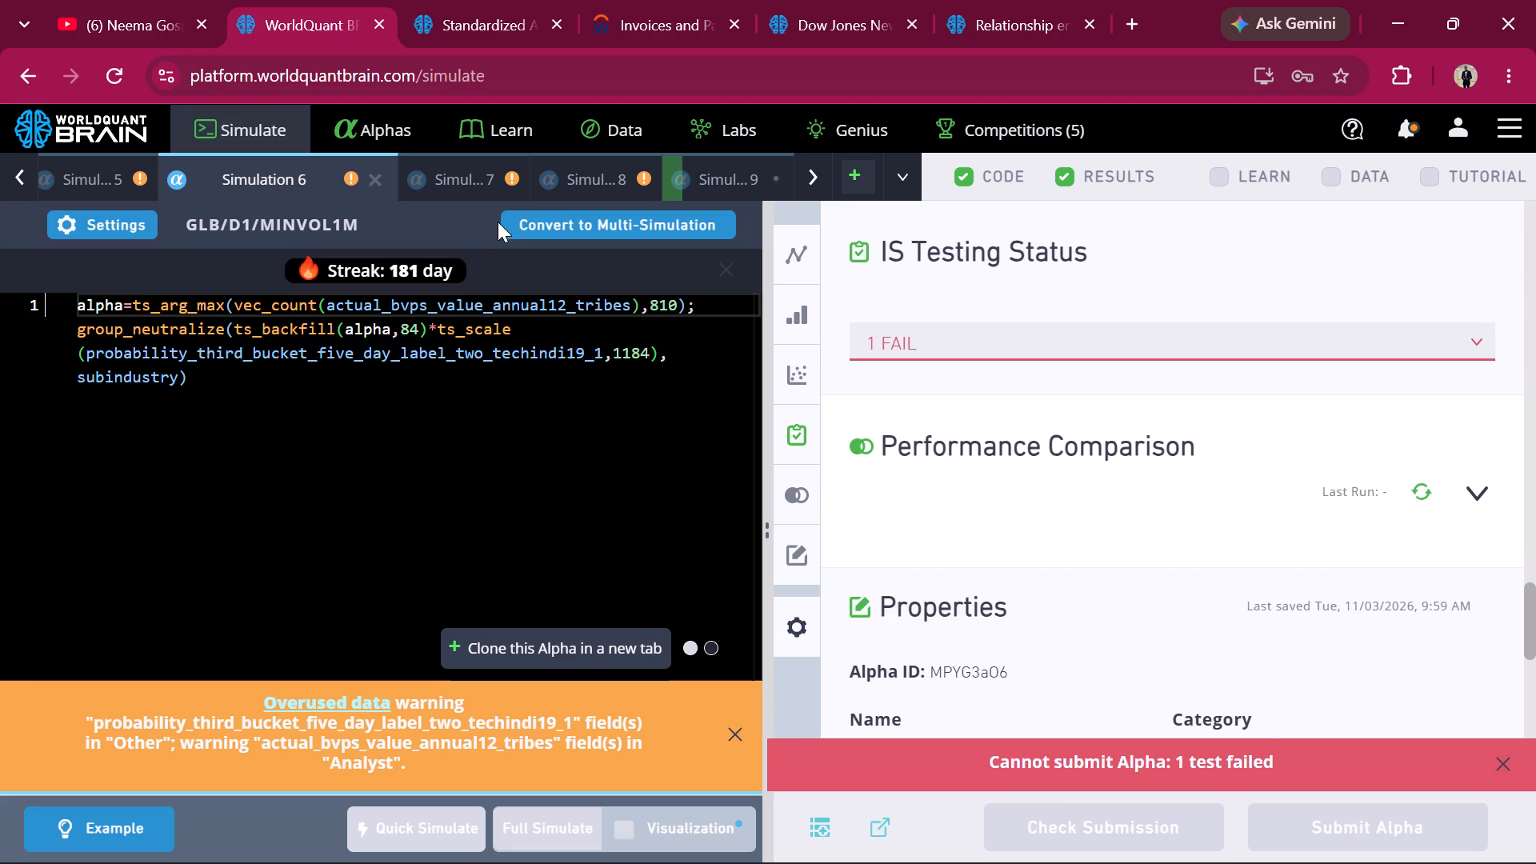
Clone the Simulation 7 alpha in a new tab and open the clone's simulation settings.
{"action": "left_click", "coordinate": [489, 178]}
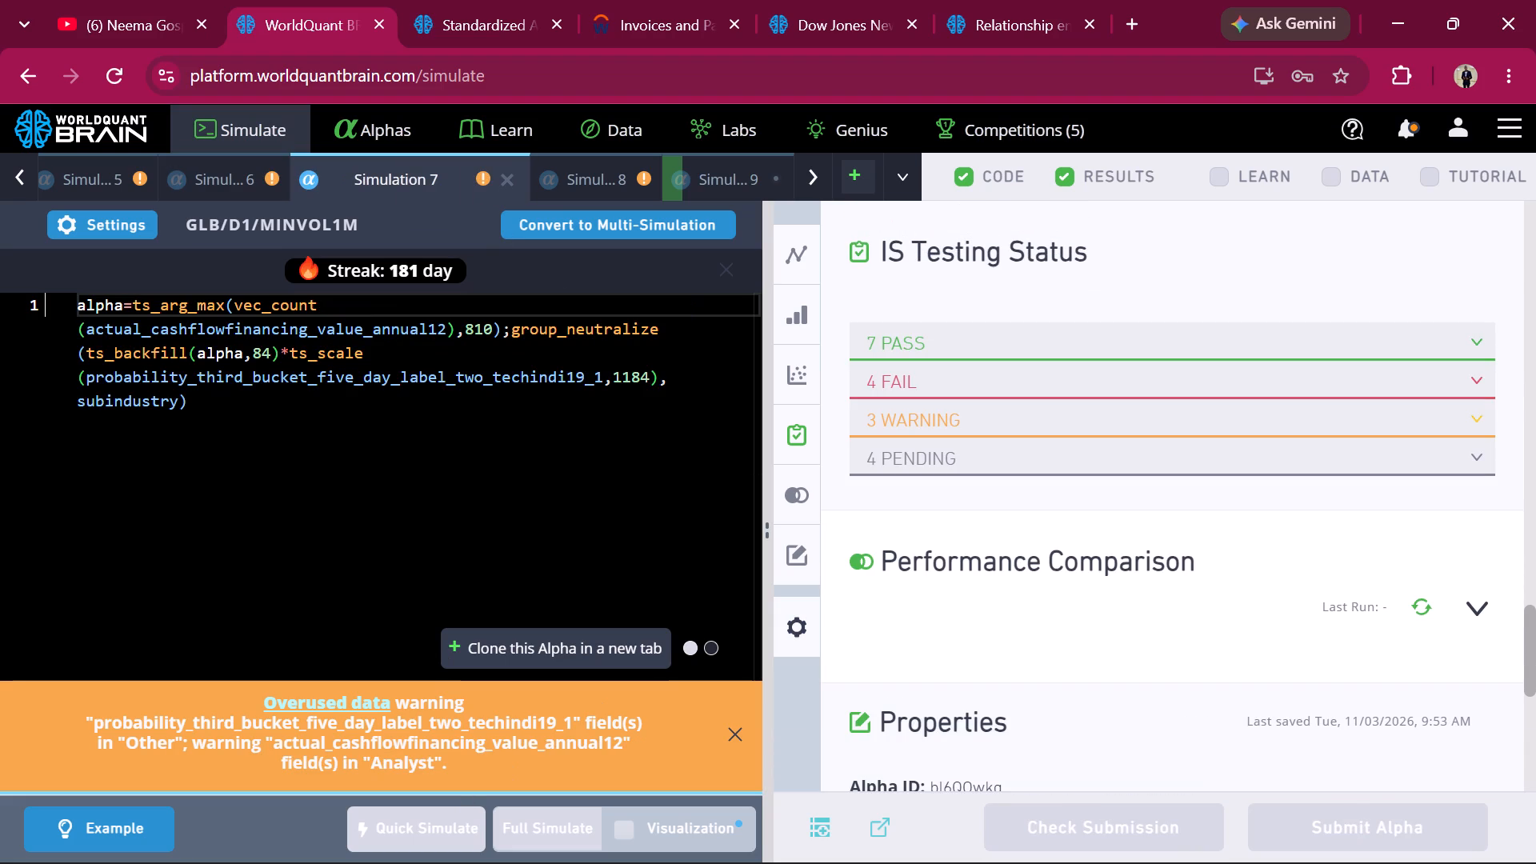
{"action": "left_click", "coordinate": [581, 657]}
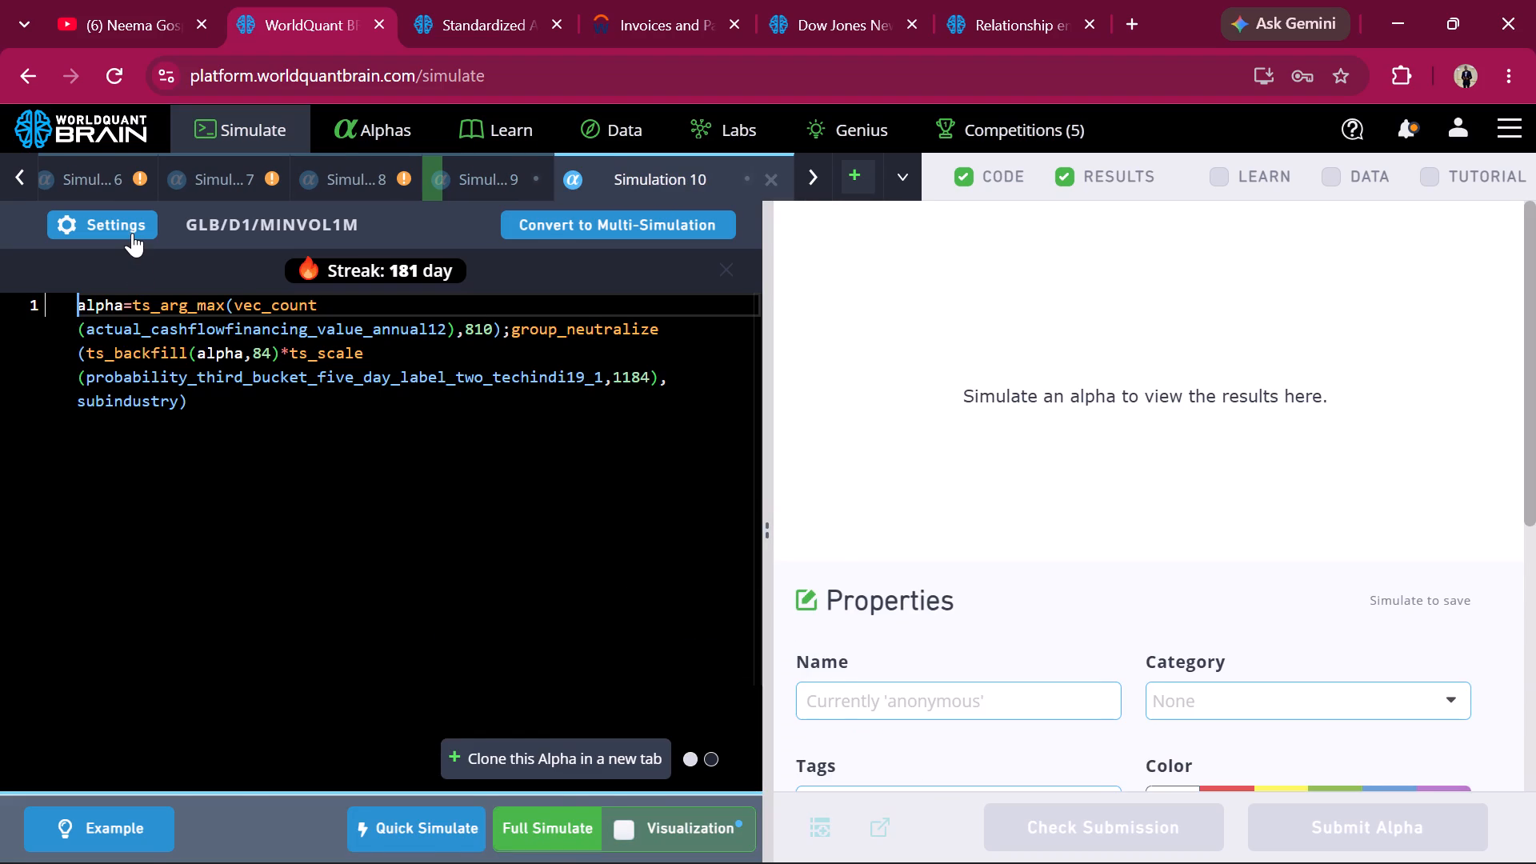
{"action": "left_click", "coordinate": [132, 233]}
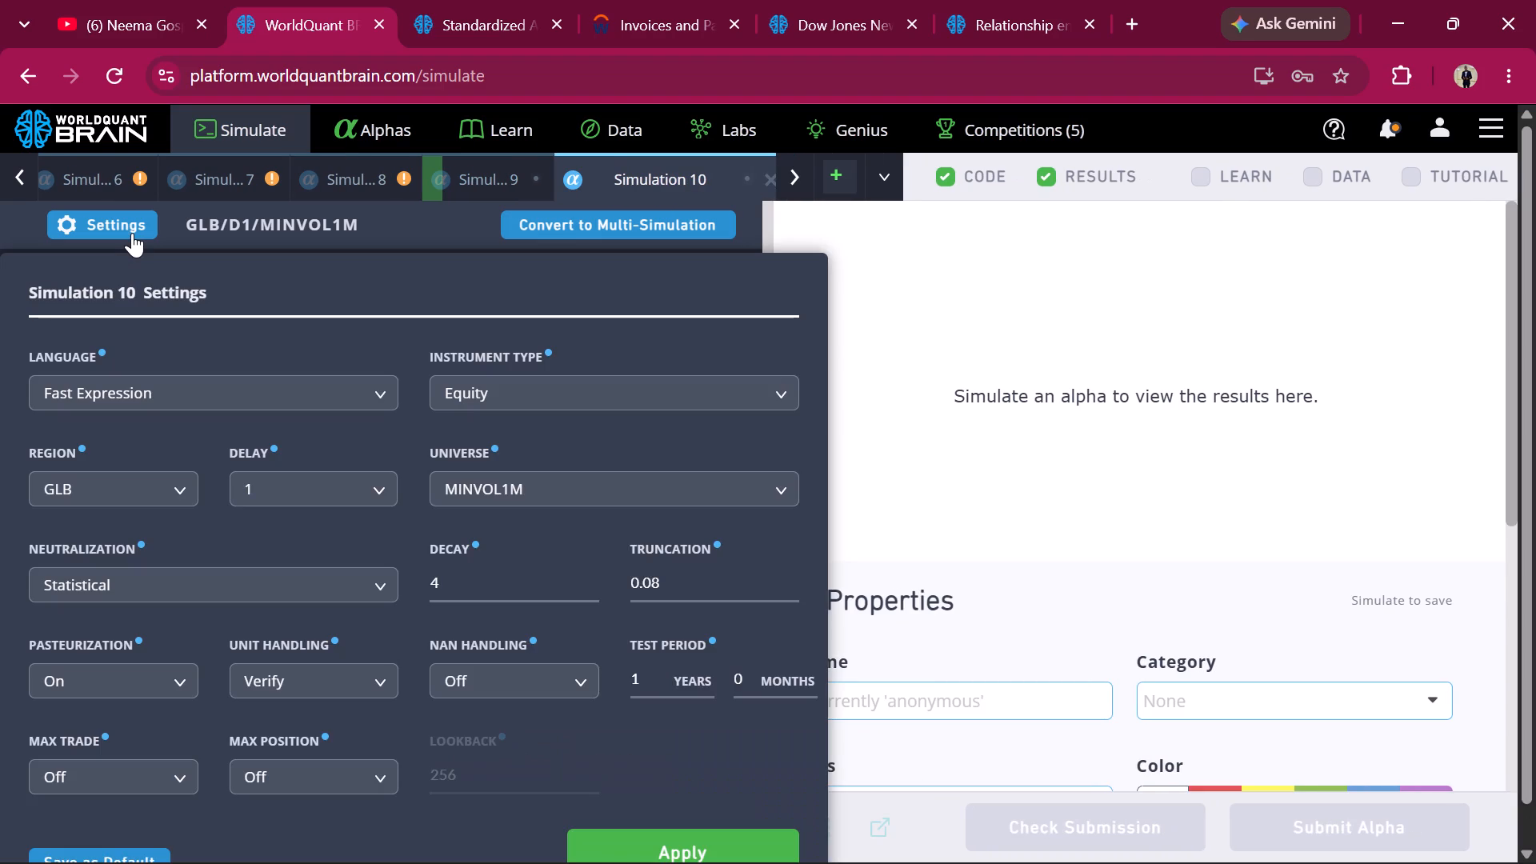
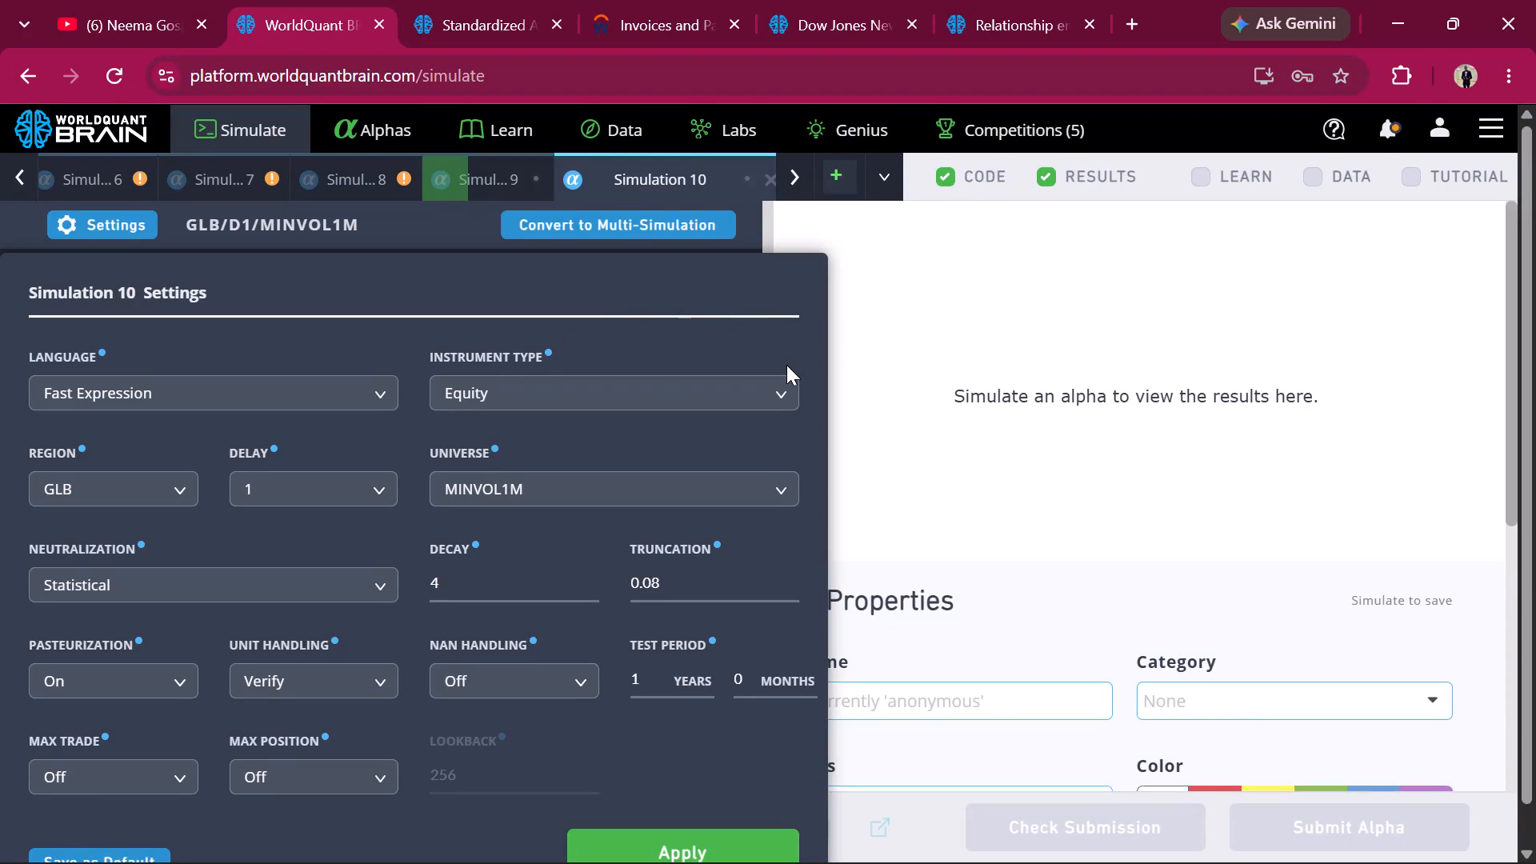
Apply Simulation 10's settings with Statistical neutralization and run a full simulation of the cloned alpha.
{"action": "scroll", "coordinate": [786, 365], "scroll_direction": "down", "scroll_amount": 1}
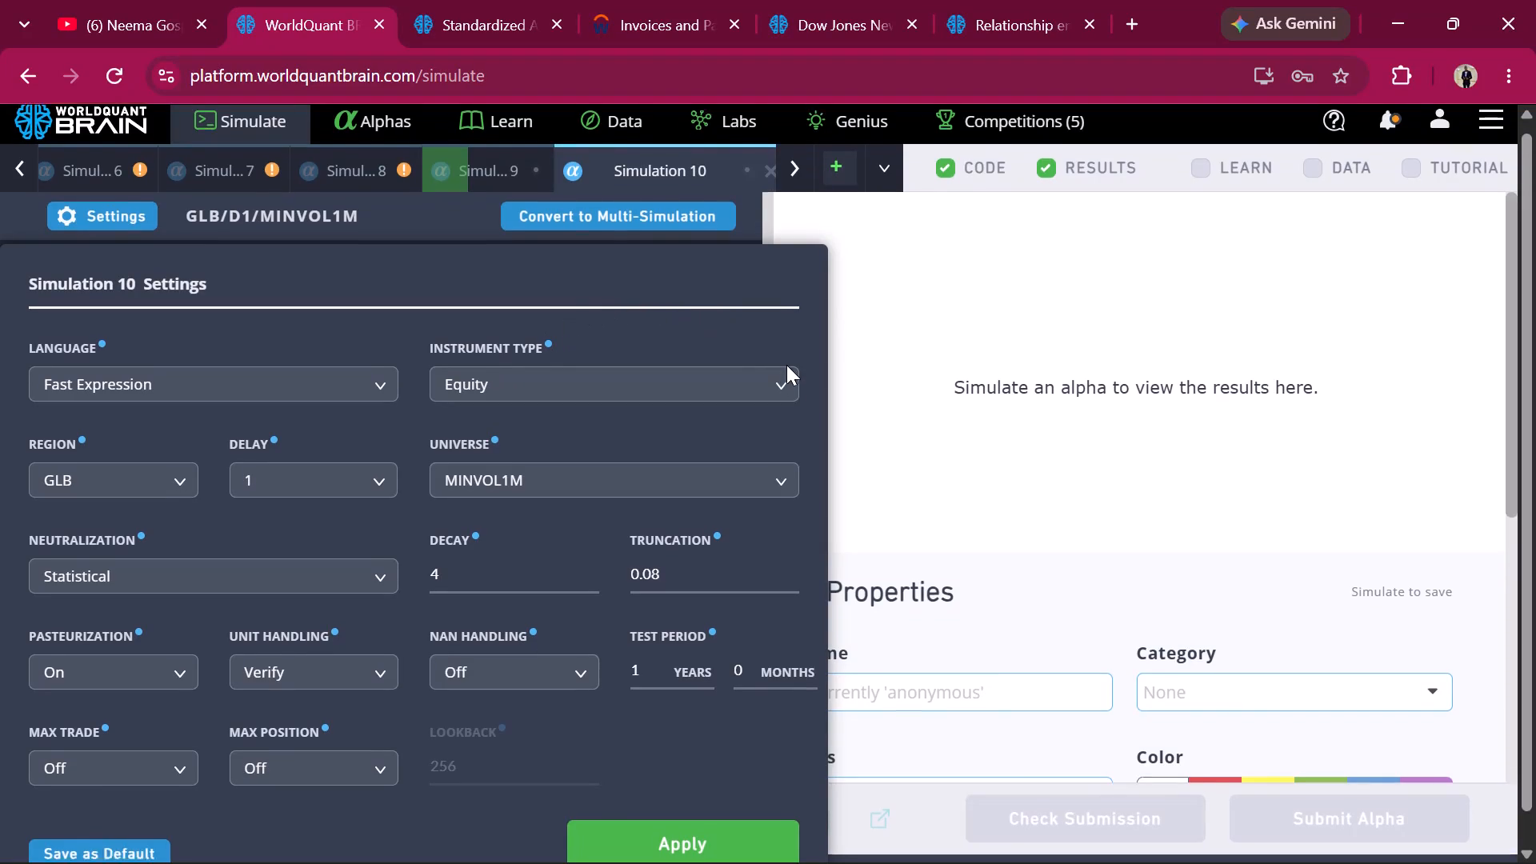
{"action": "scroll", "coordinate": [786, 365], "scroll_direction": "down", "scroll_amount": 1}
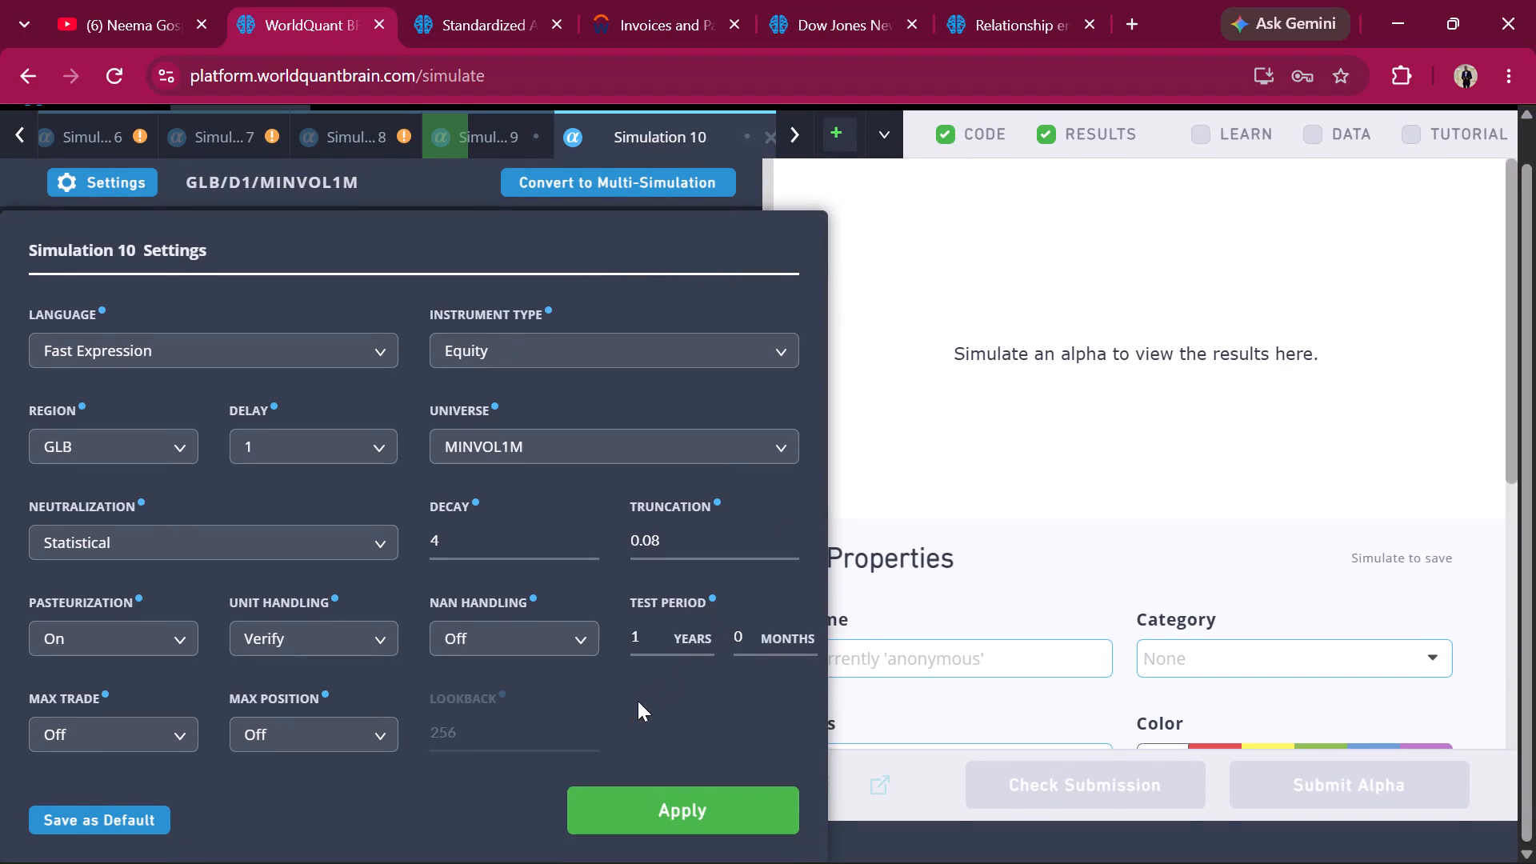
{"action": "left_click", "coordinate": [618, 810]}
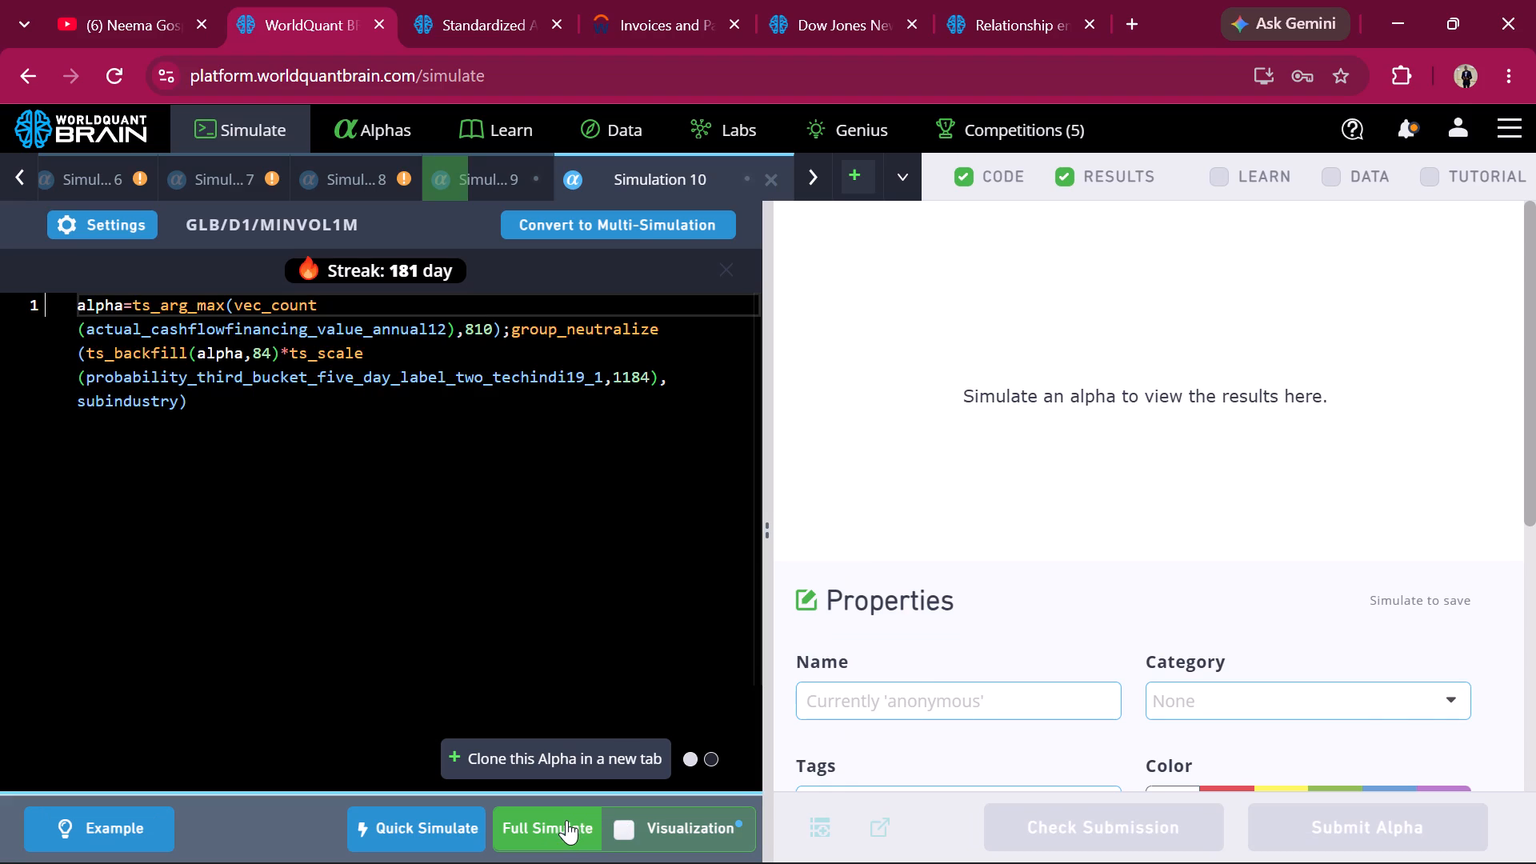
{"action": "left_click", "coordinate": [566, 820]}
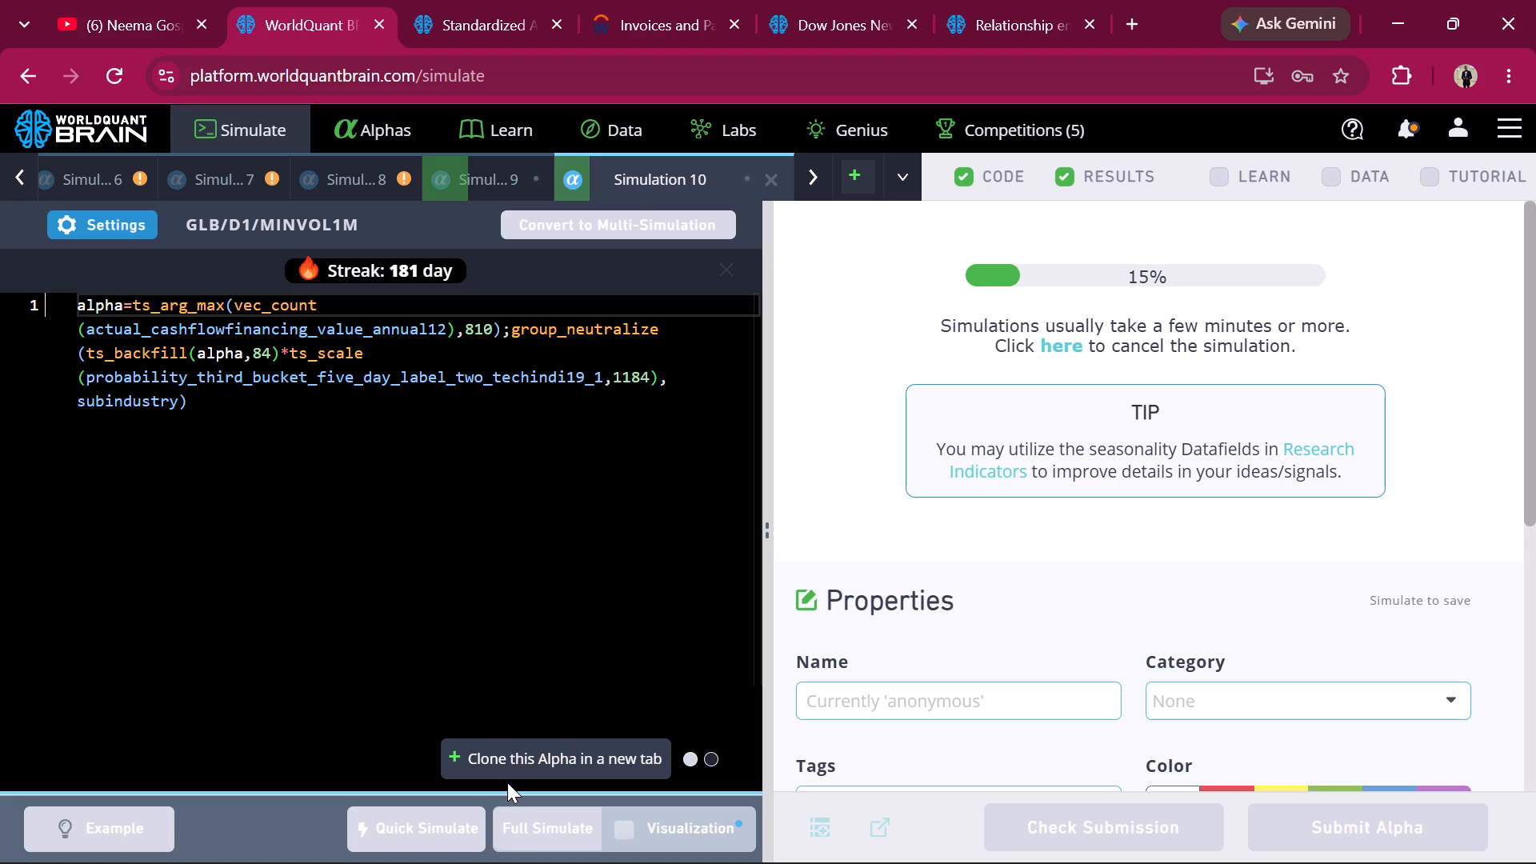
Go back to Simulation 6 and dismiss its failed-submission notice.
{"action": "left_click", "coordinate": [378, 170]}
{"action": "left_click", "coordinate": [245, 180]}
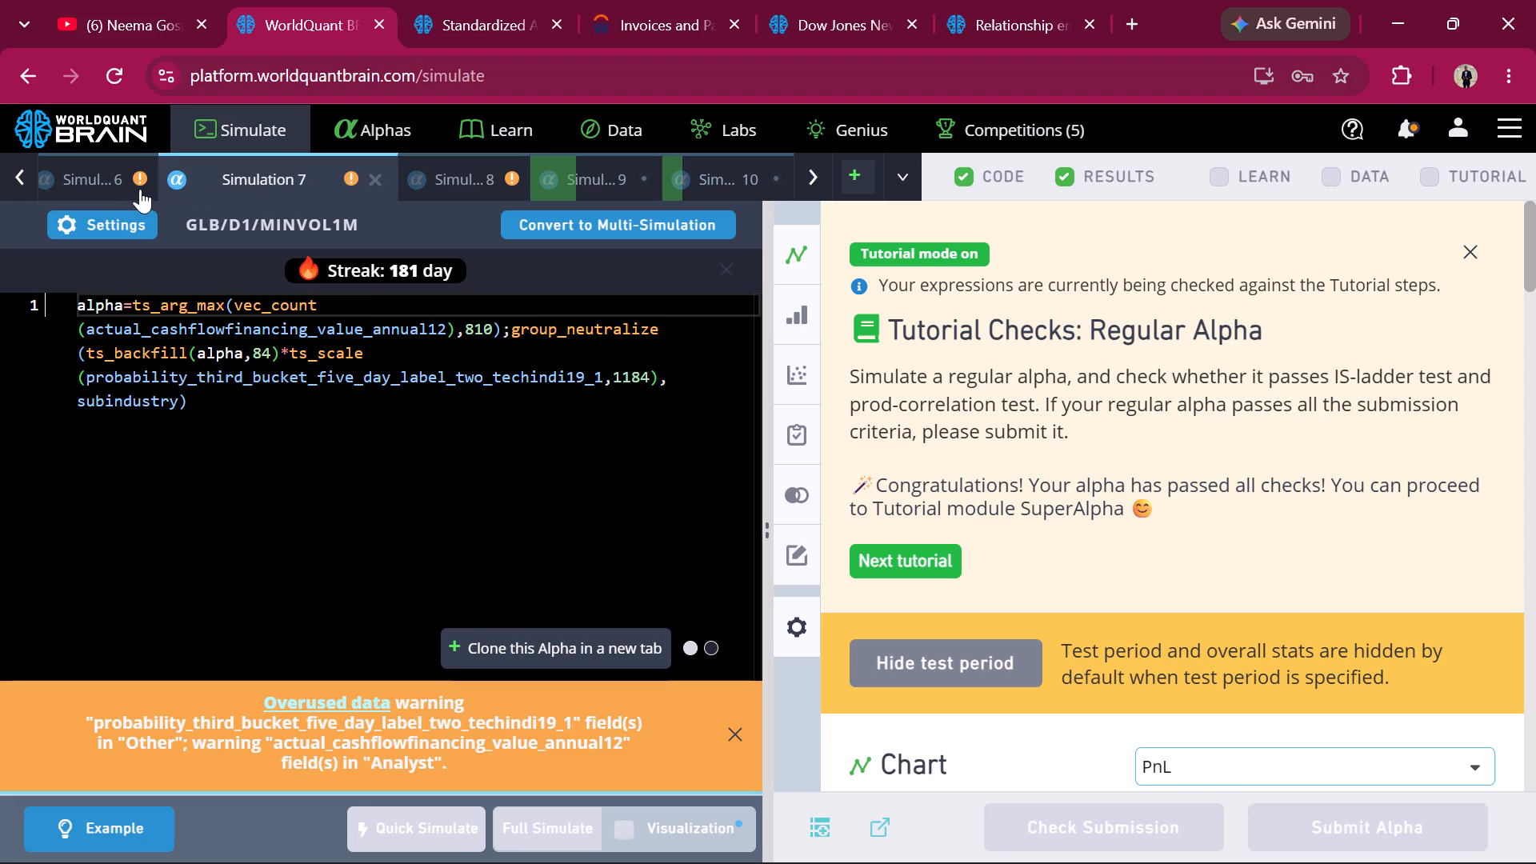
{"action": "left_click", "coordinate": [111, 187]}
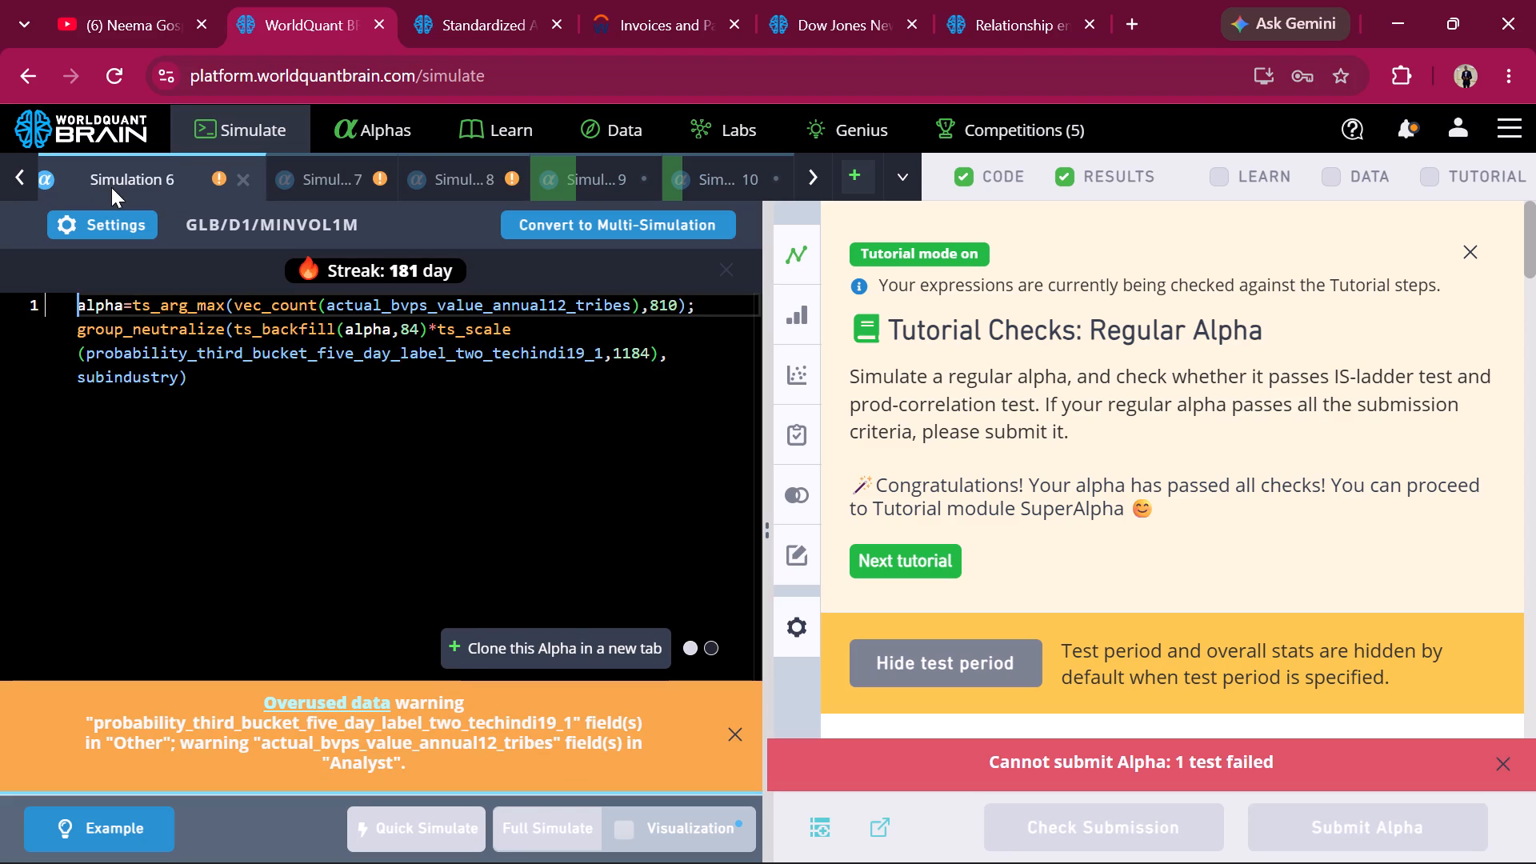
{"action": "left_click", "coordinate": [1508, 766]}
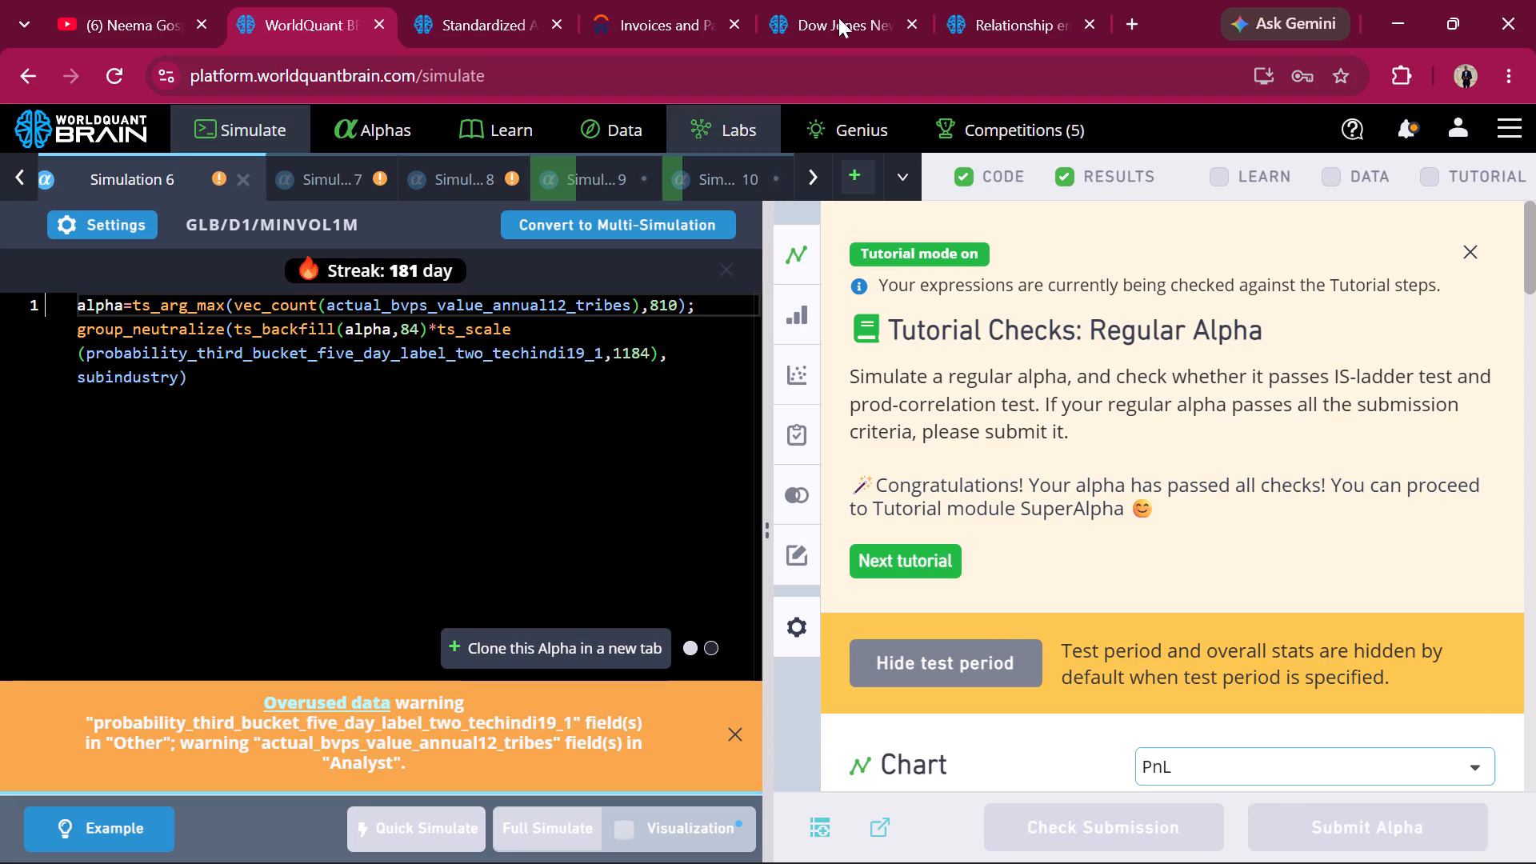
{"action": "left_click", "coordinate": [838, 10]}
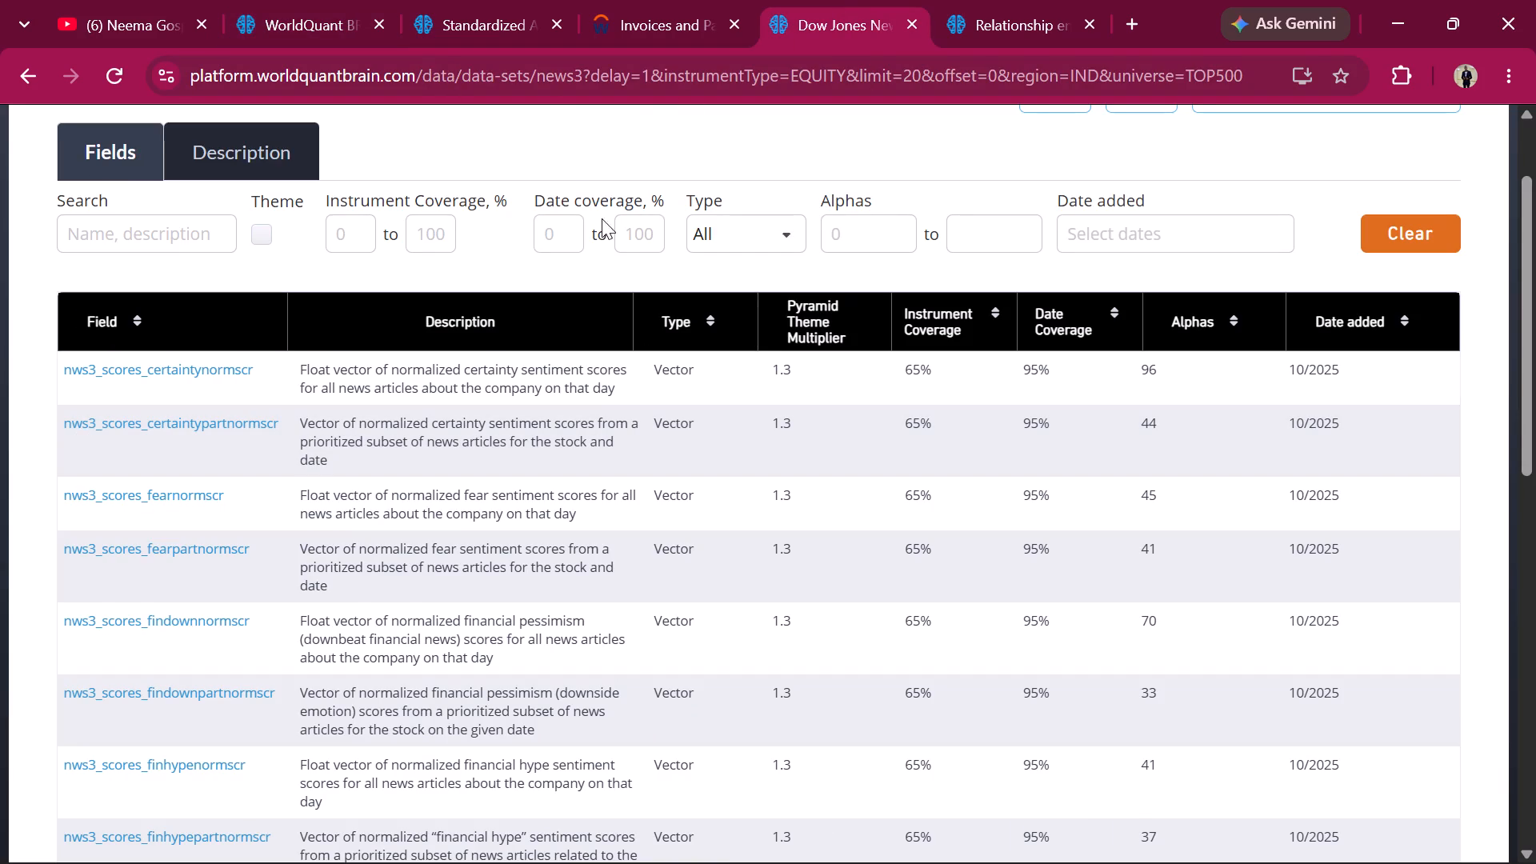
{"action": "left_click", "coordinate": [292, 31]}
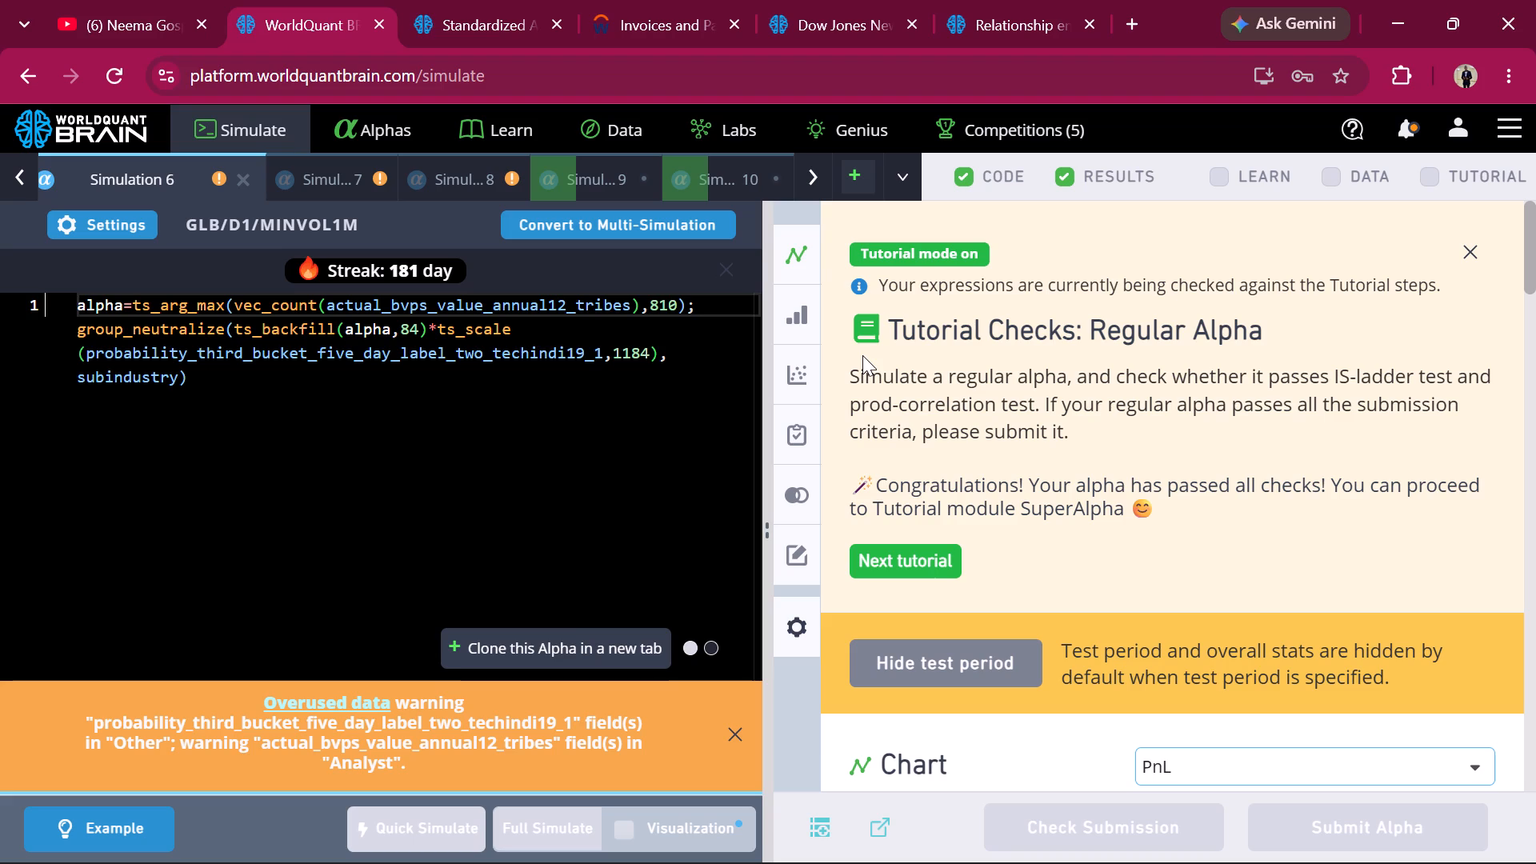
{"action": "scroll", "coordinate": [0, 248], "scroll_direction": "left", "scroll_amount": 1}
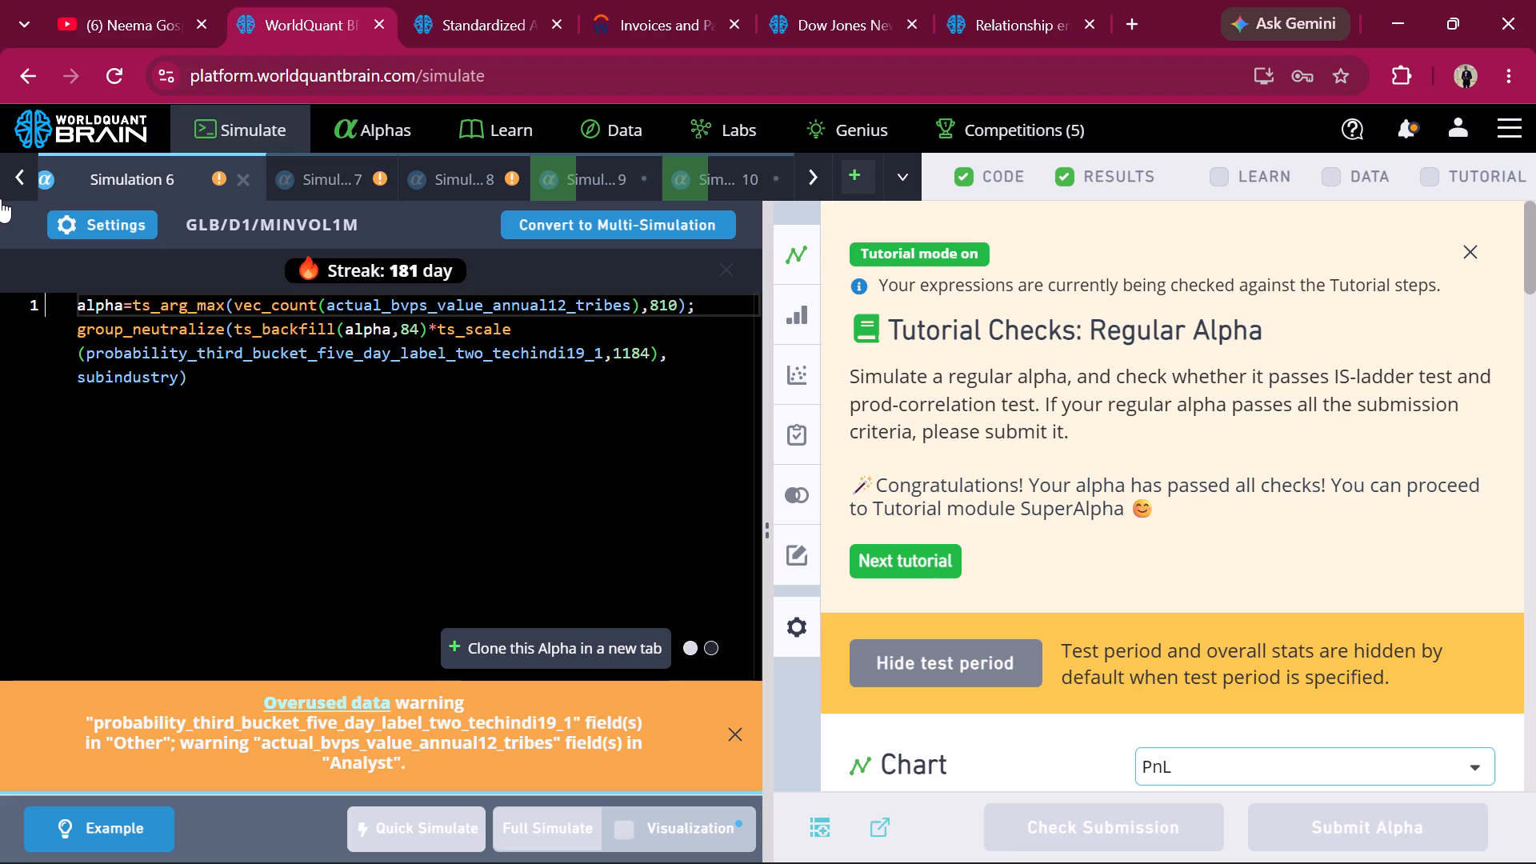
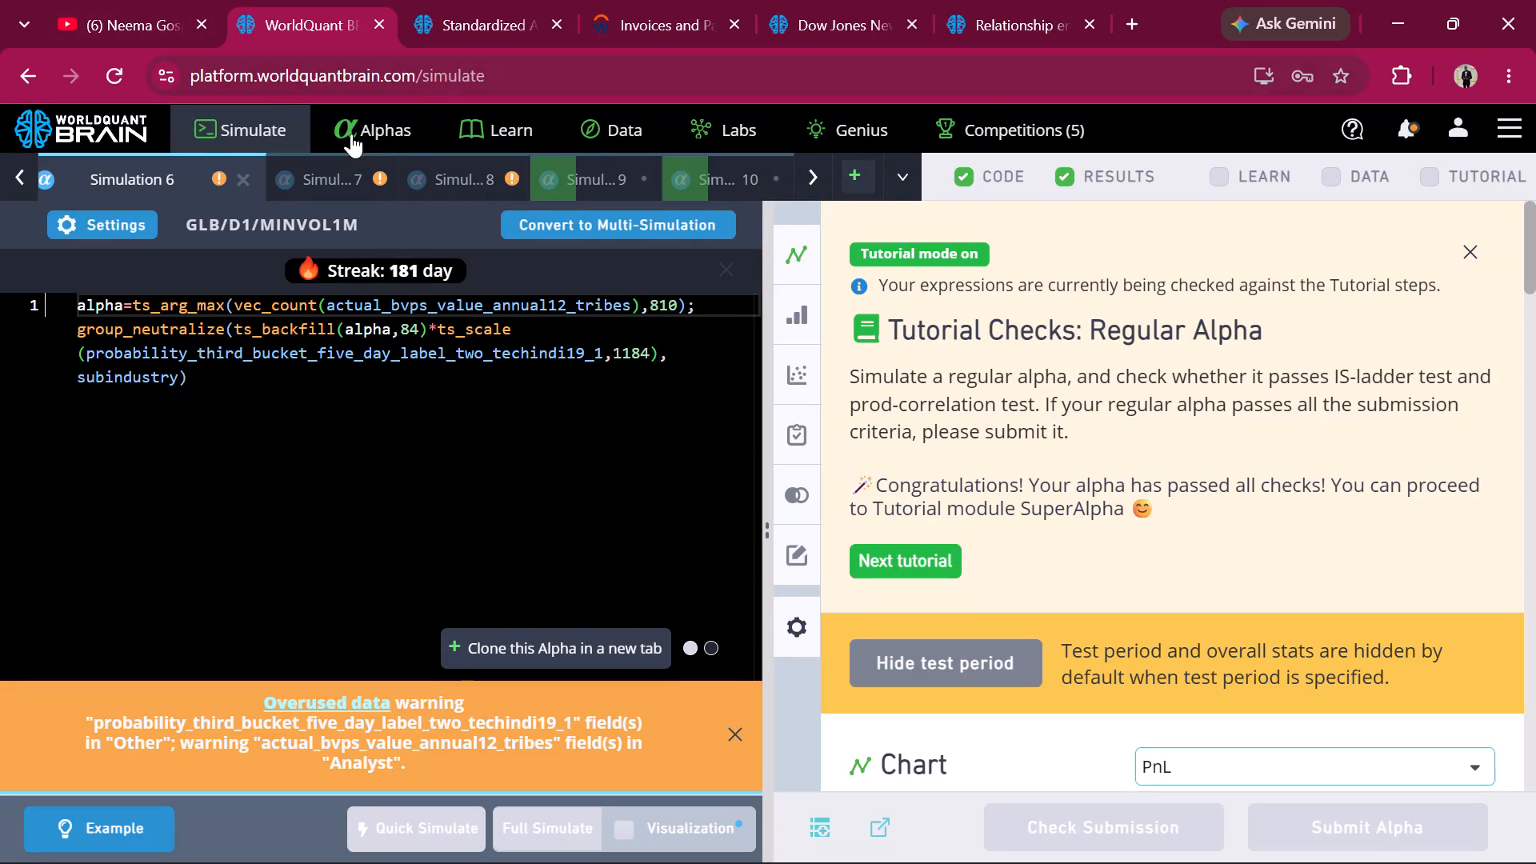
Review the alphas in Simulation 8 and Simulation 7.
{"action": "left_click", "coordinate": [434, 165]}
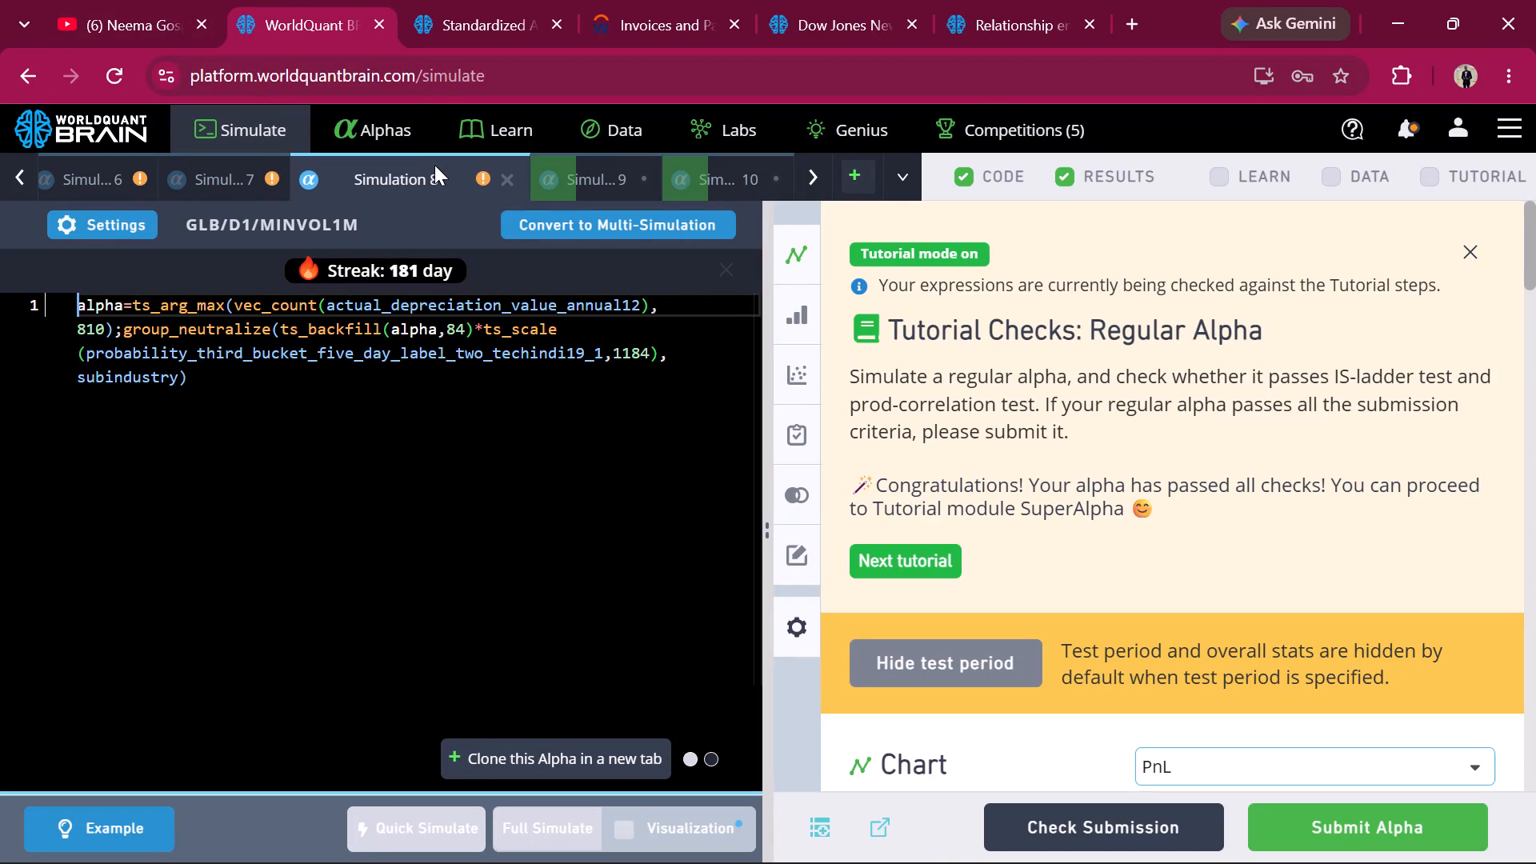
{"action": "left_click", "coordinate": [246, 164]}
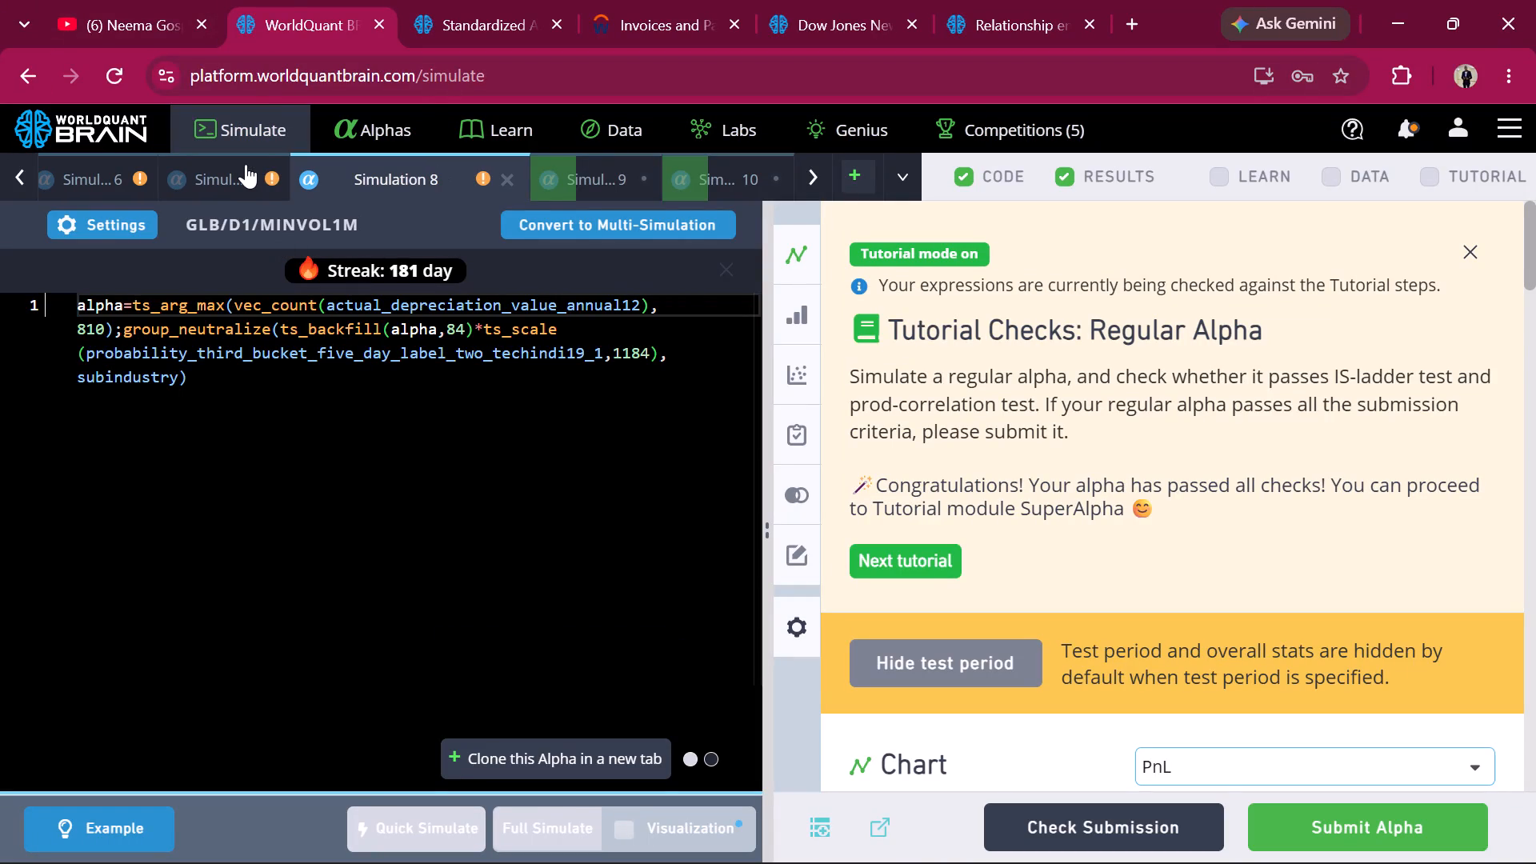
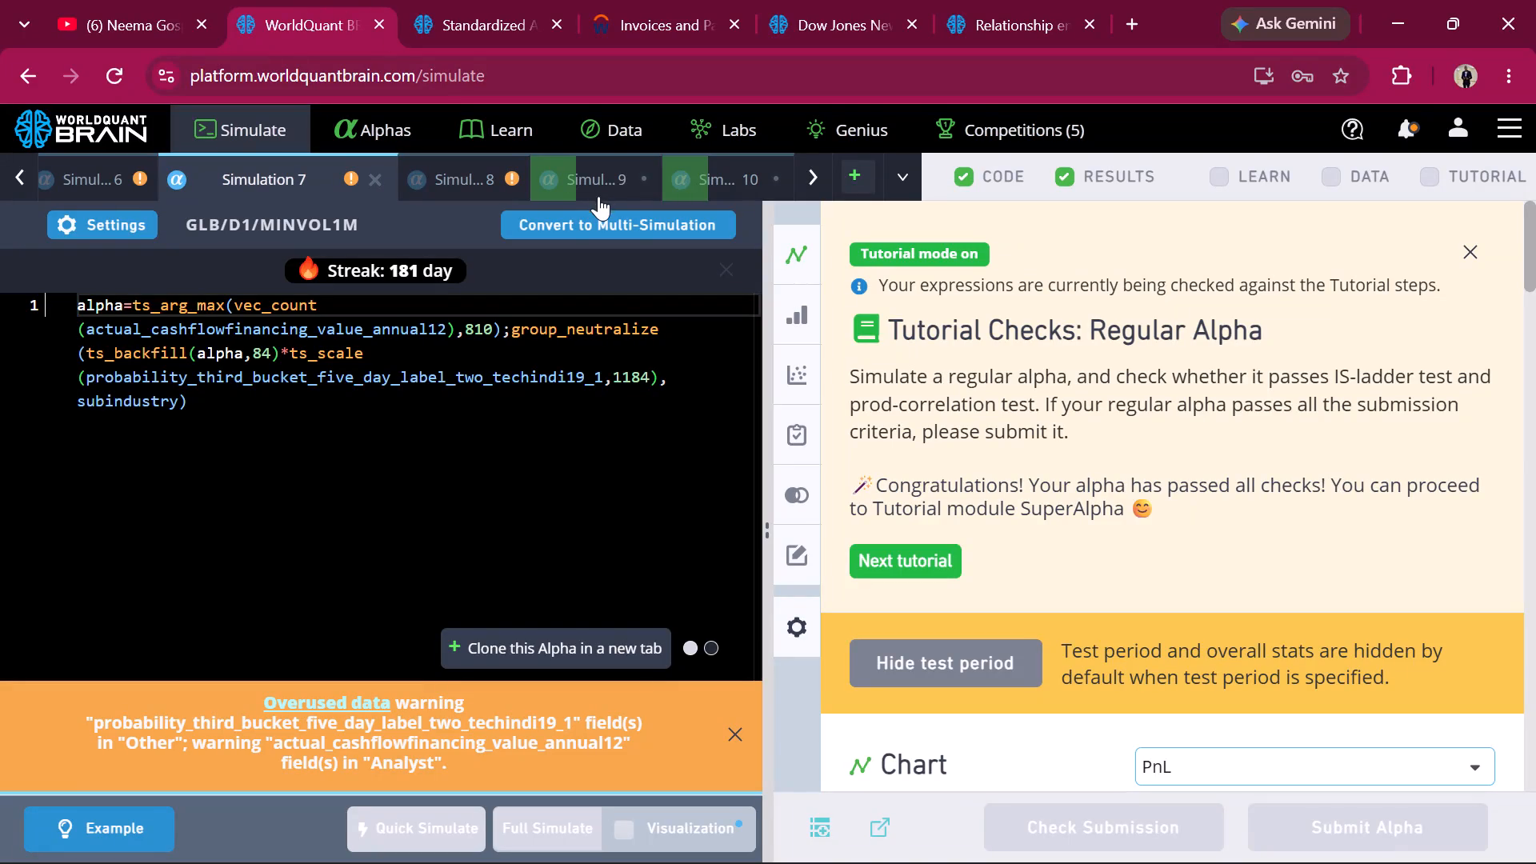
Check the progress of Simulation 9 and Simulation 10.
{"action": "left_click", "coordinate": [605, 174]}
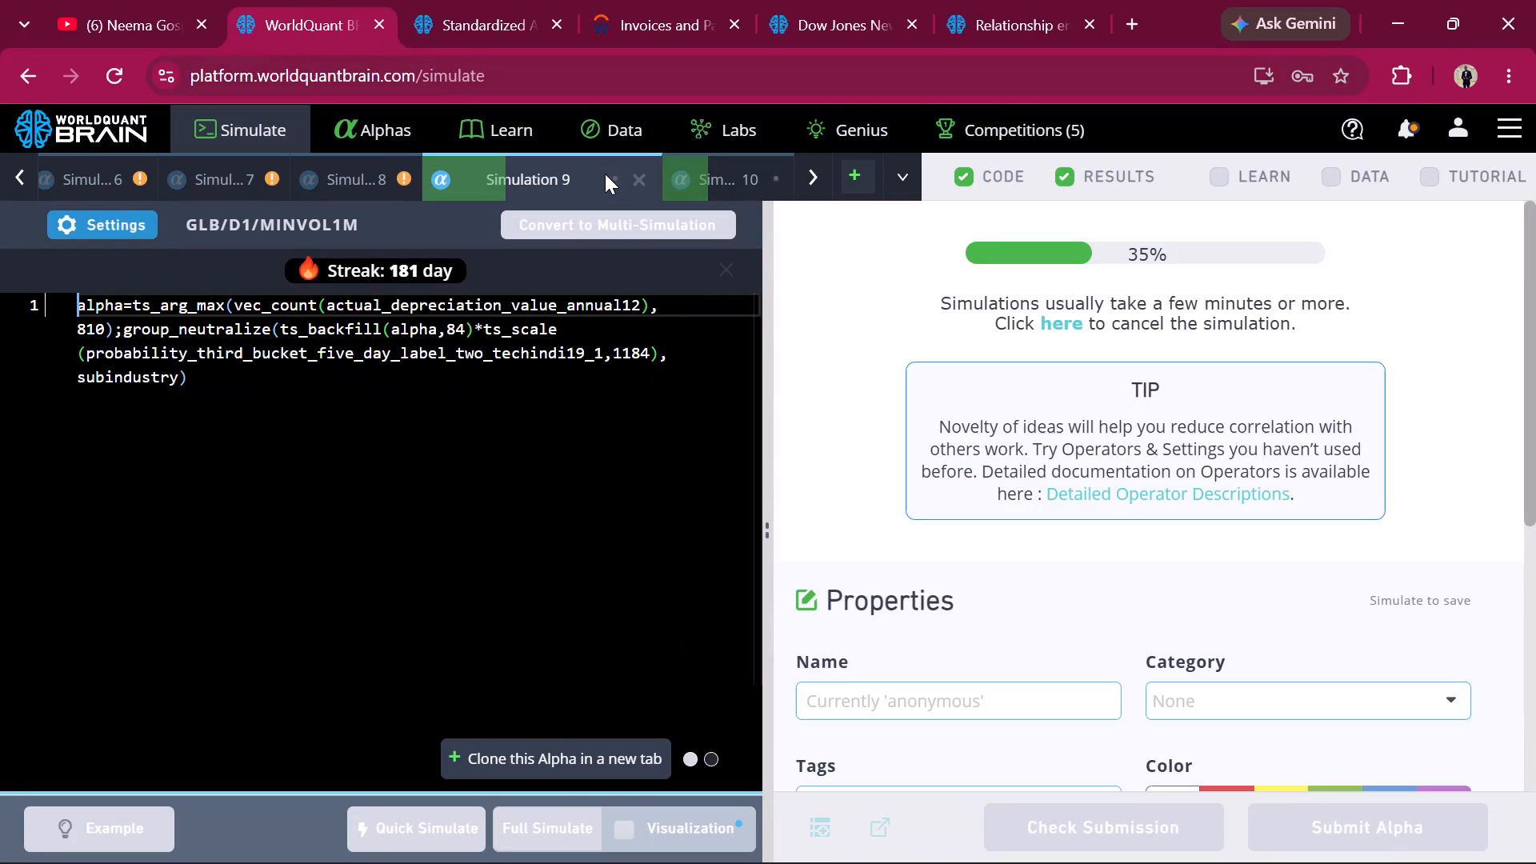
{"action": "left_click", "coordinate": [712, 178]}
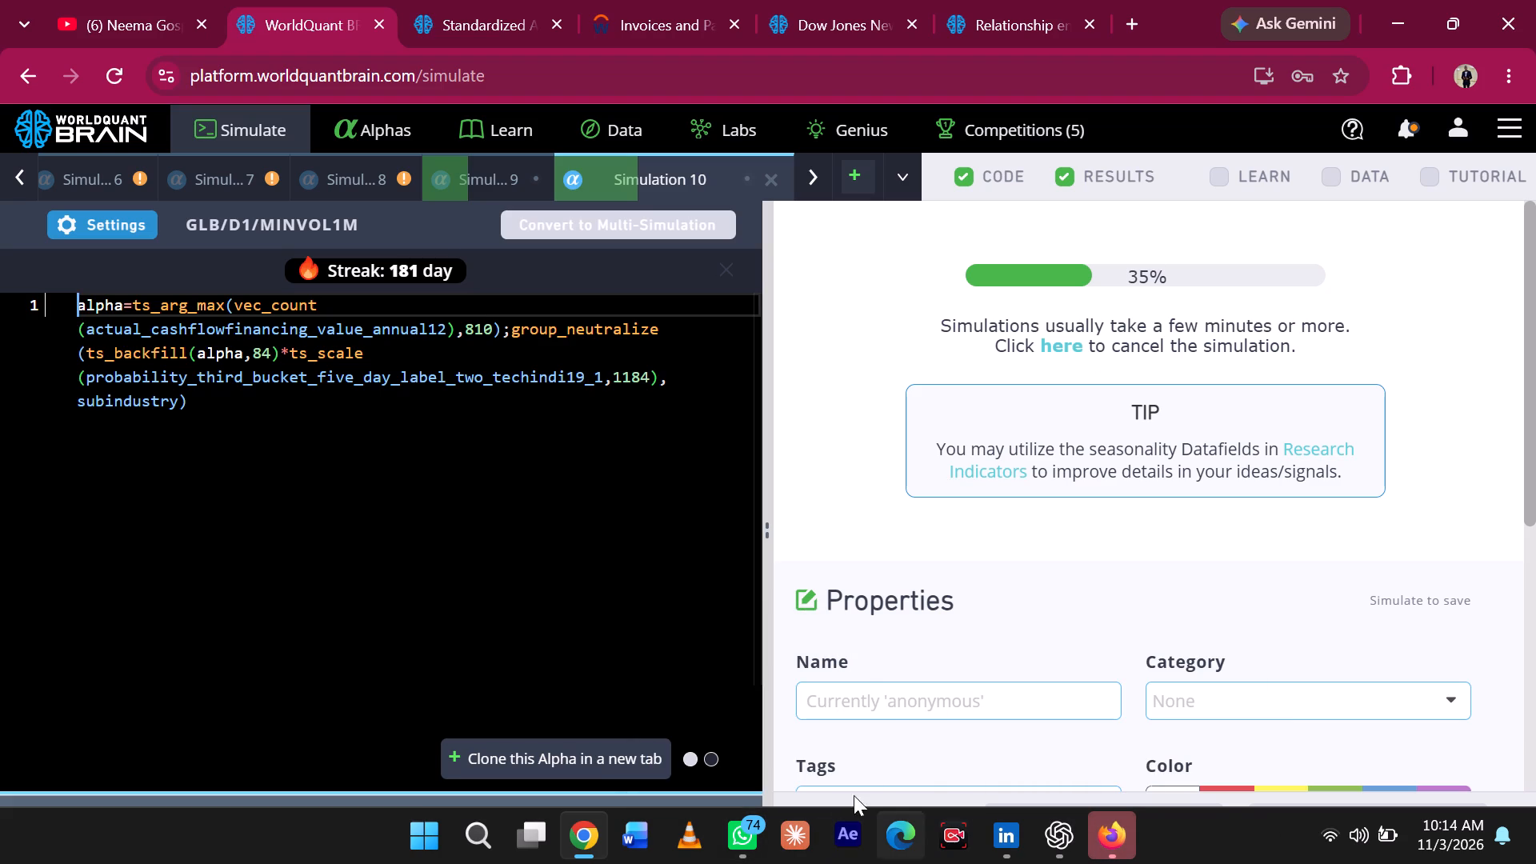
{"action": "left_click", "coordinate": [484, 832]}
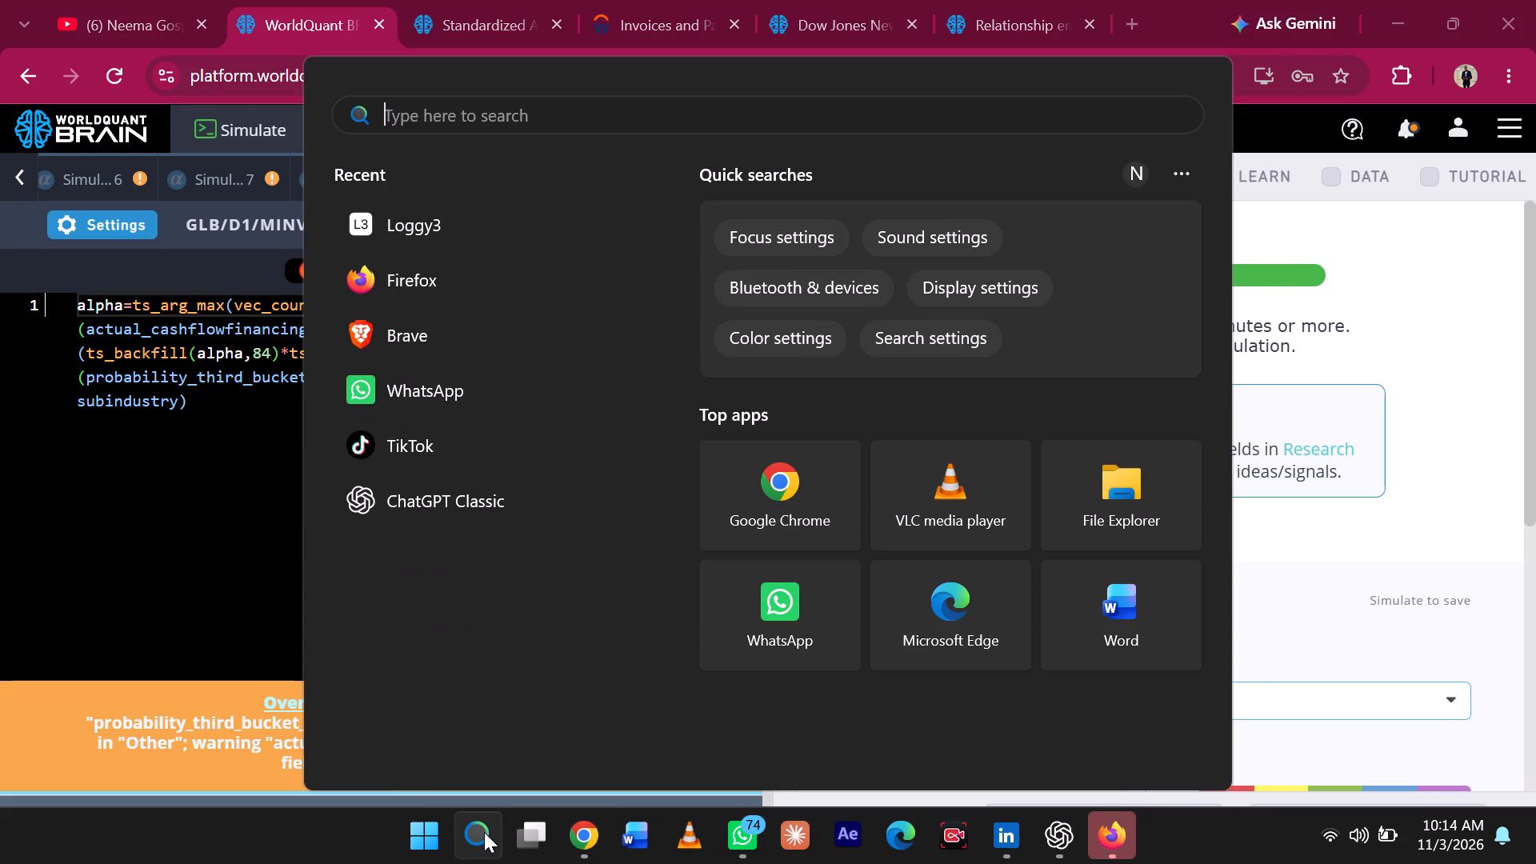
{"action": "left_click", "coordinate": [561, 109]}
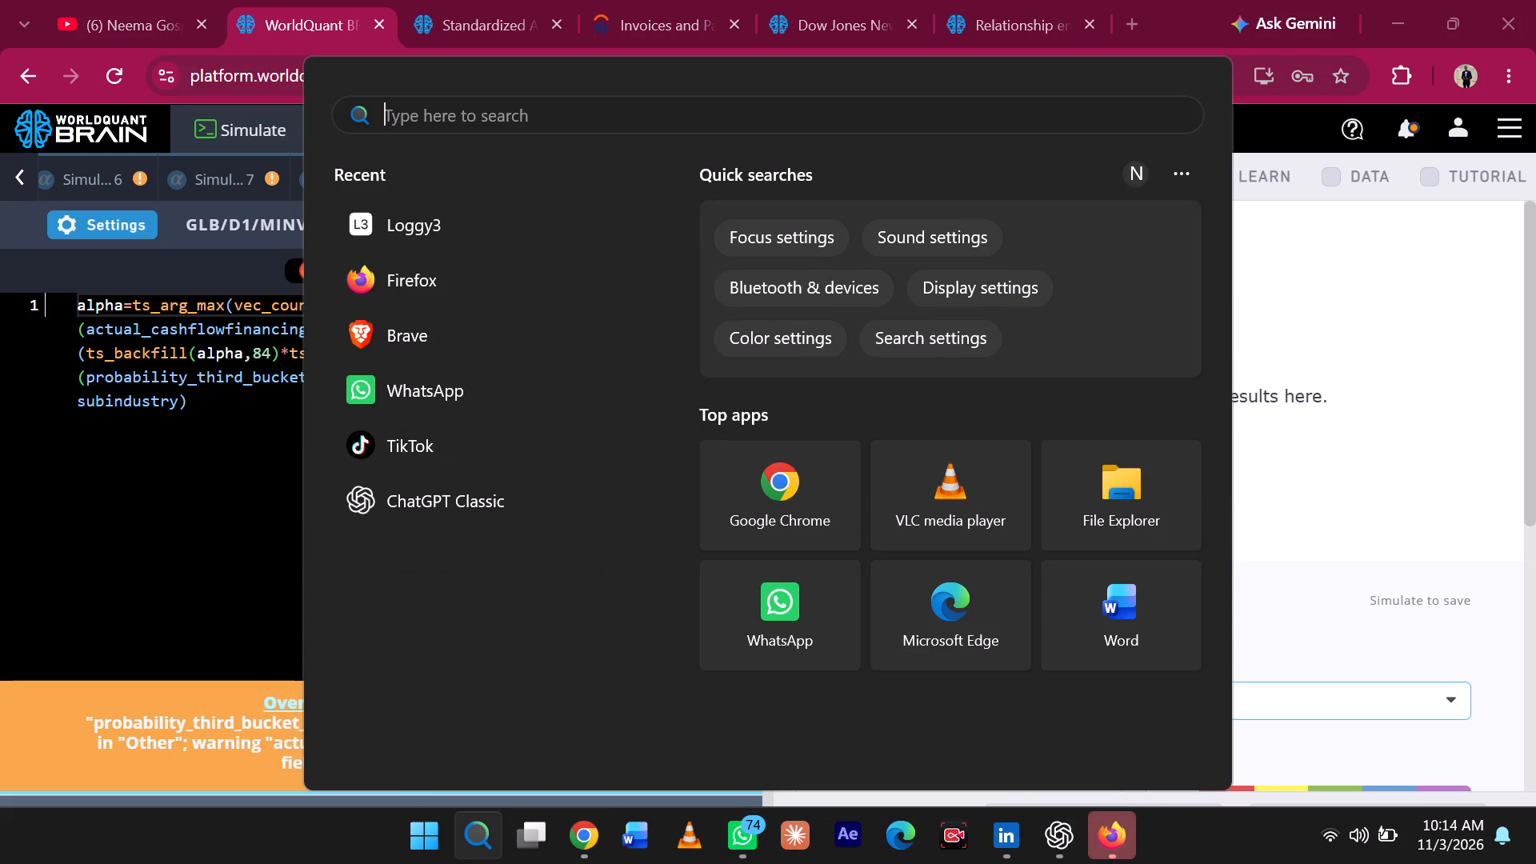
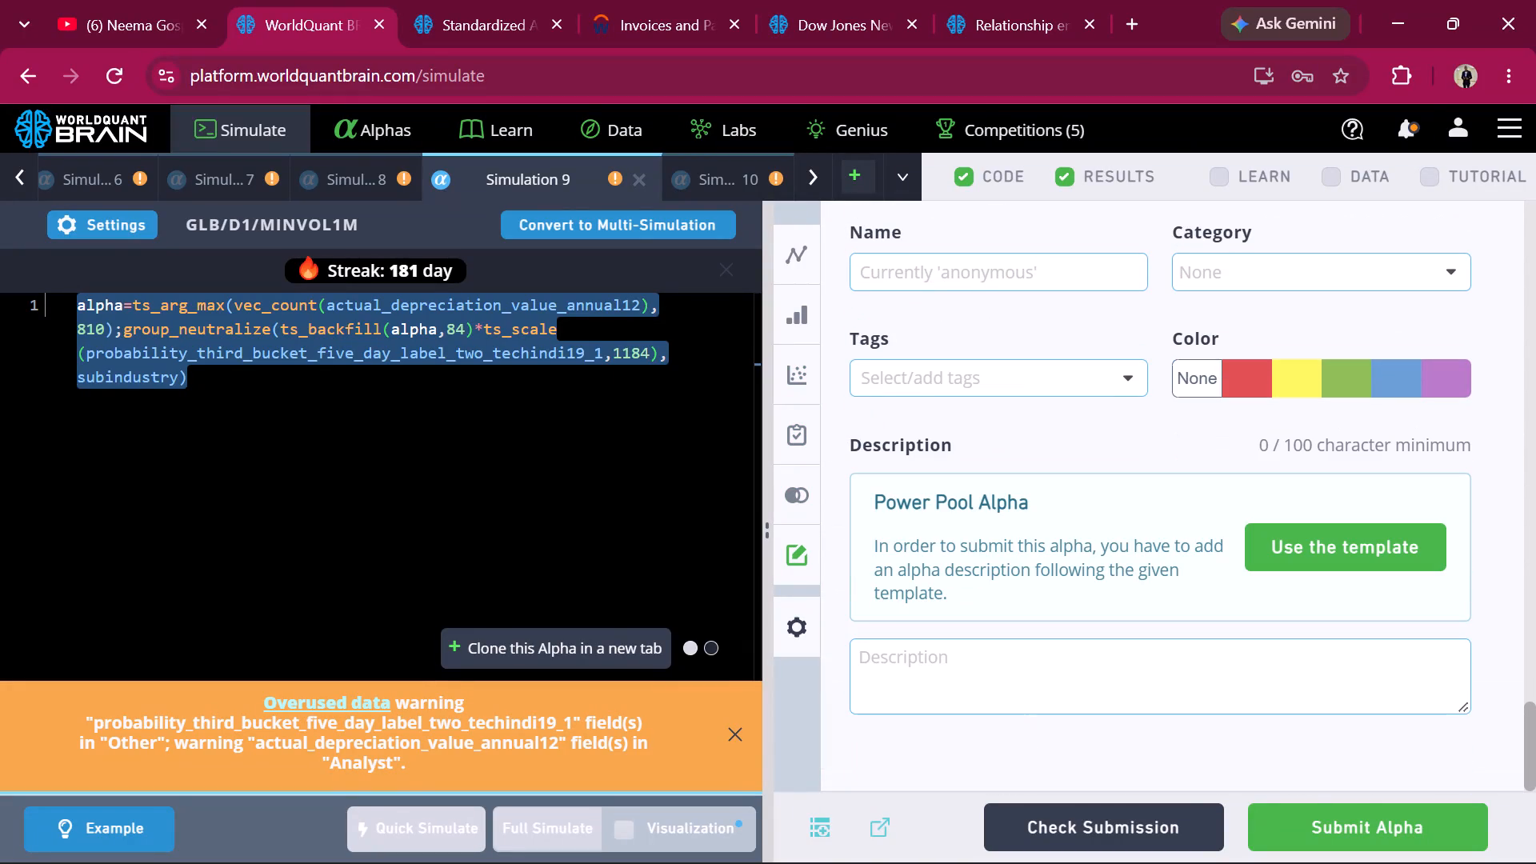
{"action": "left_click", "coordinate": [1017, 664]}
{"action": "key", "text": "ctrl+v"}
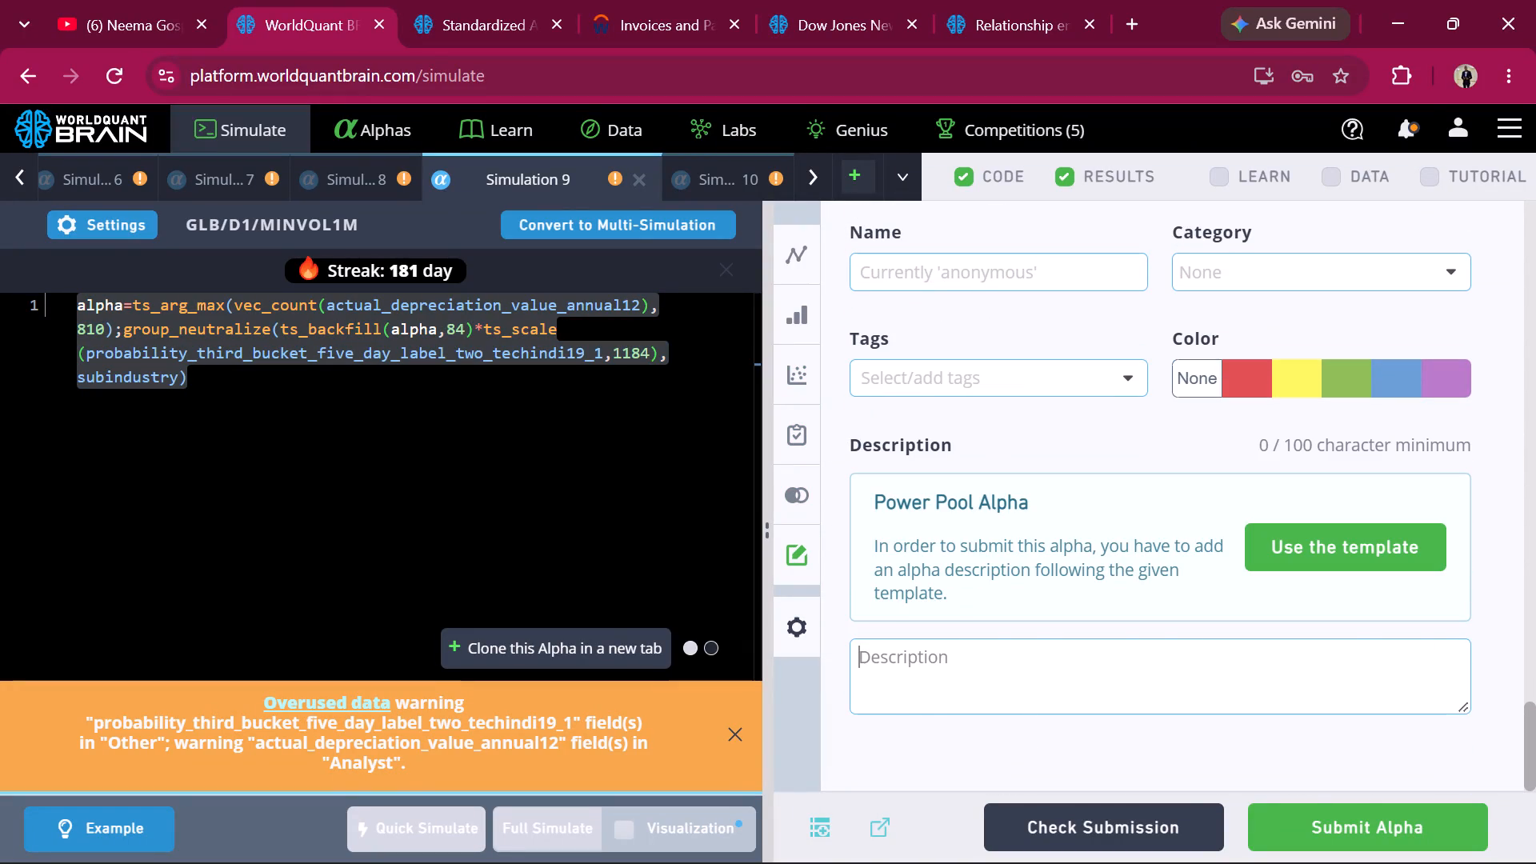
{"action": "scroll", "coordinate": [1017, 664], "scroll_direction": "up", "scroll_amount": 1}
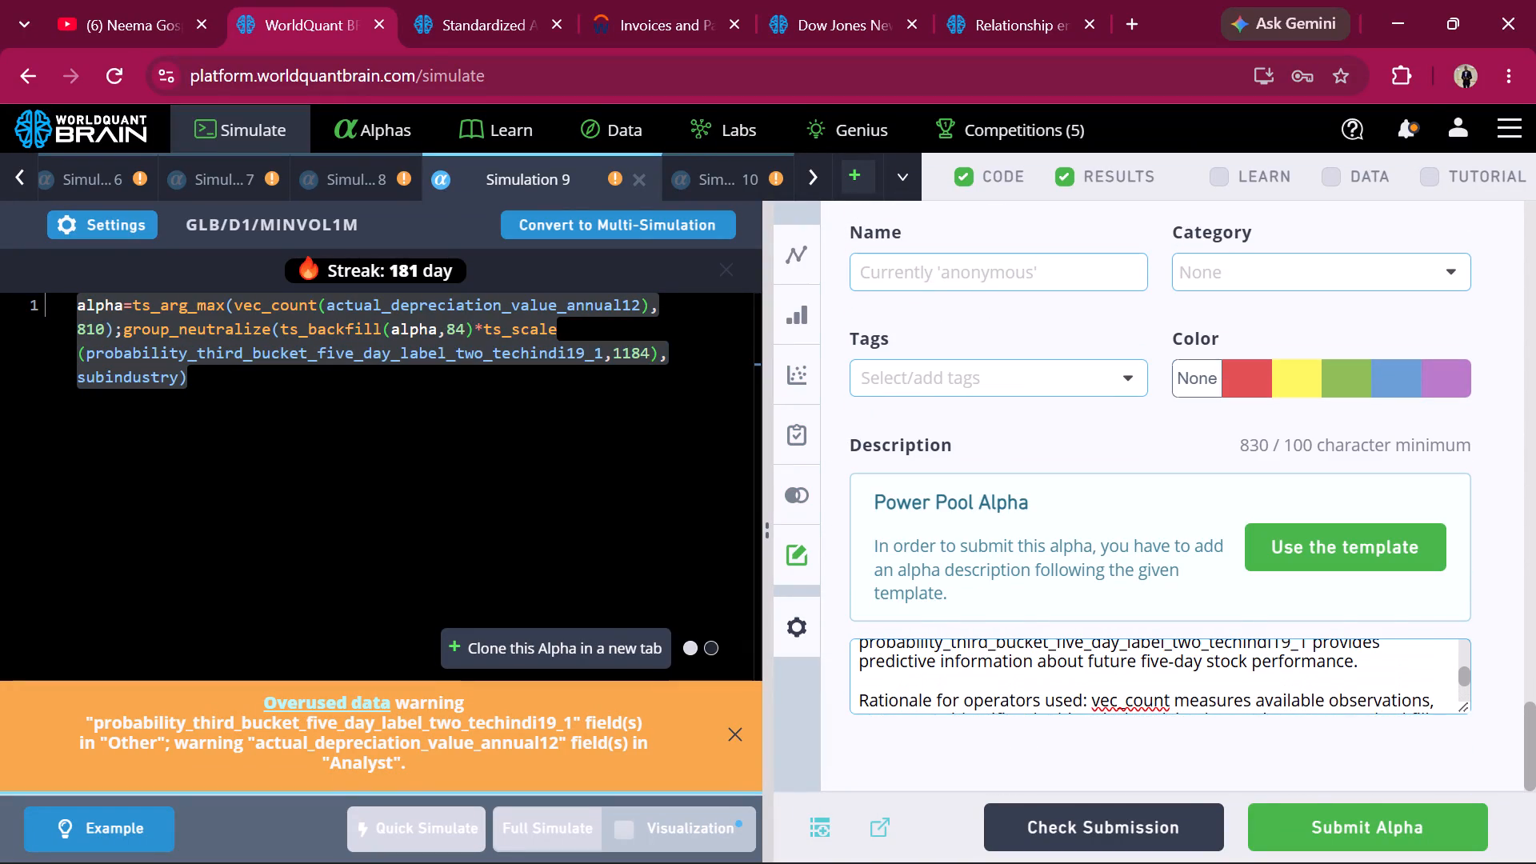
{"action": "left_click", "coordinate": [856, 702]}
{"action": "key", "text": "BackSpace"}
{"action": "scroll", "coordinate": [856, 702], "scroll_direction": "up", "scroll_amount": 2}
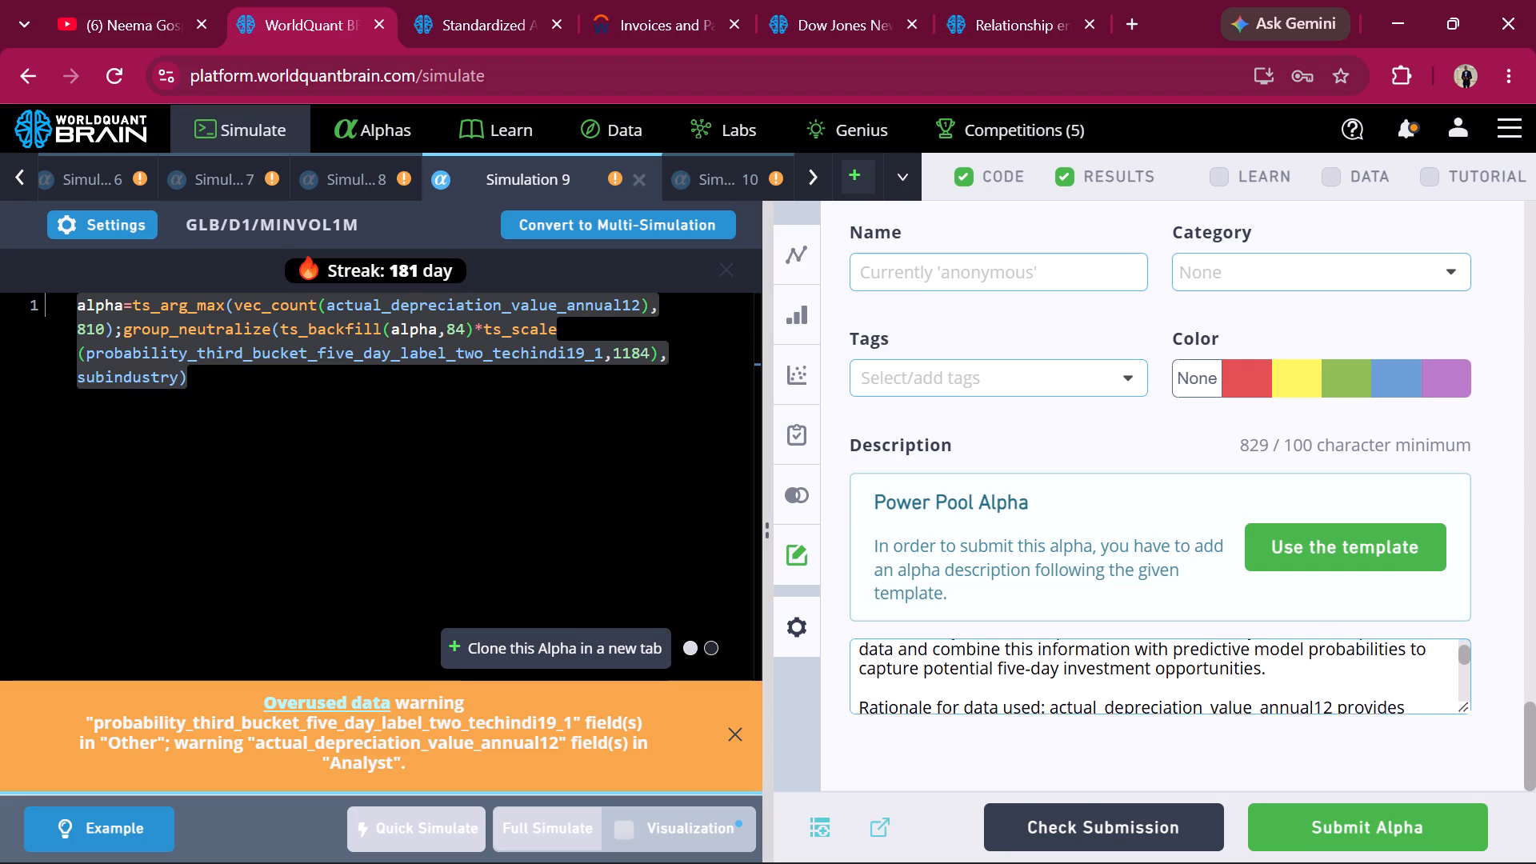
{"action": "left_click", "coordinate": [855, 706]}
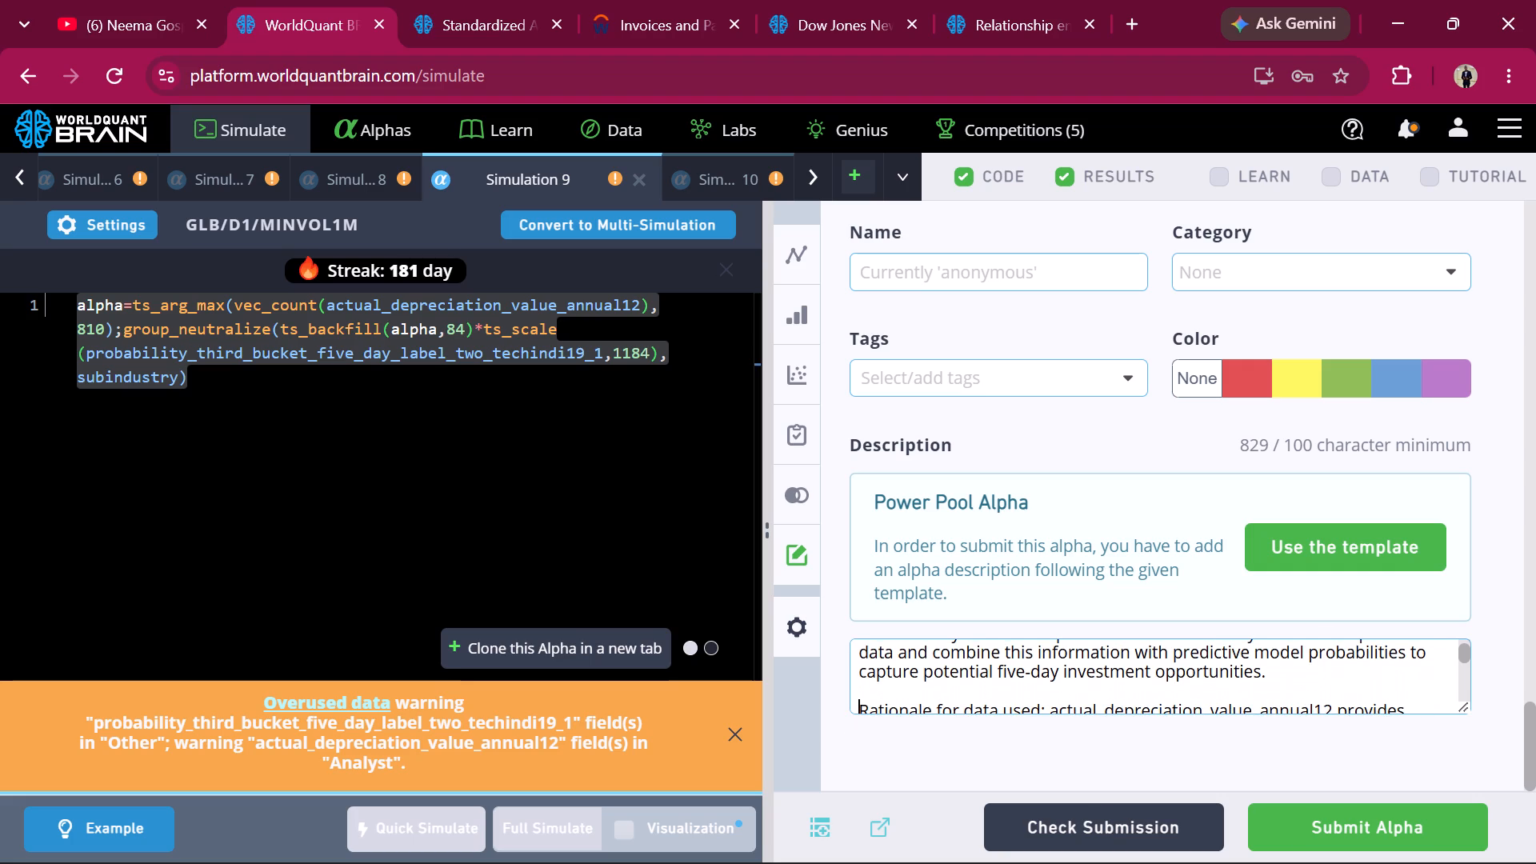
{"action": "key", "text": "BackSpace"}
{"action": "scroll", "coordinate": [855, 706], "scroll_direction": "up", "scroll_amount": 1}
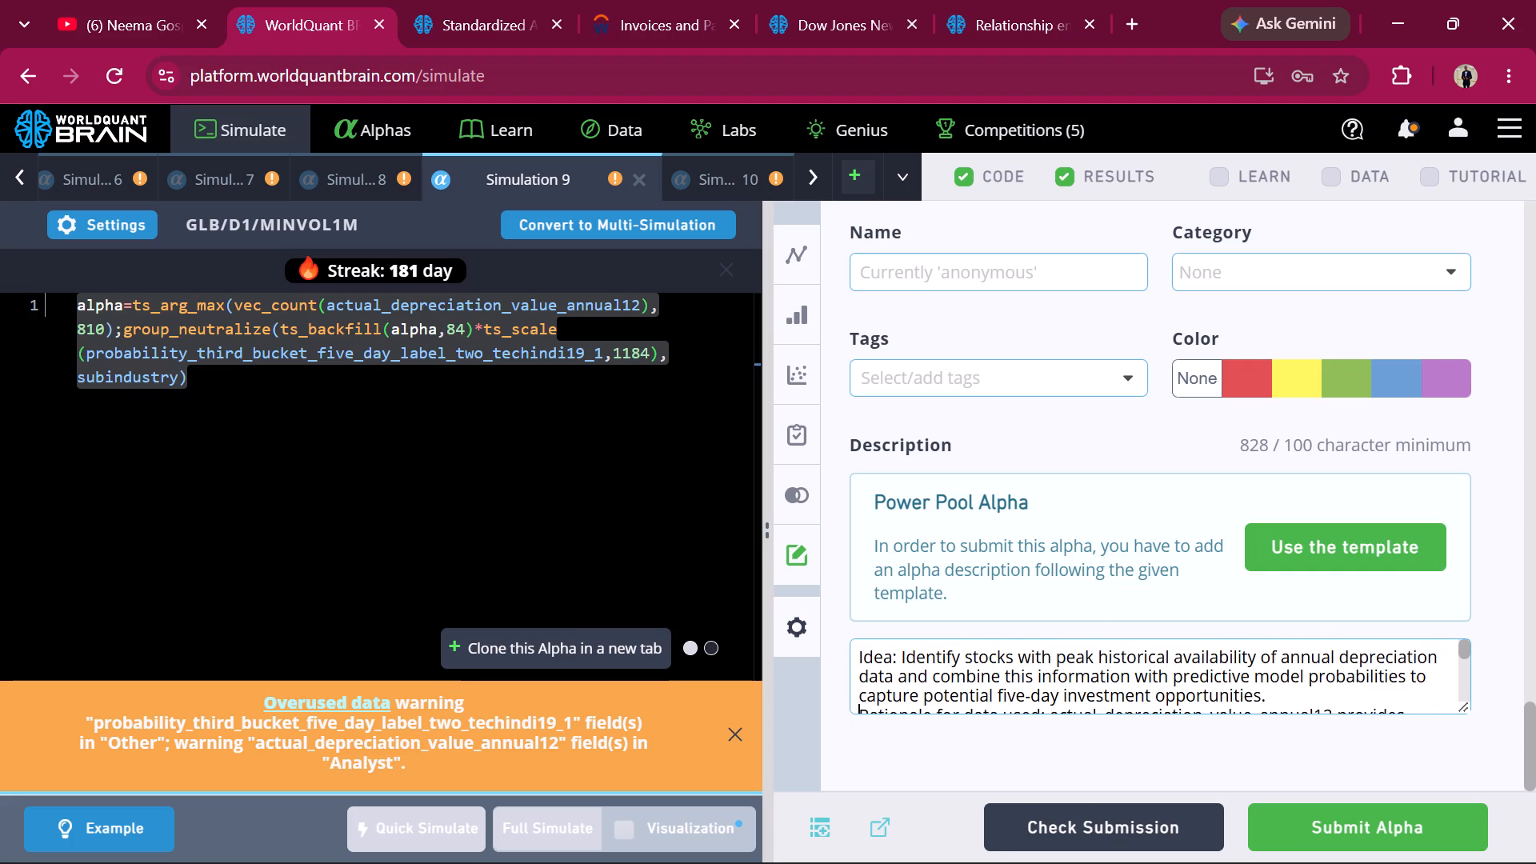
Submit the Simulation 9 alpha.
{"action": "left_click", "coordinate": [1316, 838]}
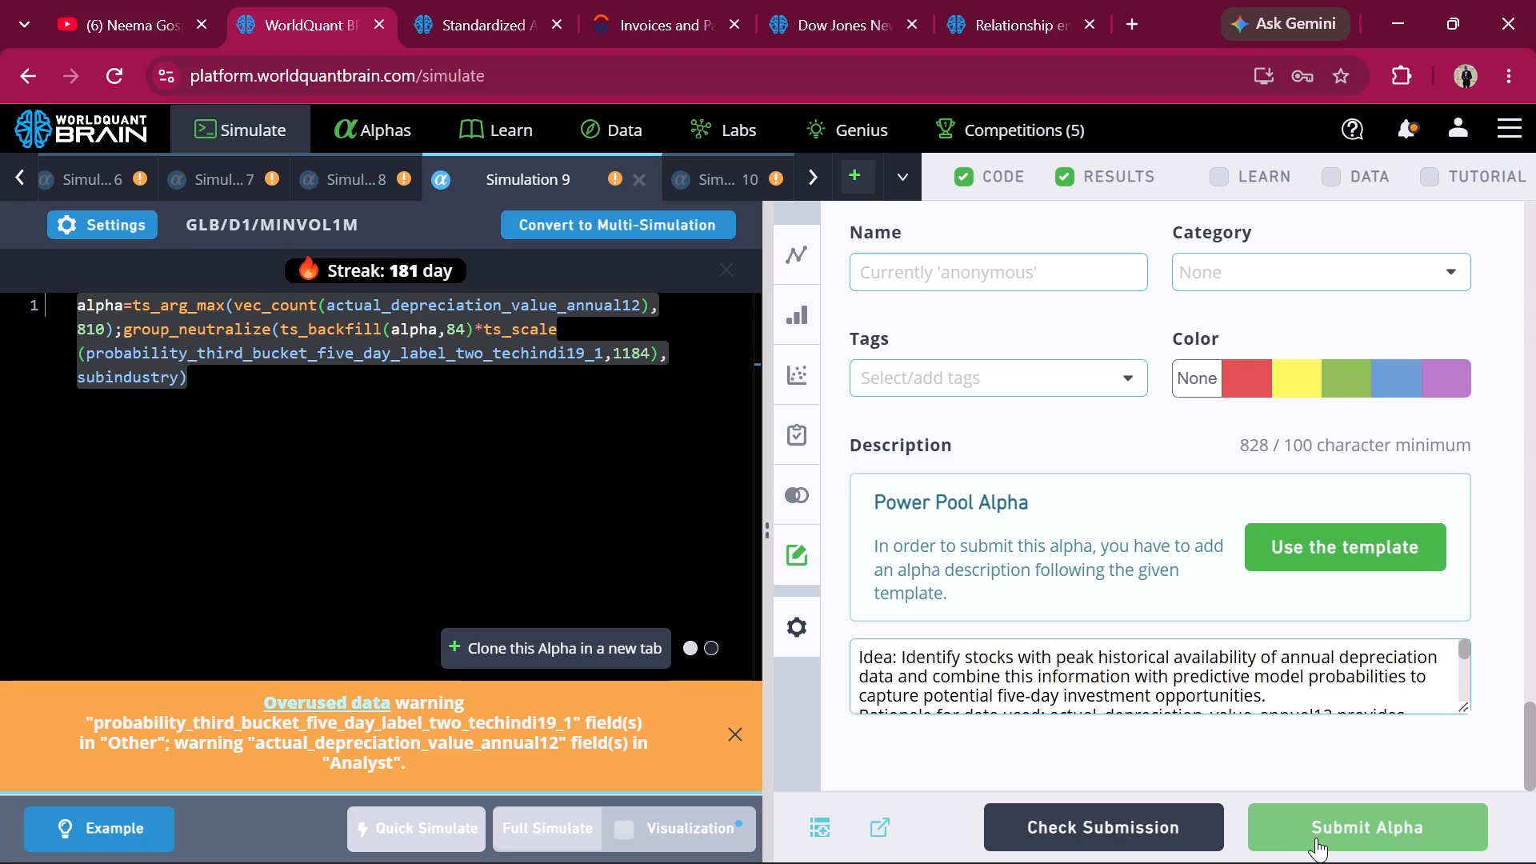